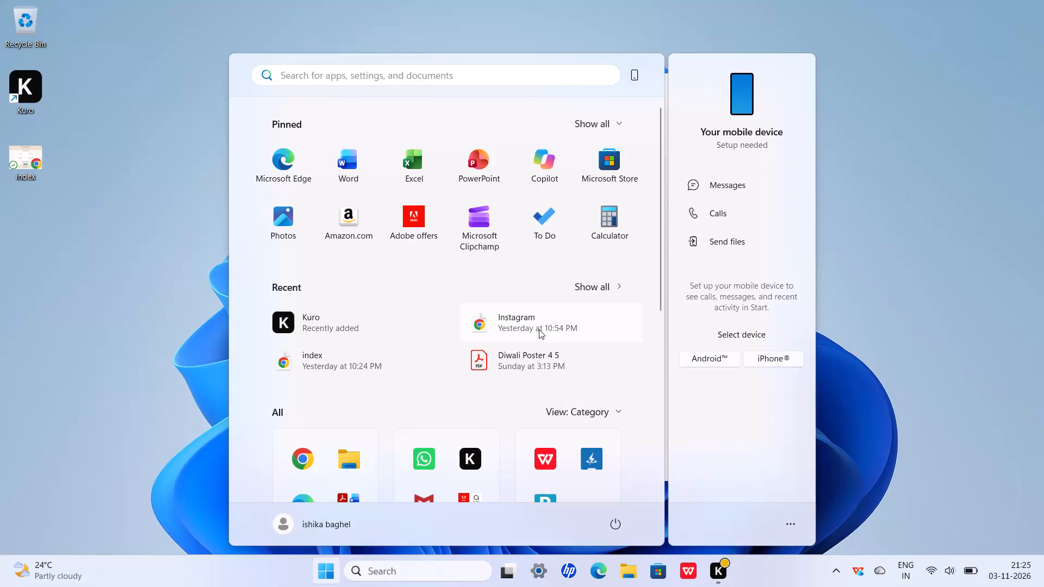
# Open Google Chrome with the Work profile.
pyautogui.scroll(-1, 364, 384)
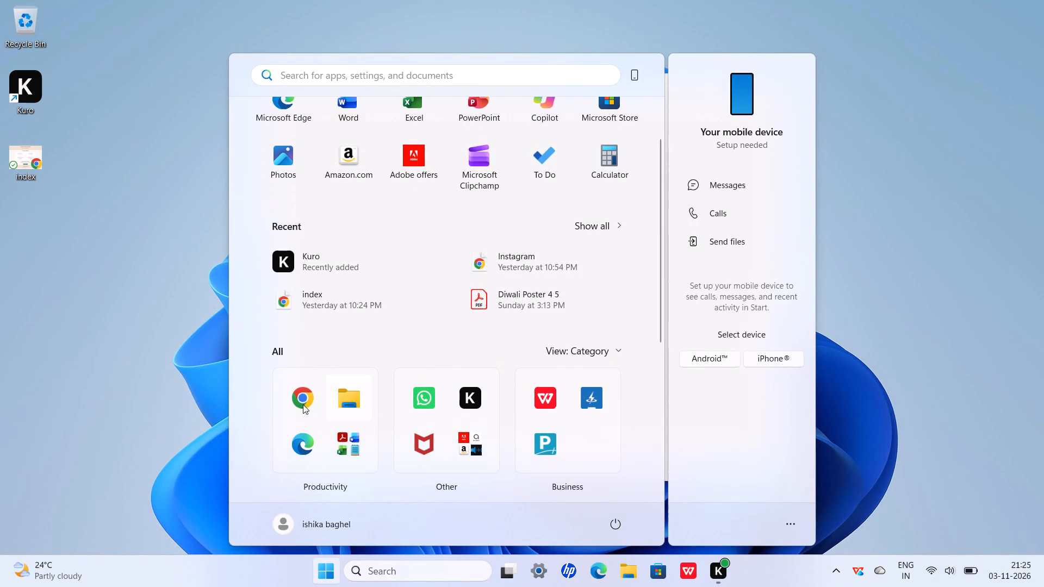
pyautogui.doubleClick(300, 405)
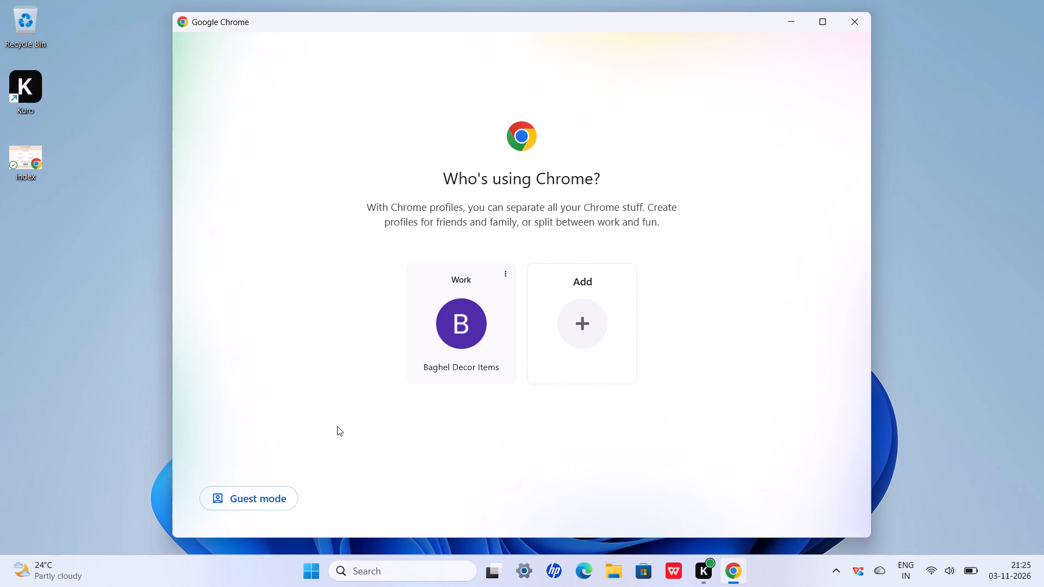
pyautogui.doubleClick(444, 351)
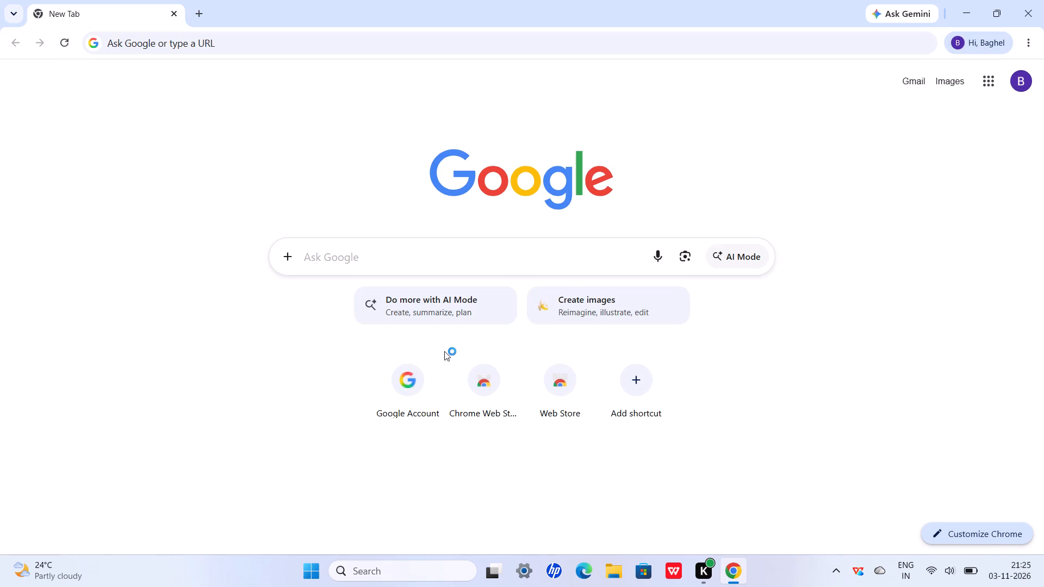
# Search Google for canva using the earlier search suggestion and open the "Log into your Canva account" result.
pyautogui.scroll(-1, 444, 351)
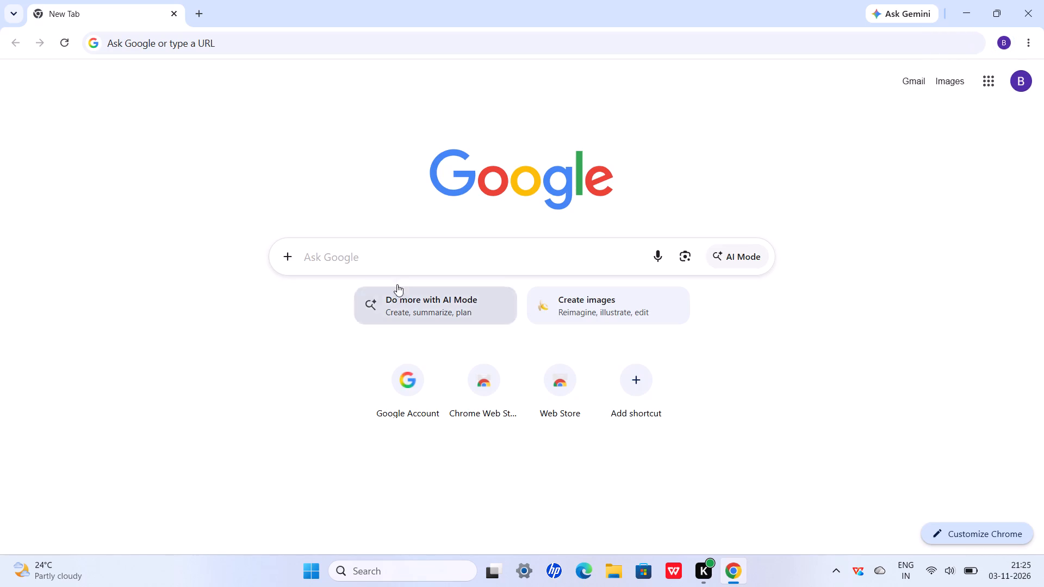
pyautogui.click(377, 259)
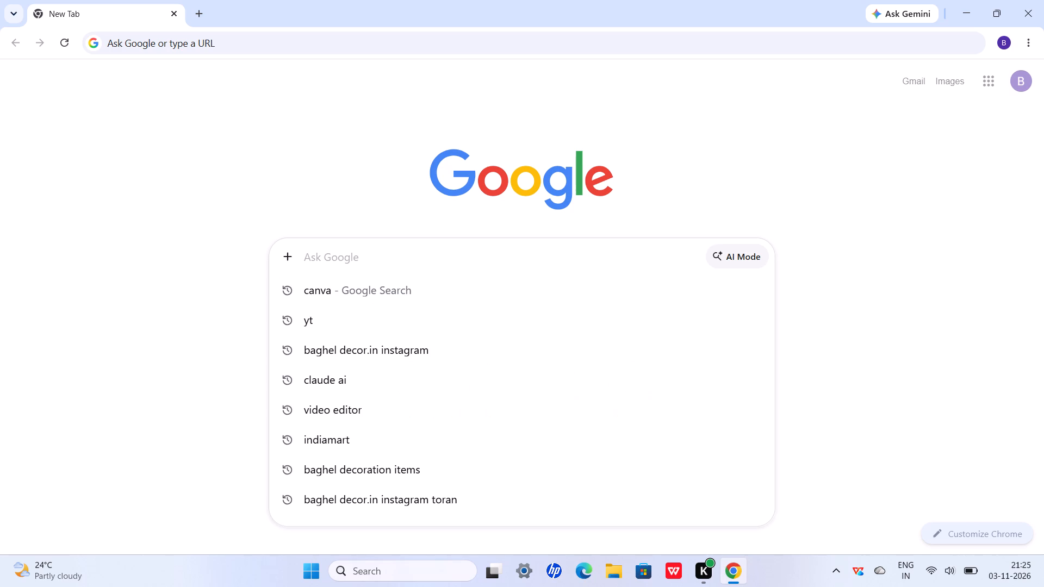
pyautogui.scroll(-1, 378, 249)
pyautogui.click(357, 289)
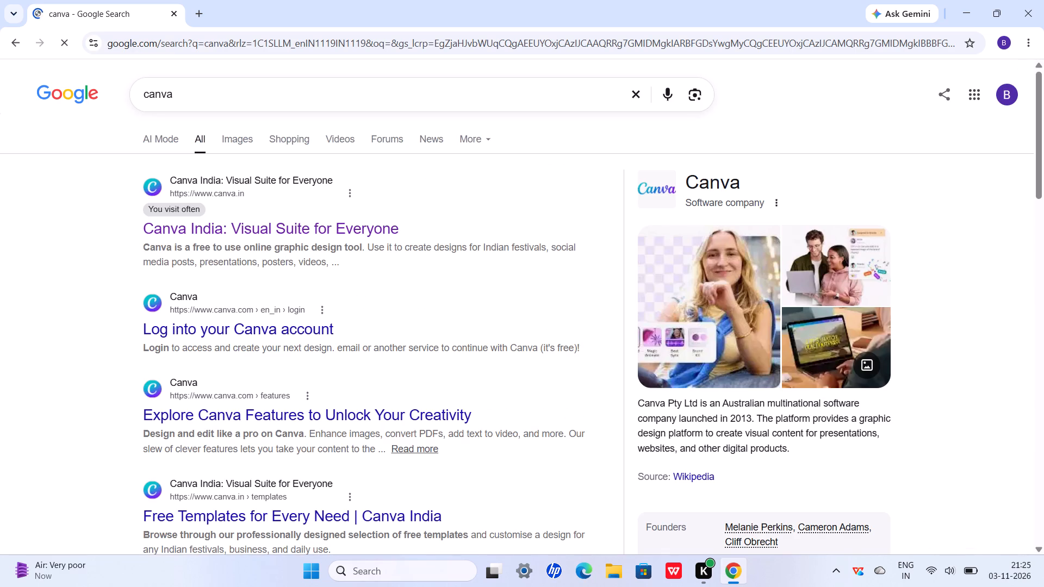
pyautogui.click(236, 327)
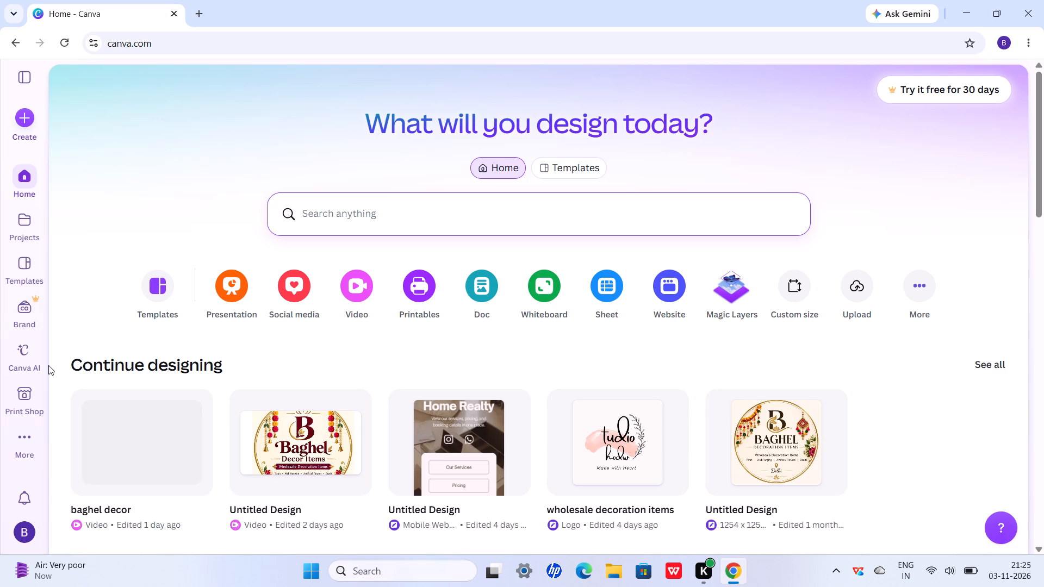
# Open the recent video design "baghel decor" from Continue designing.
pyautogui.click(114, 483)
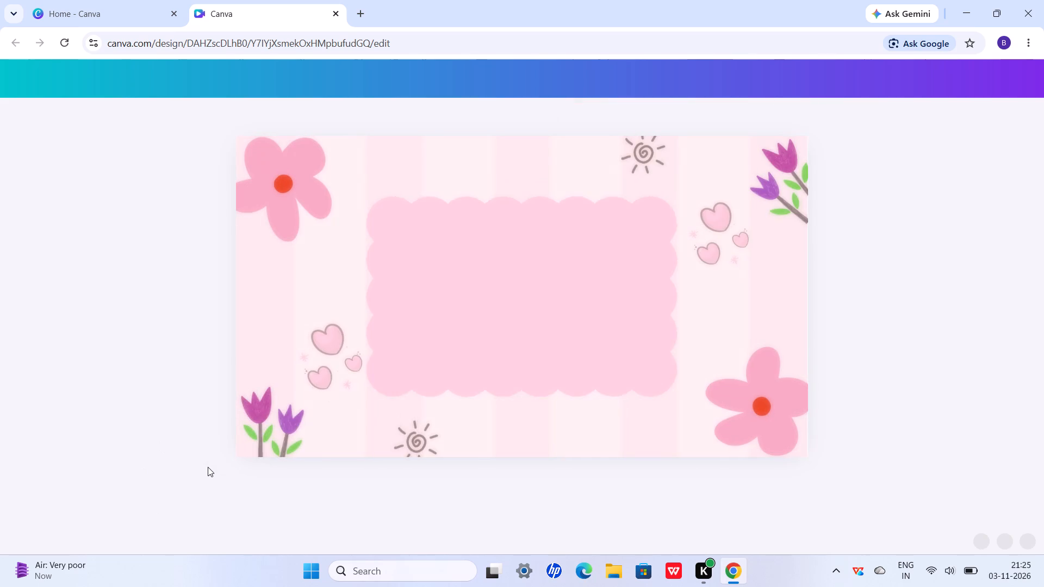
# Open the choices for adding a new page after the last clip at the end of the video timeline.
pyautogui.scroll(-1, 394, 443)
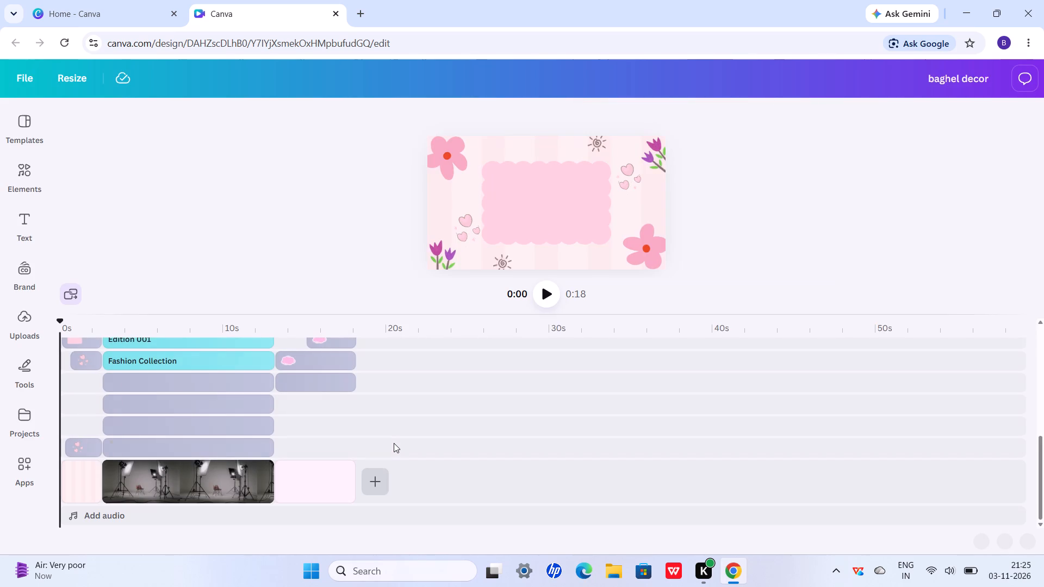
pyautogui.scroll(-1, 394, 443)
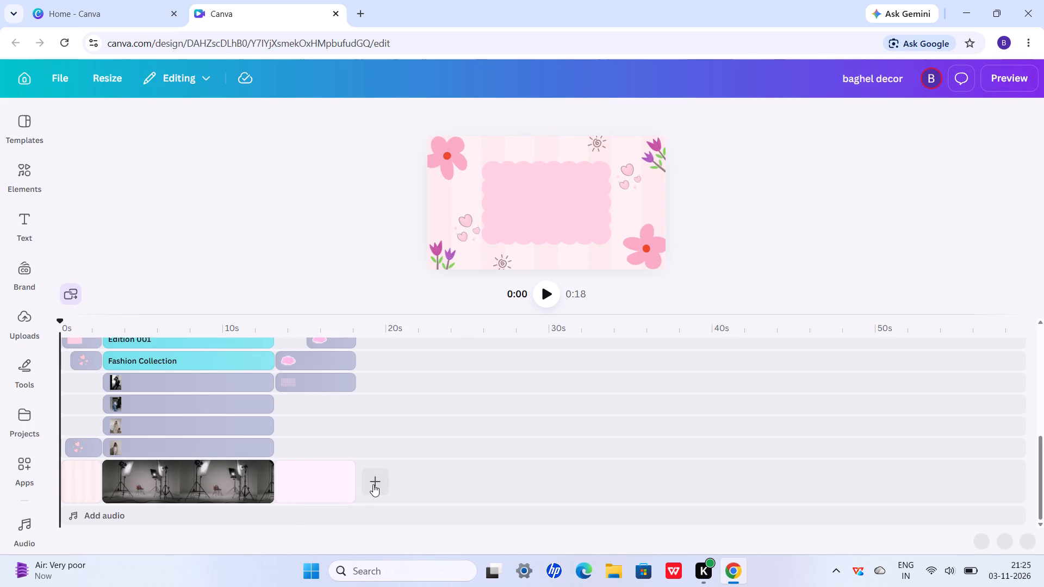
pyautogui.click(373, 484)
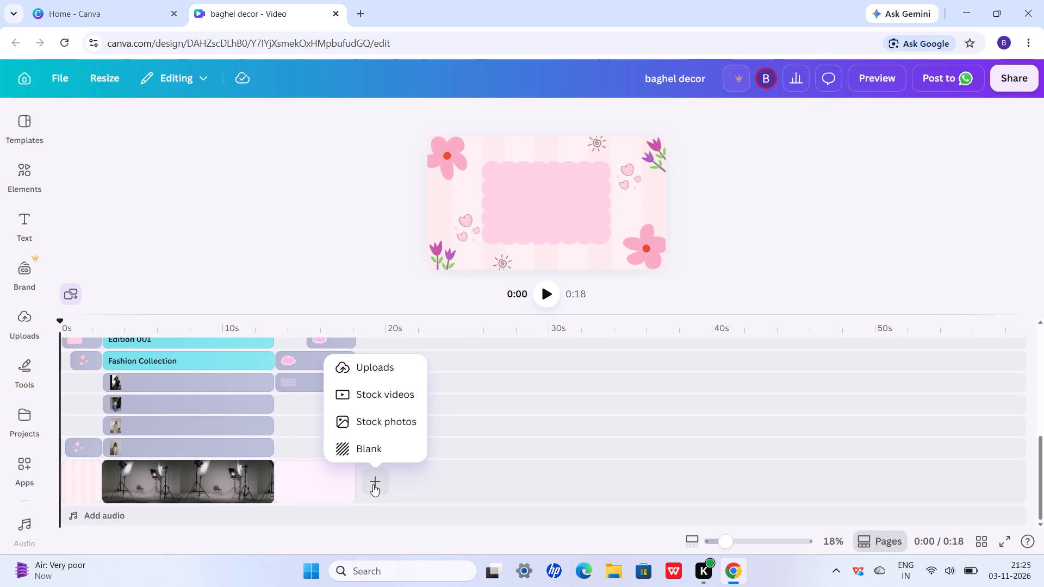
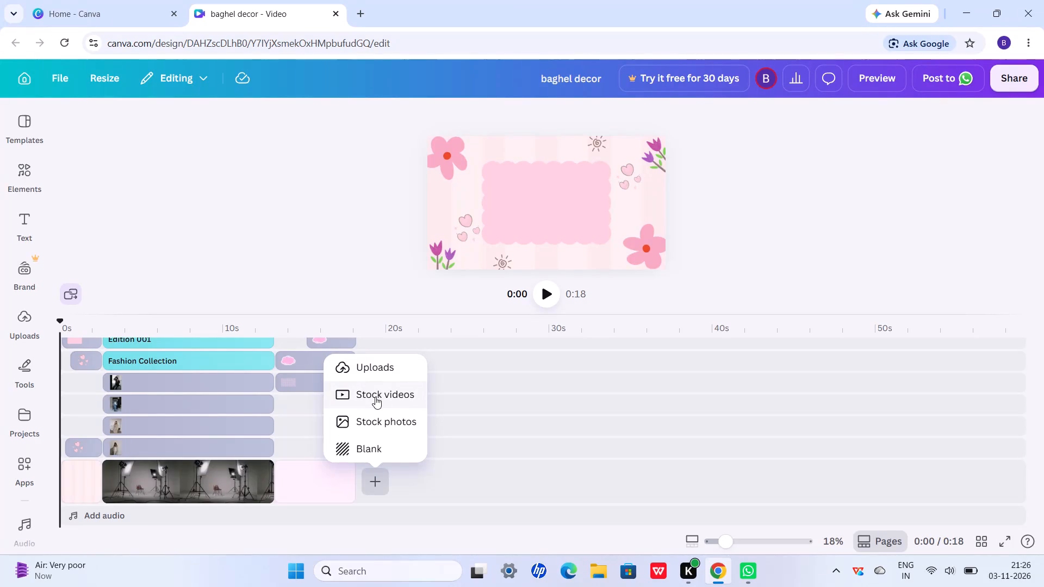
# Choose stock videos for the new last page and browse the video categories for a suitable clip.
pyautogui.click(375, 397)
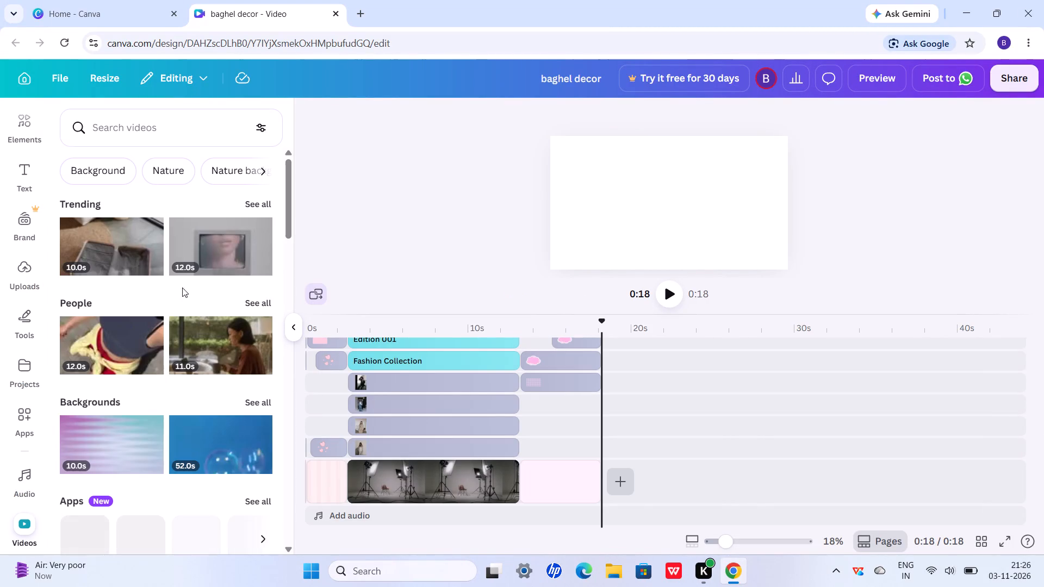
pyautogui.scroll(-2, 170, 416)
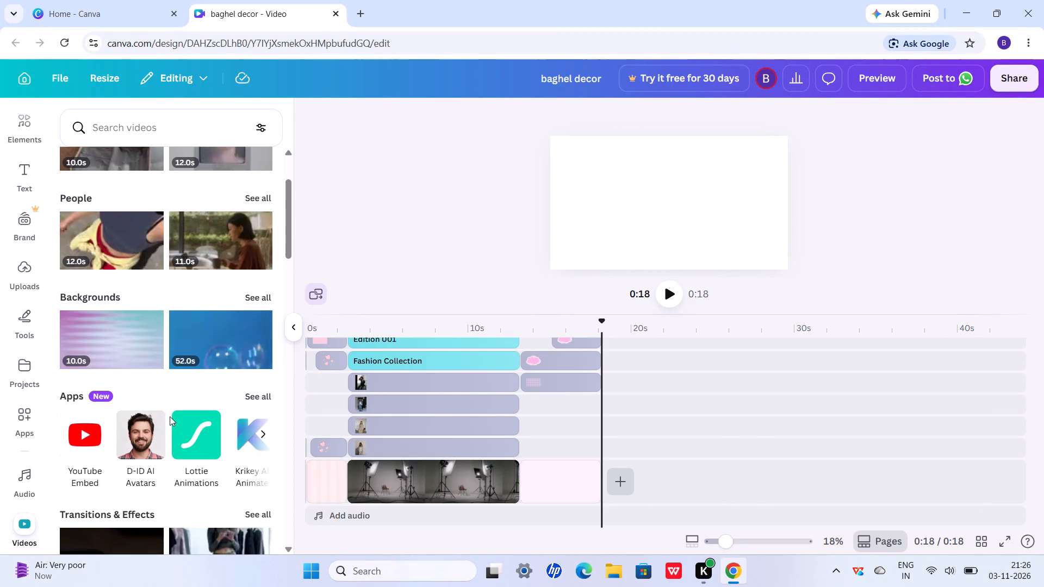
pyautogui.scroll(-2, 170, 416)
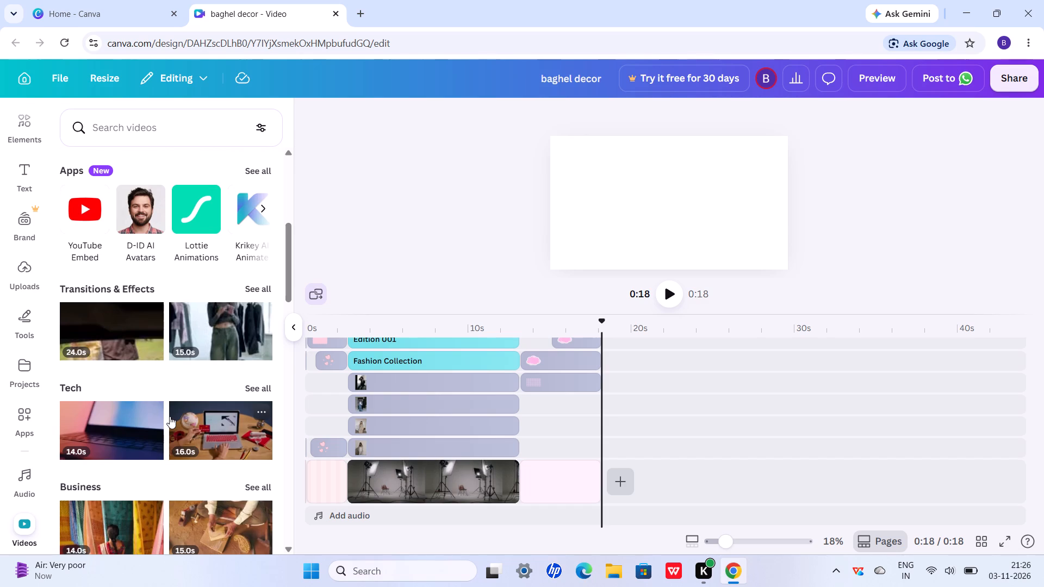
pyautogui.scroll(-2, 170, 416)
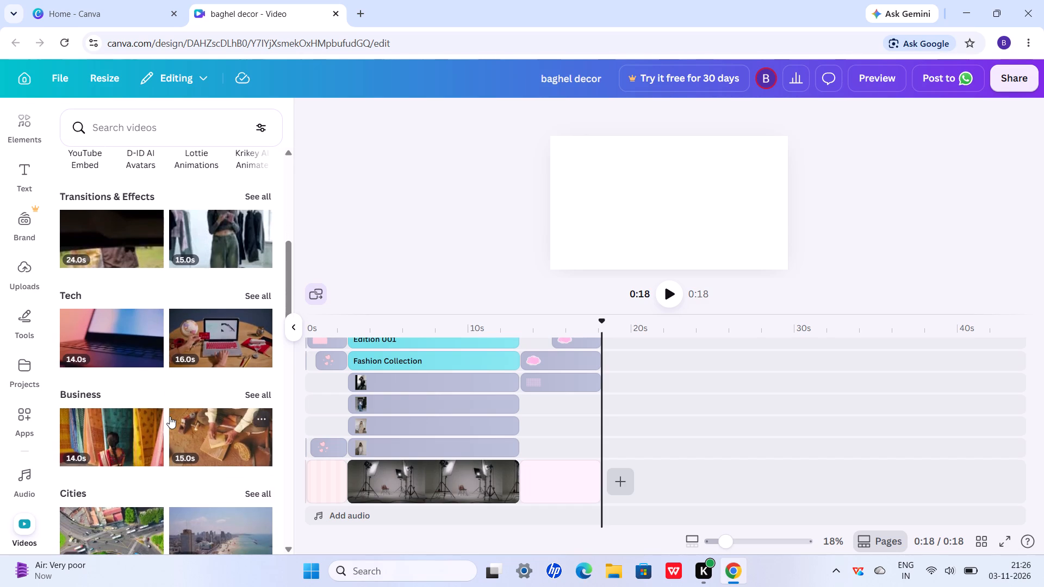
pyautogui.scroll(-4, 170, 416)
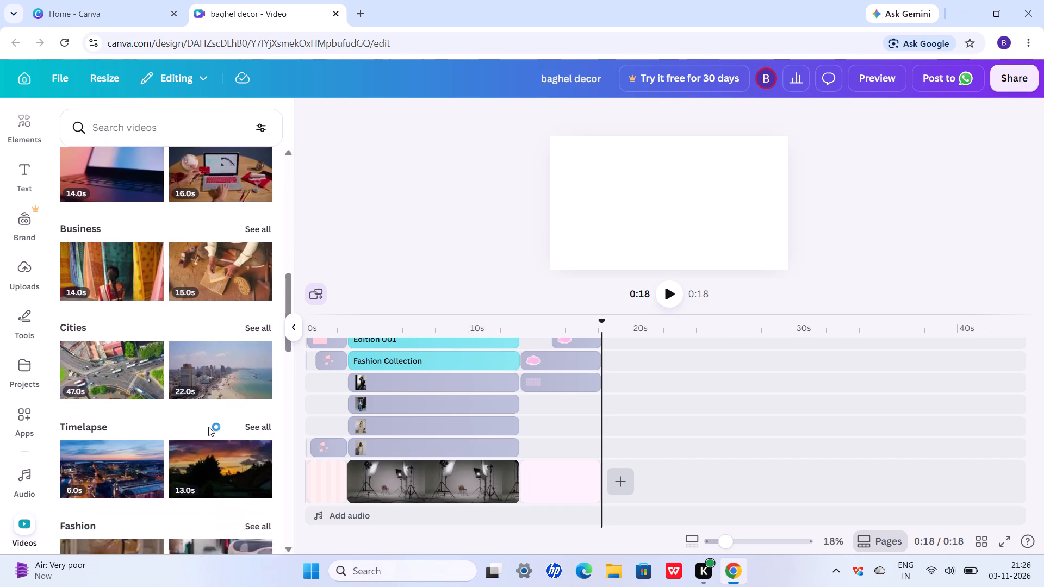
pyautogui.scroll(-2, 208, 427)
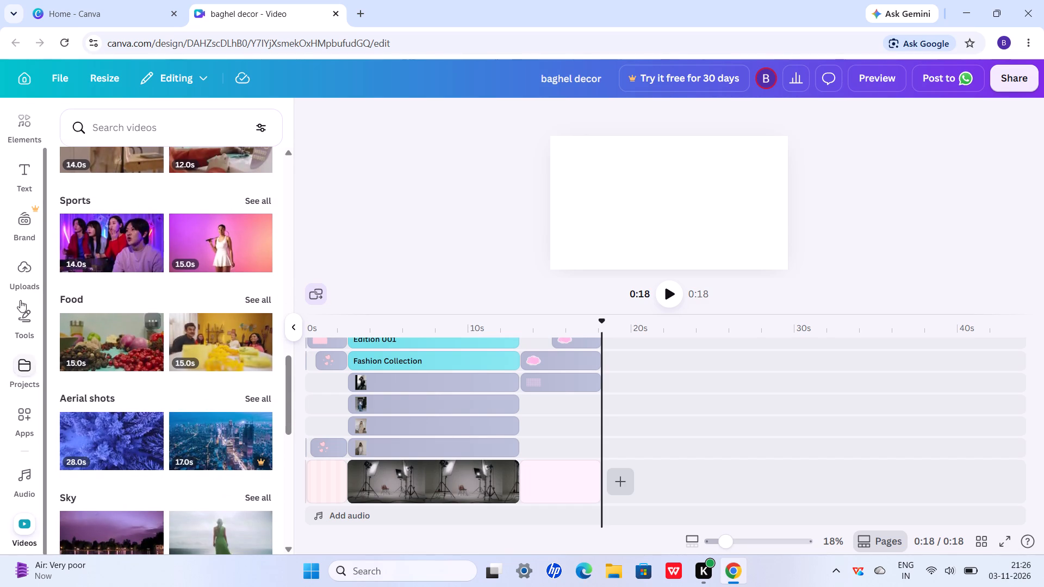
# Check the uploaded images, and browse the recently used and recommended video templates for content for the new page.
pyautogui.click(15, 266)
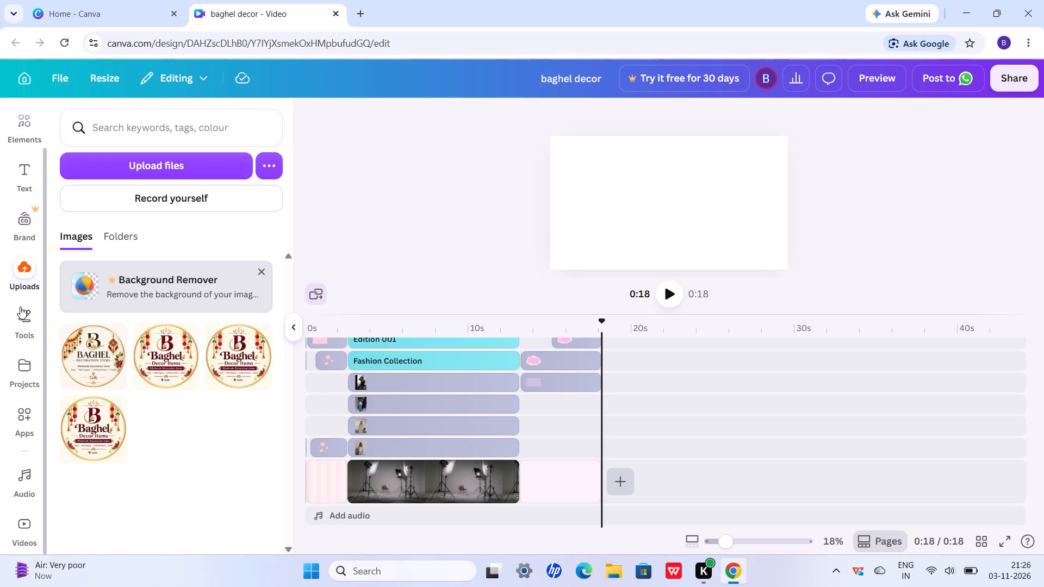
pyautogui.scroll(1, 4, 220)
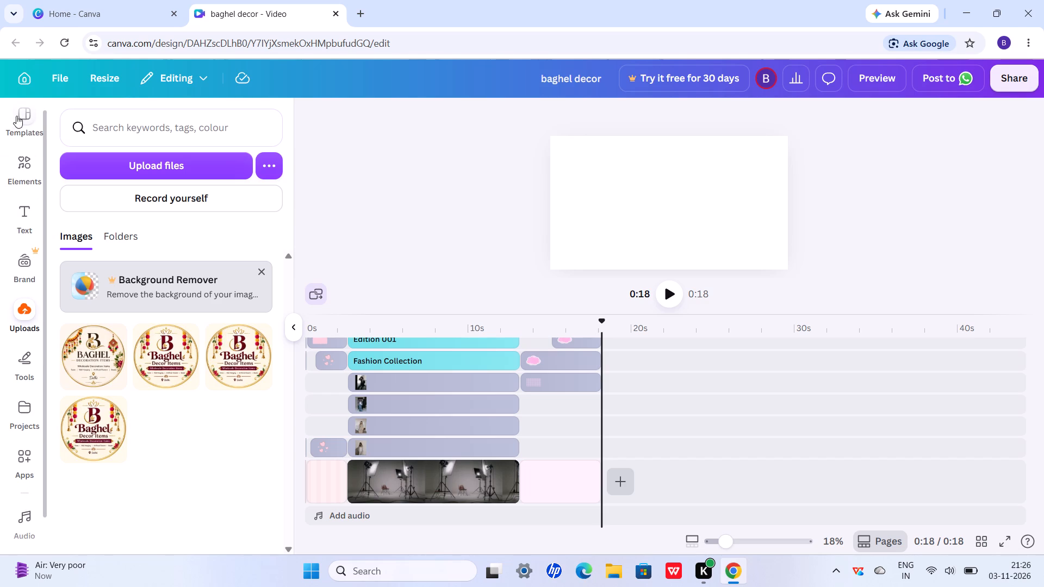
pyautogui.scroll(1, 30, 209)
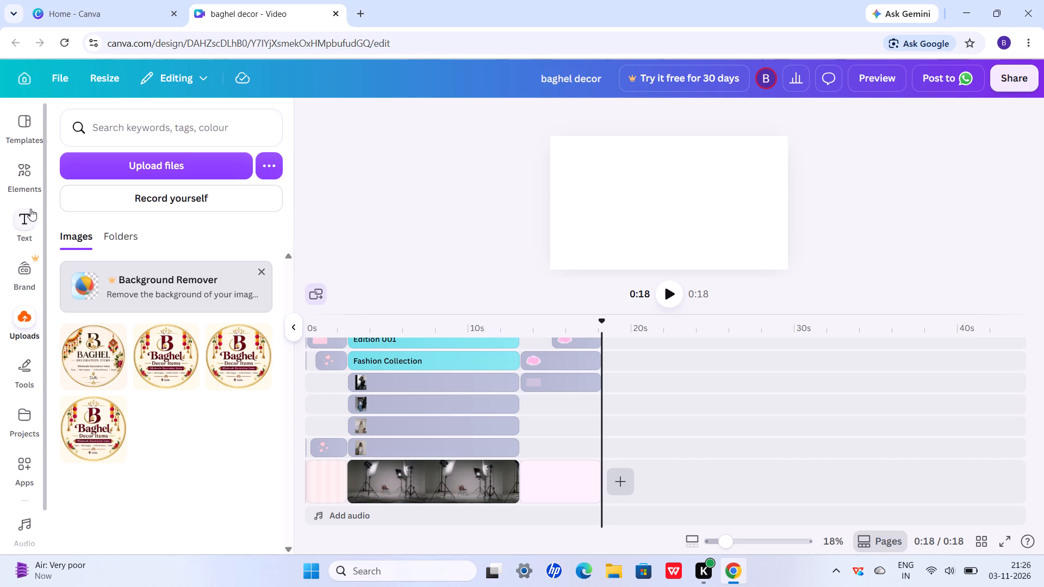
pyautogui.click(20, 119)
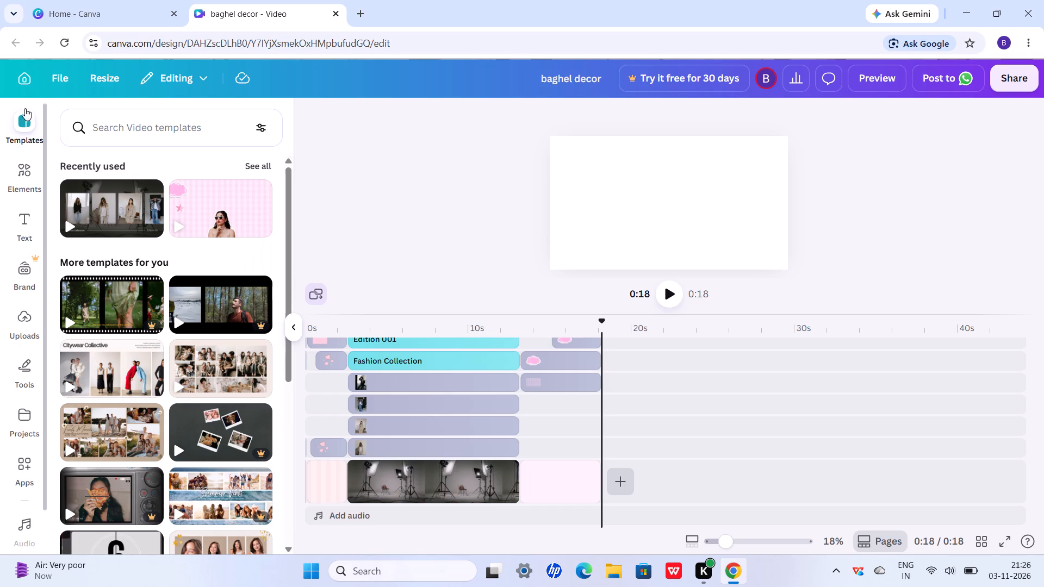
pyautogui.scroll(-2, 113, 328)
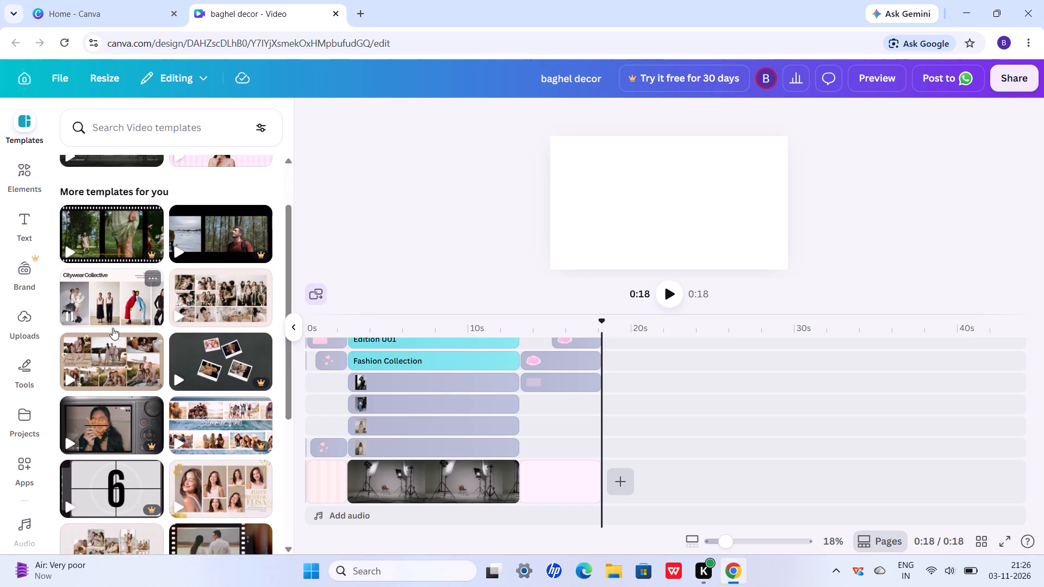
pyautogui.scroll(-1, 113, 328)
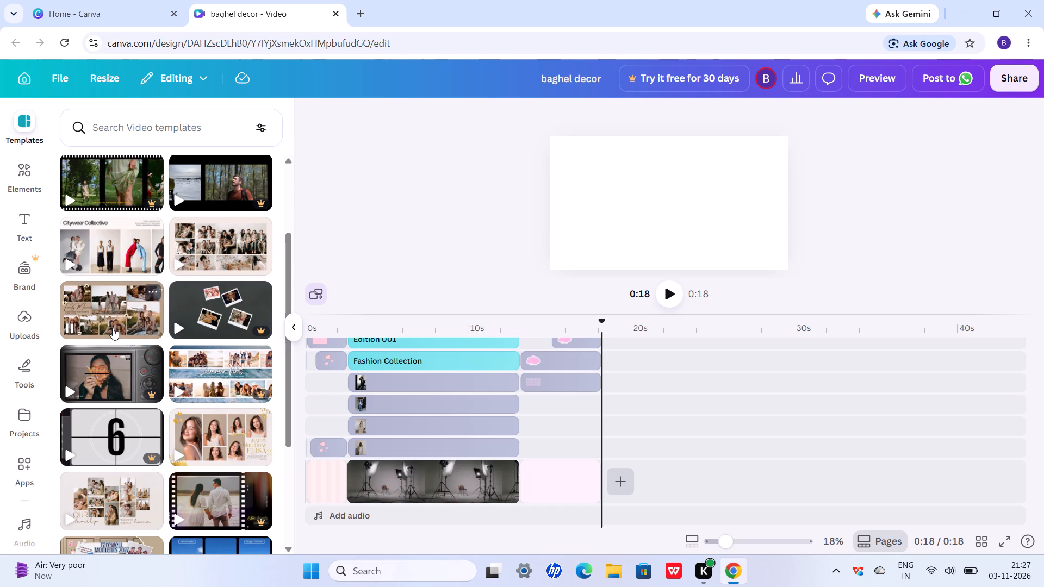
pyautogui.hscroll(-4, 113, 328)
pyautogui.scroll(3, 113, 328)
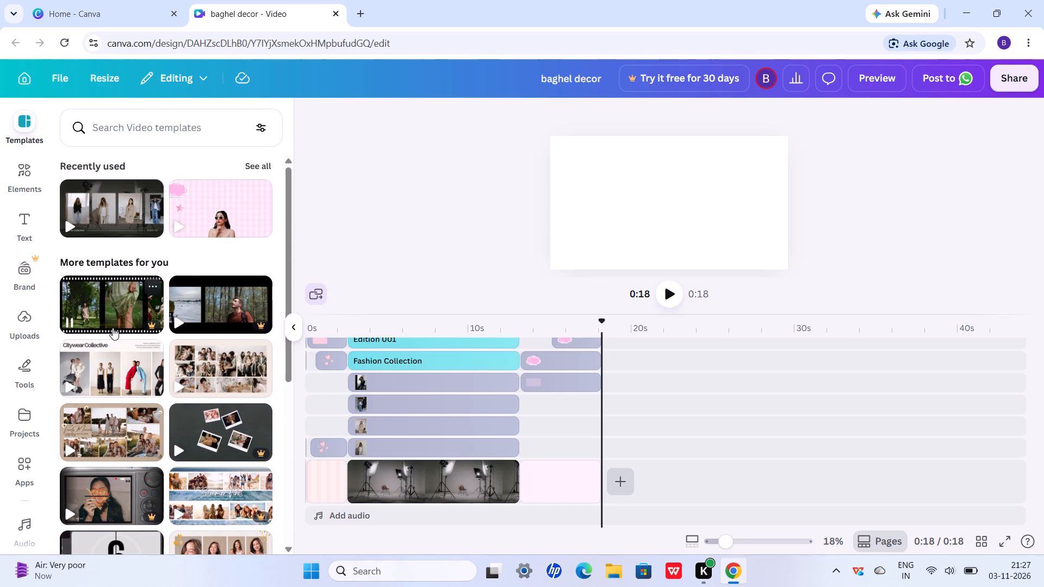
pyautogui.scroll(-2, 113, 328)
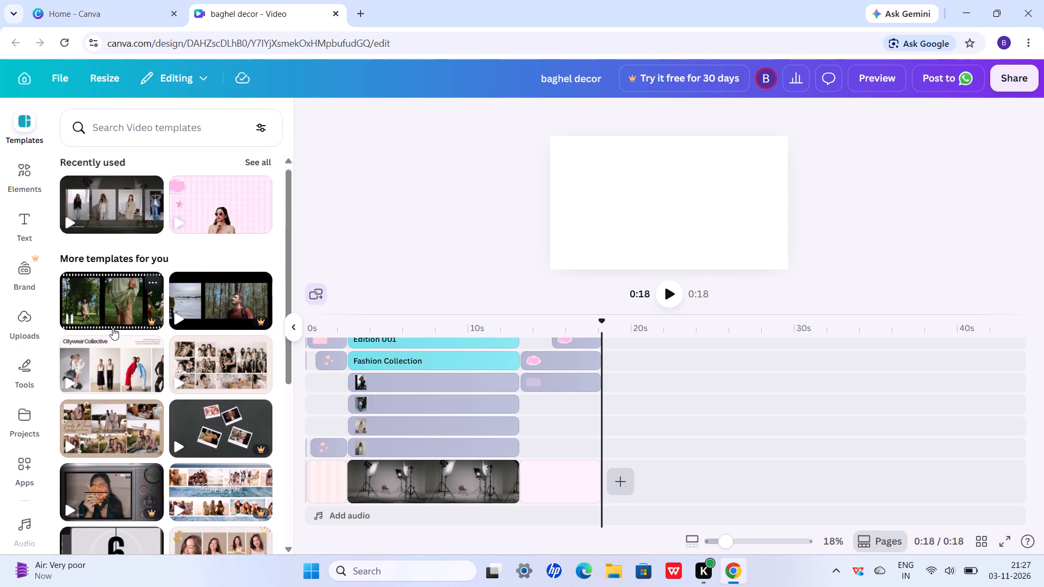
pyautogui.scroll(-2, 113, 328)
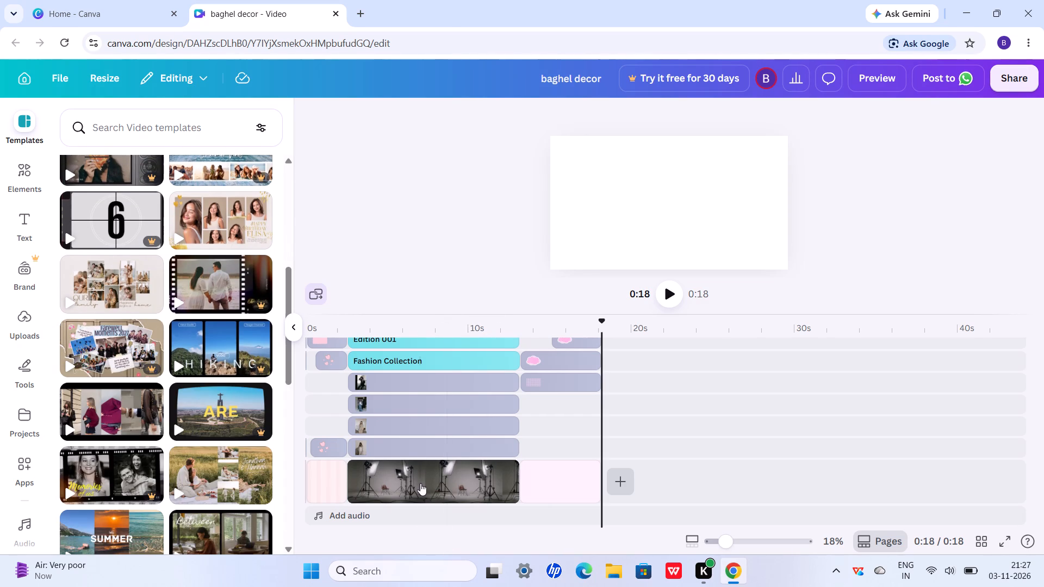
# Try the Slow Wave, Ripple, Chroma Wave and Shake Zoom animations on the dark studio video clip, settling on Old TV.
pyautogui.click(422, 482)
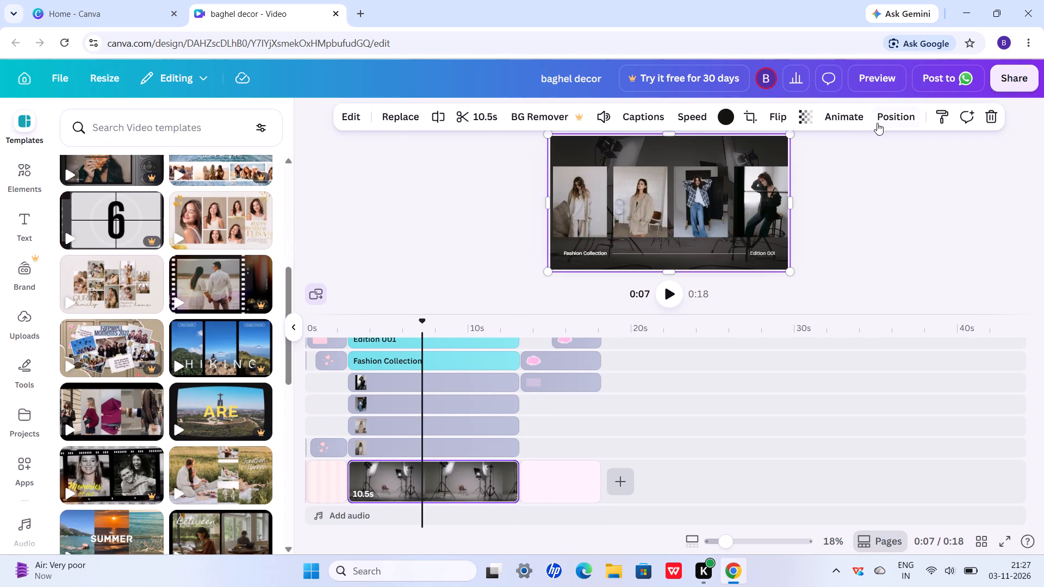
pyautogui.click(831, 109)
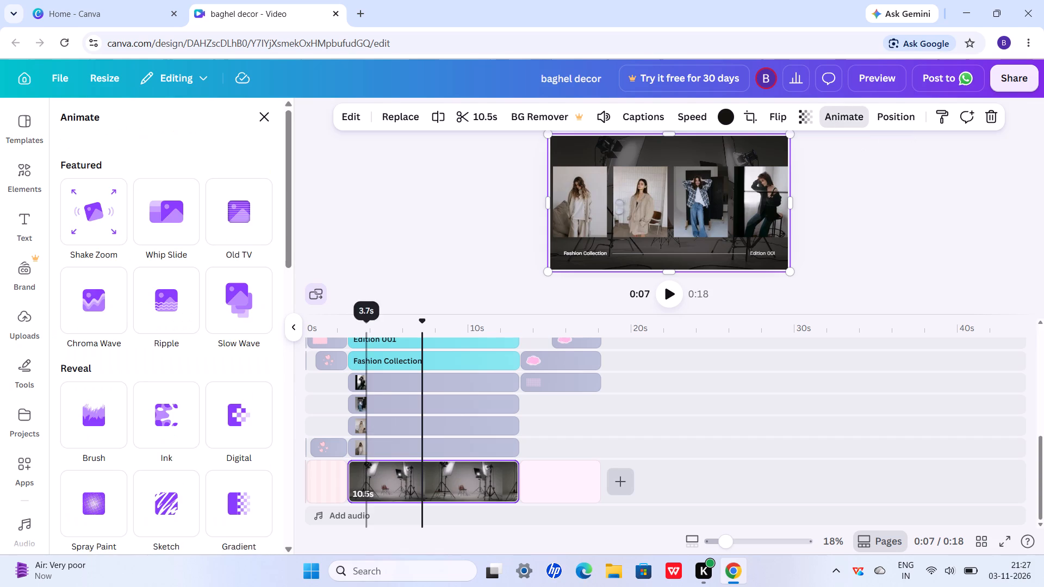
pyautogui.click(245, 308)
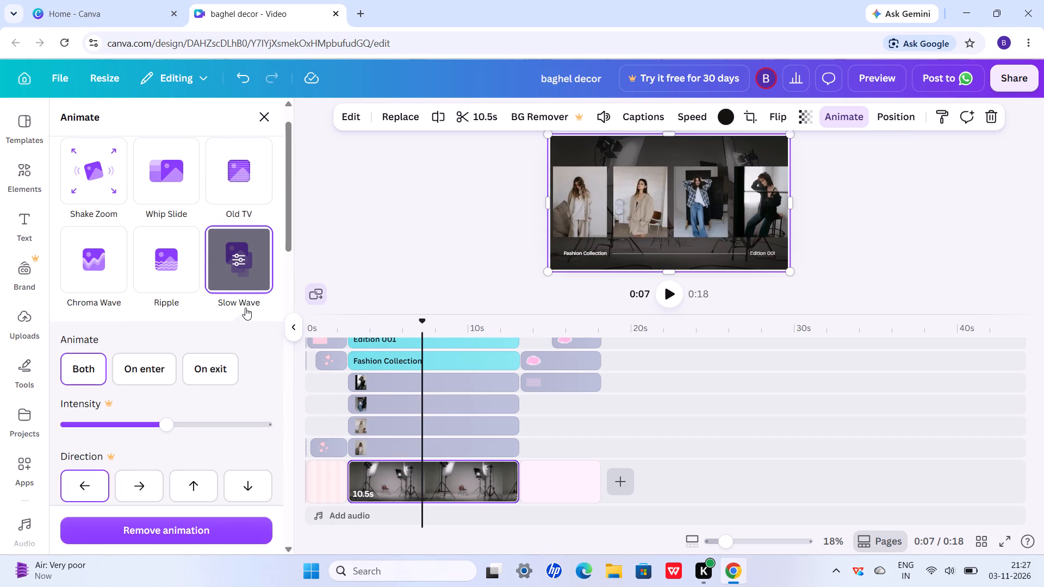
pyautogui.click(166, 255)
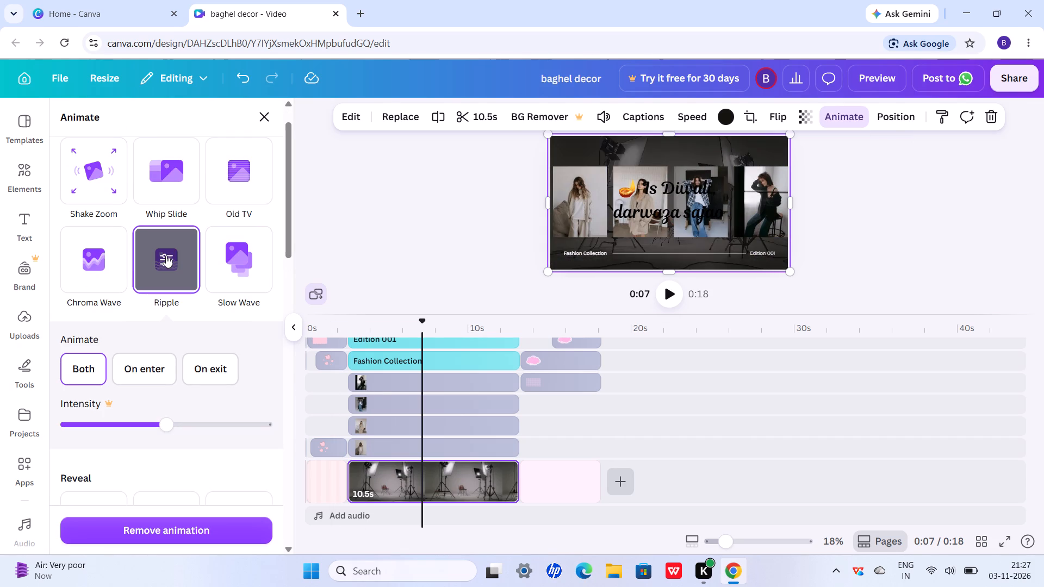
pyautogui.click(80, 243)
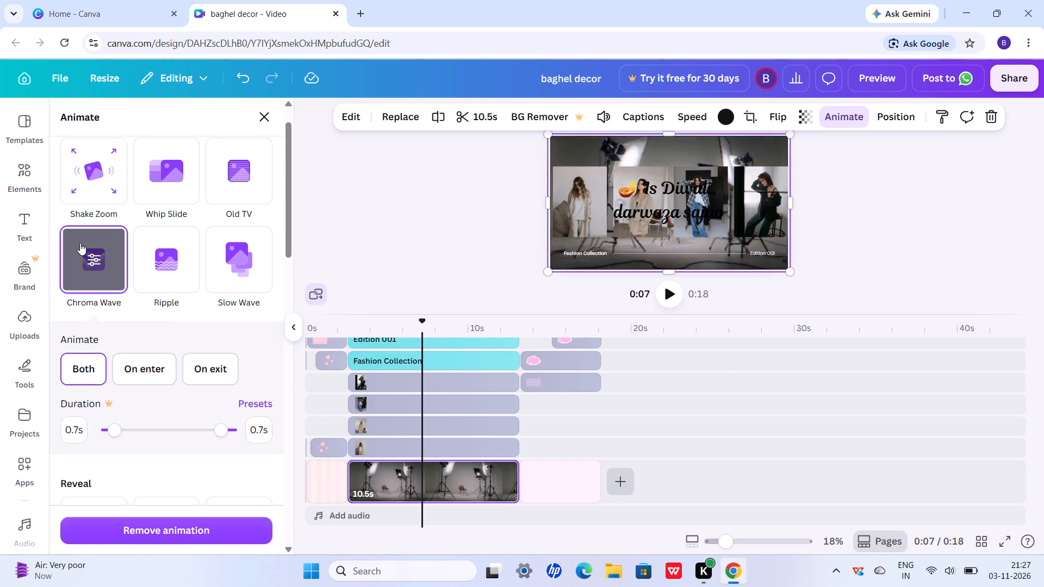
pyautogui.click(97, 159)
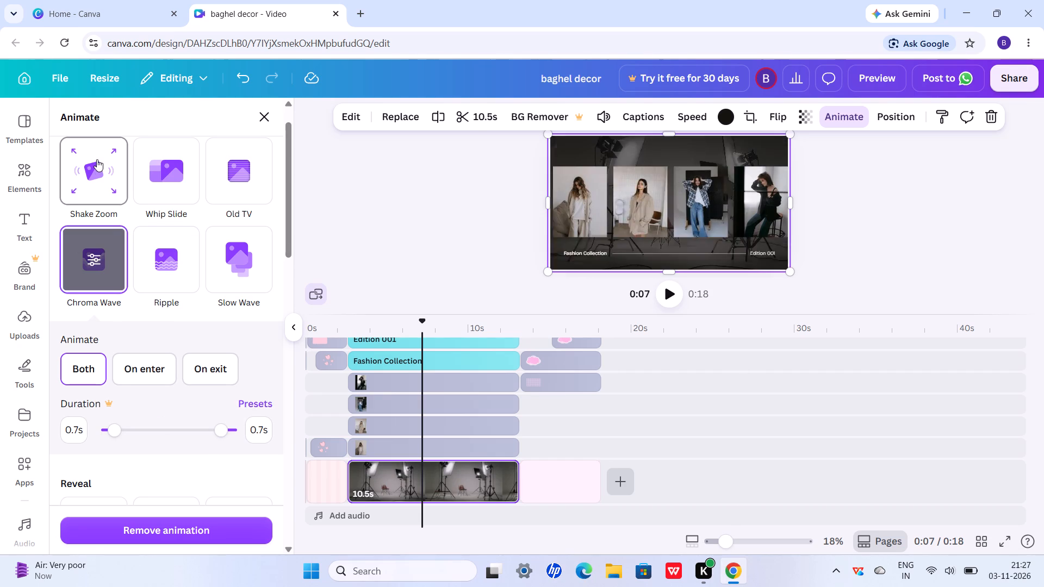
pyautogui.click(239, 189)
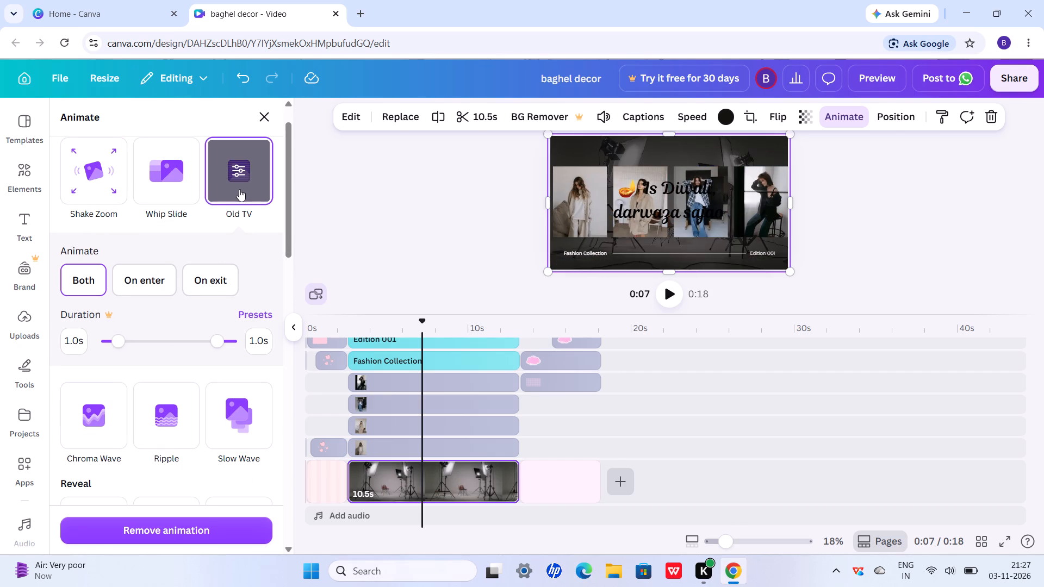
# Delete the "Is Diwali, darwaza sajao" text overlapping the title on the pink opening page.
pyautogui.hscroll(3, 358, 454)
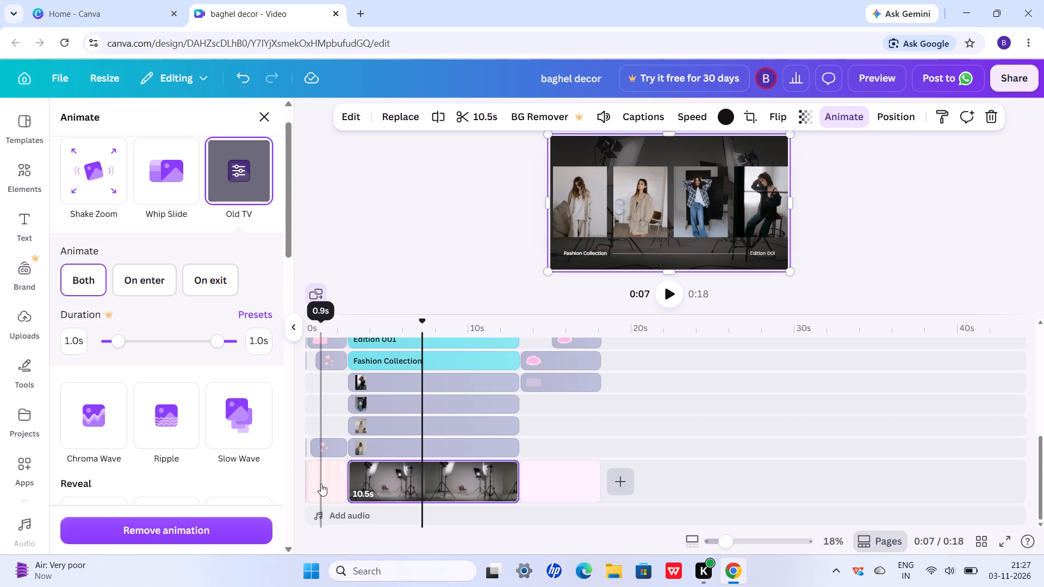
pyautogui.click(321, 484)
pyautogui.click(673, 202)
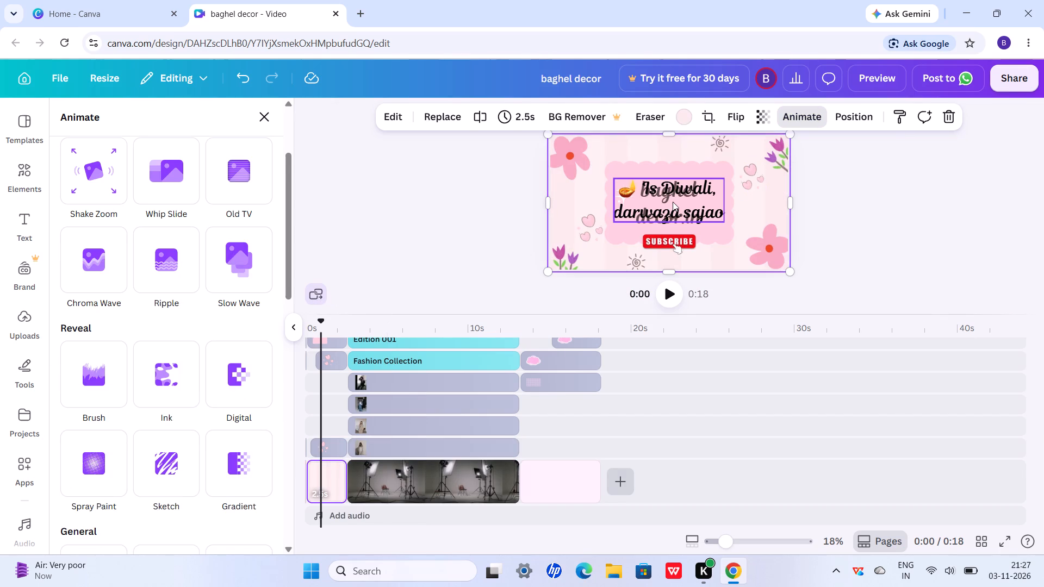
pyautogui.moveTo(687, 206); pyautogui.dragTo(594, 212)
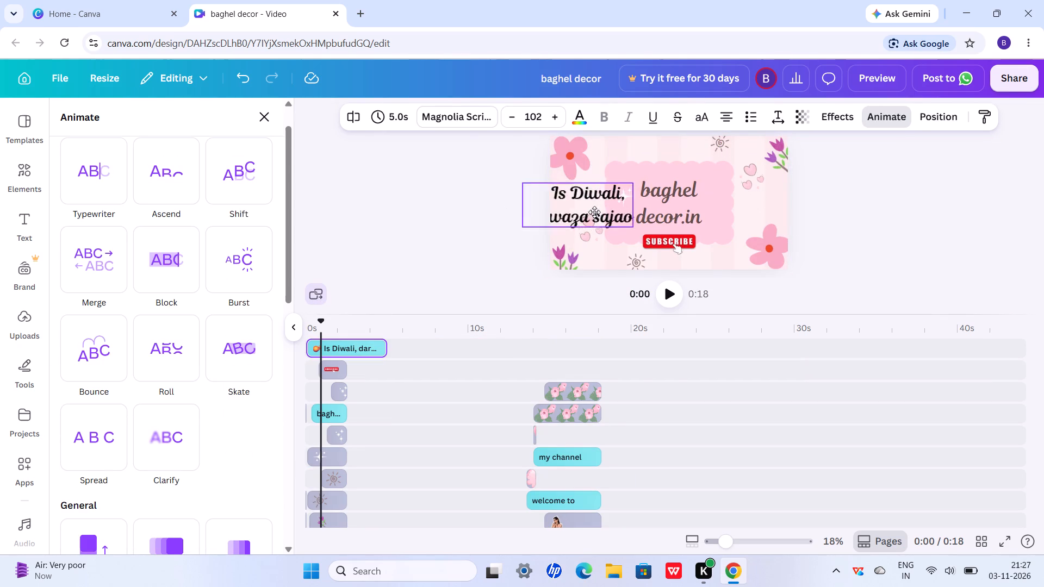
pyautogui.moveTo(594, 212); pyautogui.dragTo(570, 207)
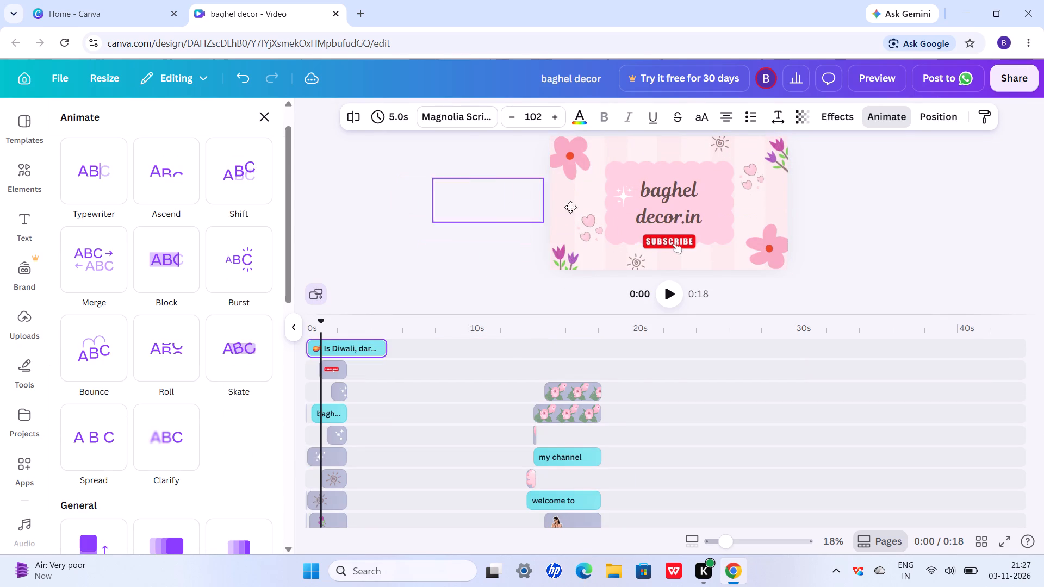
pyautogui.moveTo(570, 207); pyautogui.dragTo(612, 217)
pyautogui.click(614, 160)
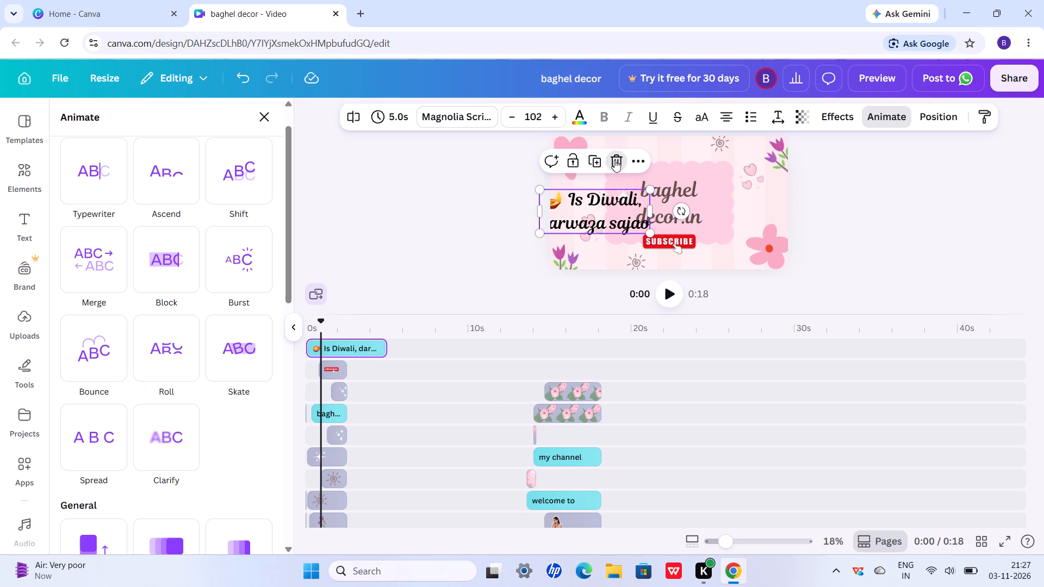
# Play the video from the opening page to review it, stopping at the 10 s mark.
pyautogui.hscroll(5, 429, 521)
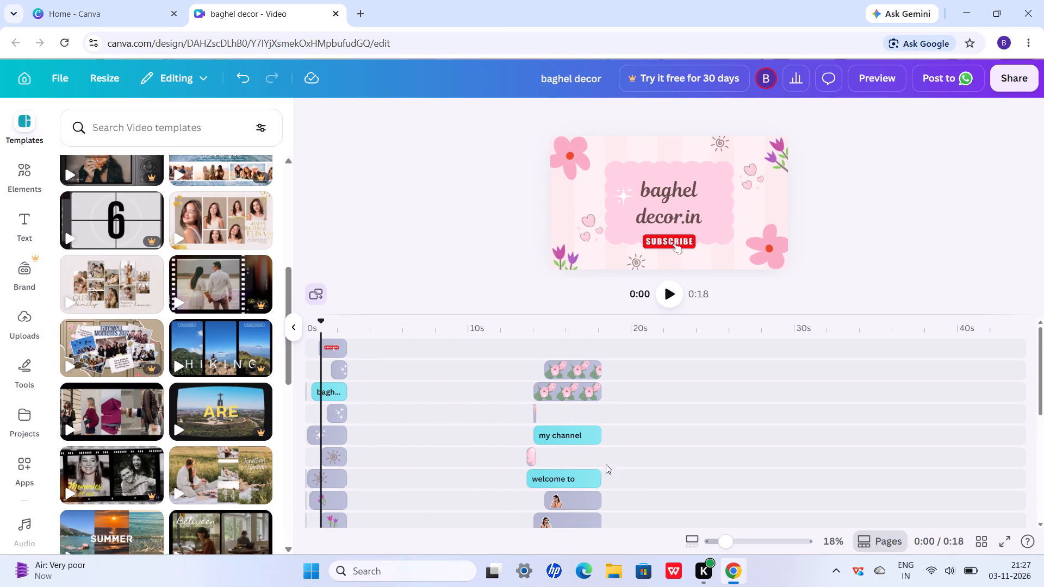
pyautogui.click(673, 293)
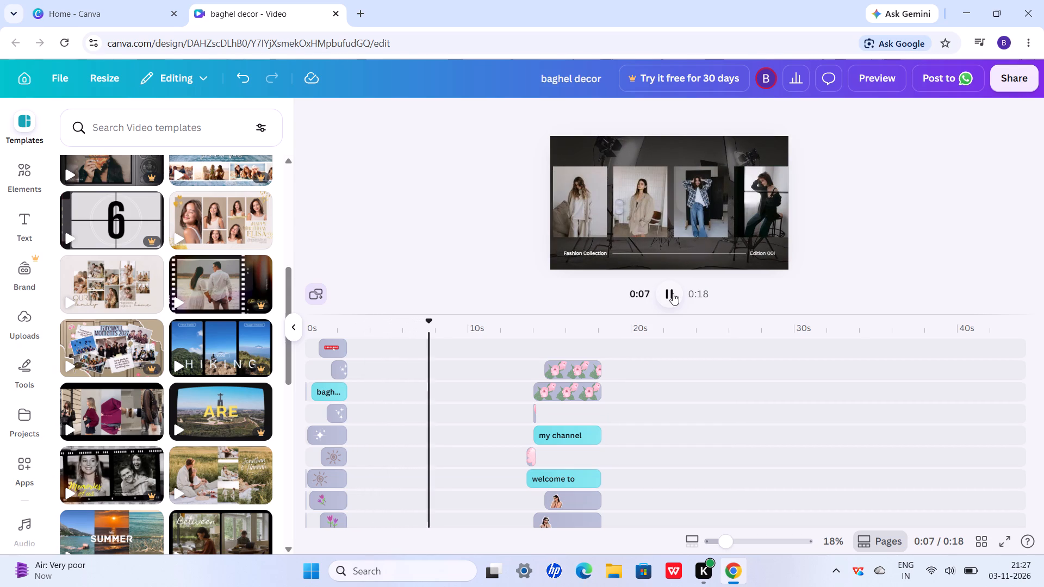
pyautogui.click(469, 495)
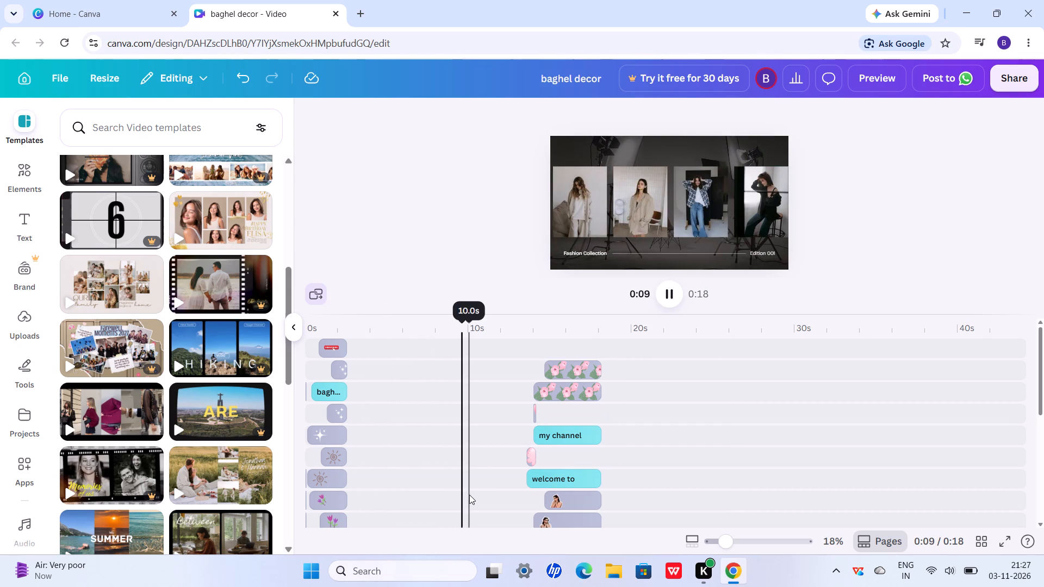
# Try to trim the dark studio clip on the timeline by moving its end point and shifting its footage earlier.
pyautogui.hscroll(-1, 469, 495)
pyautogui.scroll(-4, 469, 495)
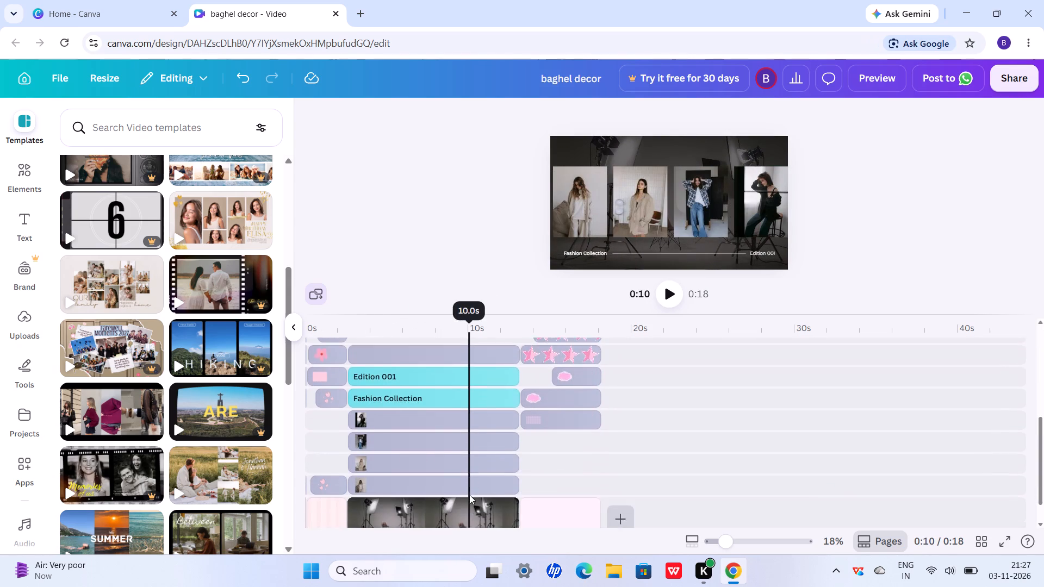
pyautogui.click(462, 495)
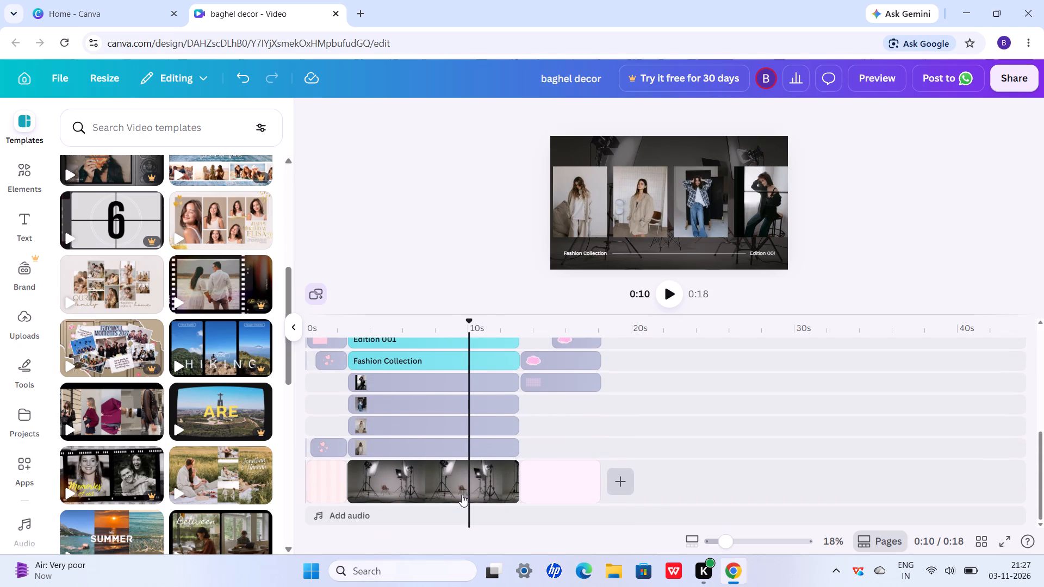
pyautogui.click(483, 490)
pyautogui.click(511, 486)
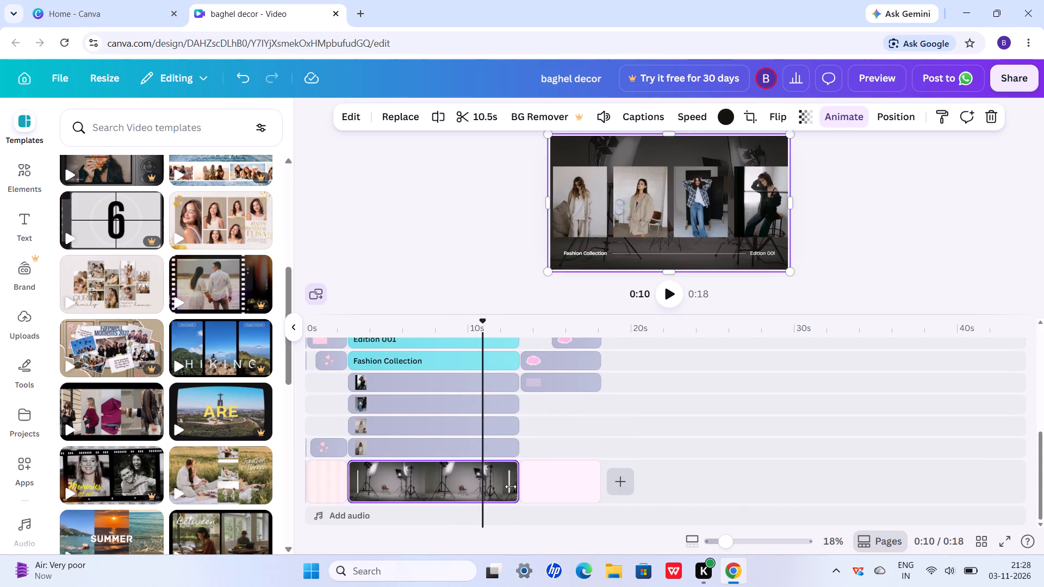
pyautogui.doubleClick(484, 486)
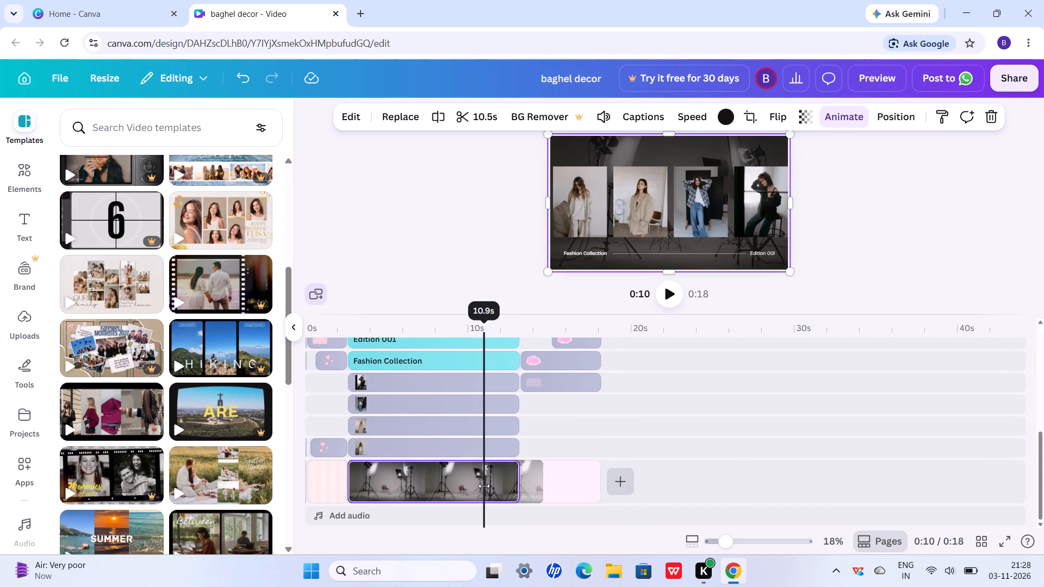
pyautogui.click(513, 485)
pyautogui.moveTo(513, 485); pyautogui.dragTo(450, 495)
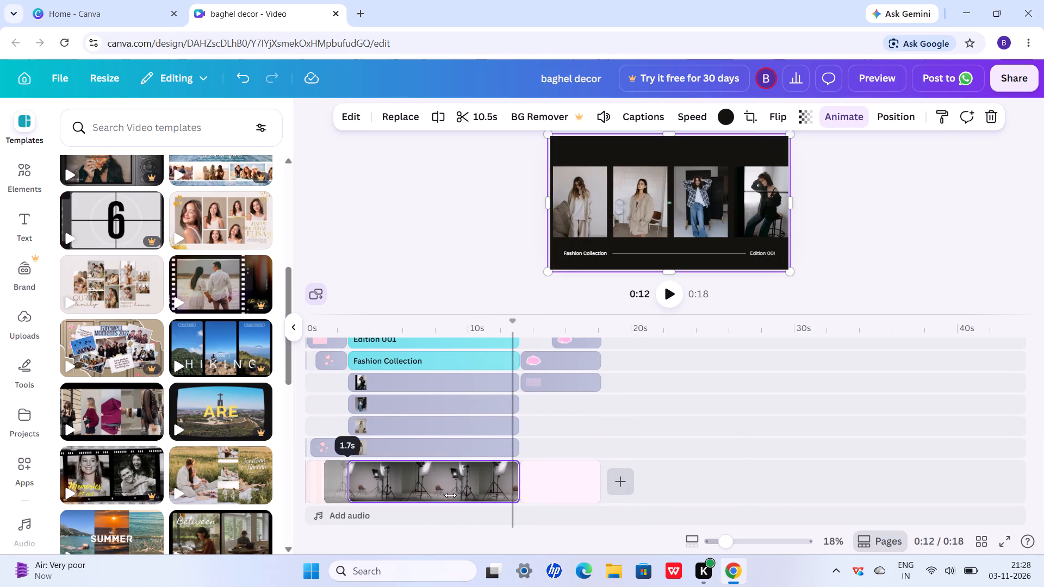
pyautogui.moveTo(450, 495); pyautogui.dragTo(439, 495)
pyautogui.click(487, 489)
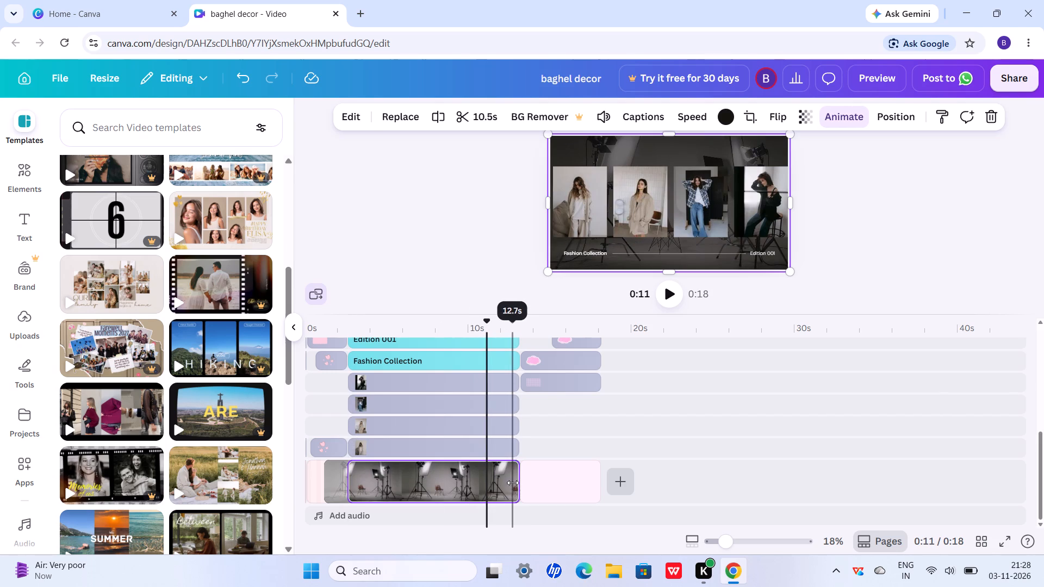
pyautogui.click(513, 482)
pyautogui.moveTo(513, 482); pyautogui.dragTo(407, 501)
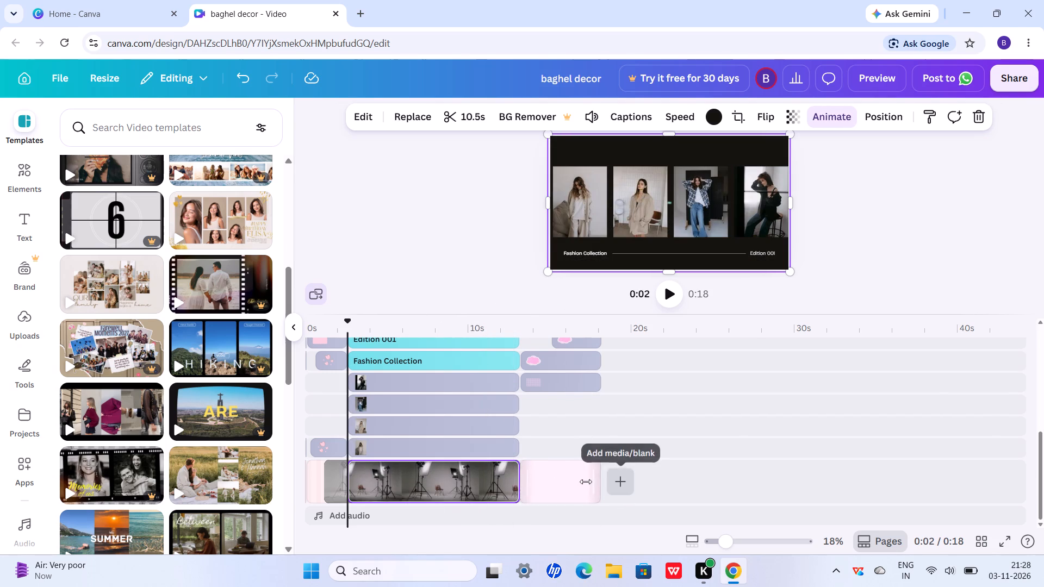
# Check the pink closing page, and open the editing options for the dark studio clip.
pyautogui.click(580, 482)
pyautogui.click(486, 485)
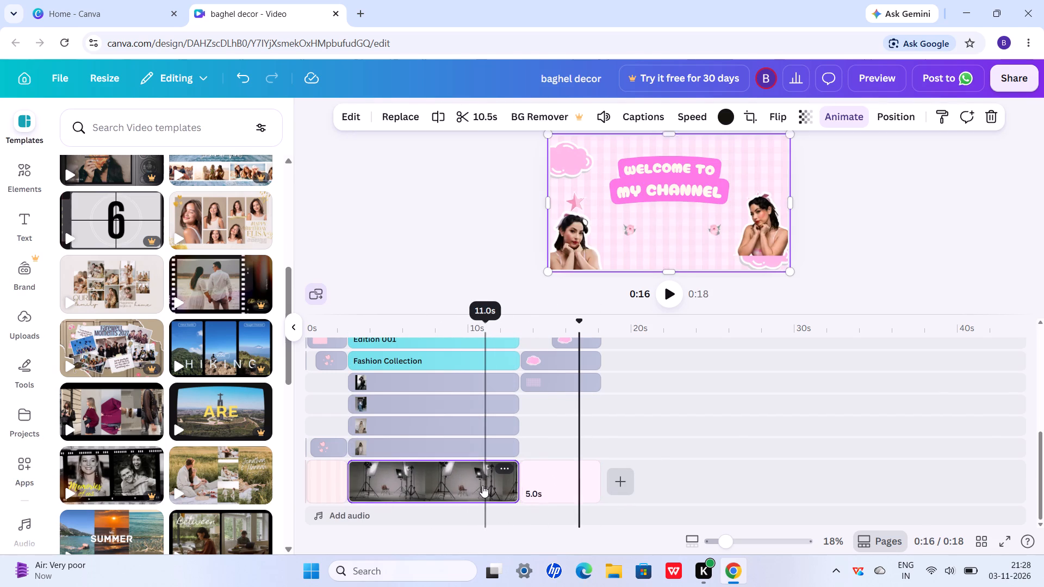
pyautogui.click(444, 481)
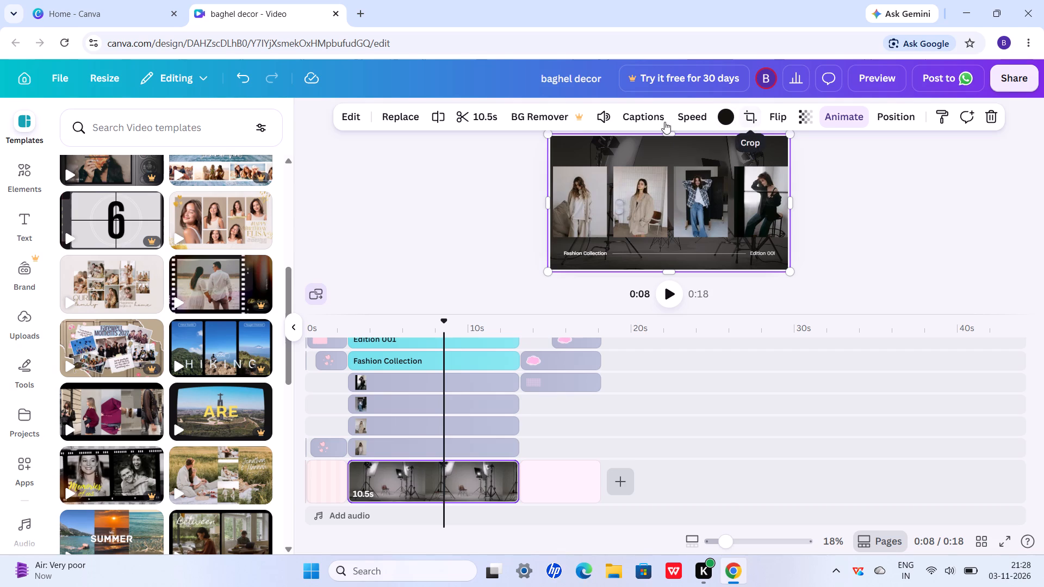
pyautogui.click(348, 111)
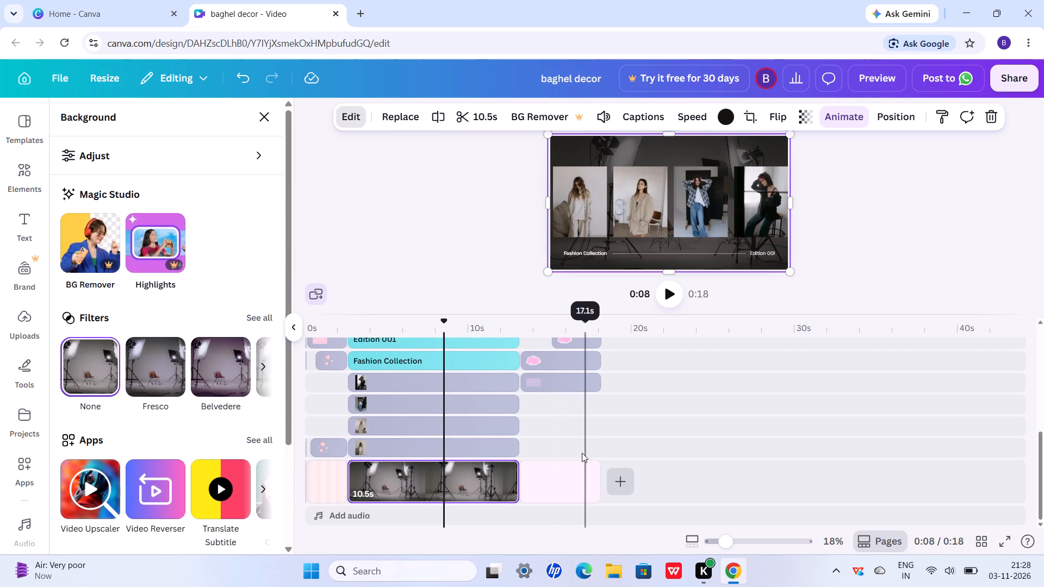
# Browse the stock videos, uploaded images, existing projects, elements and drawing tools for content to add after the closing page.
pyautogui.click(617, 477)
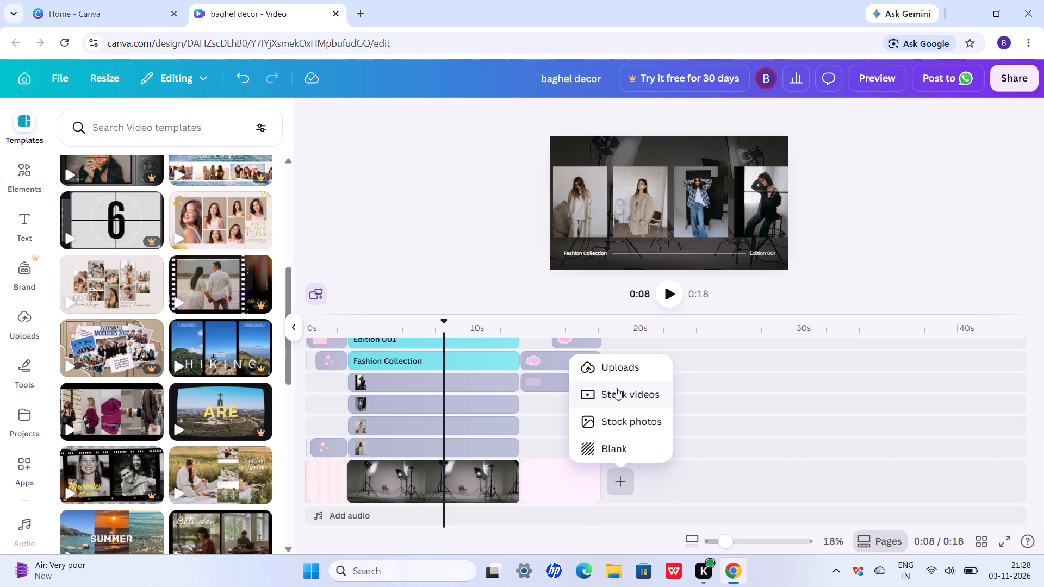
pyautogui.click(616, 388)
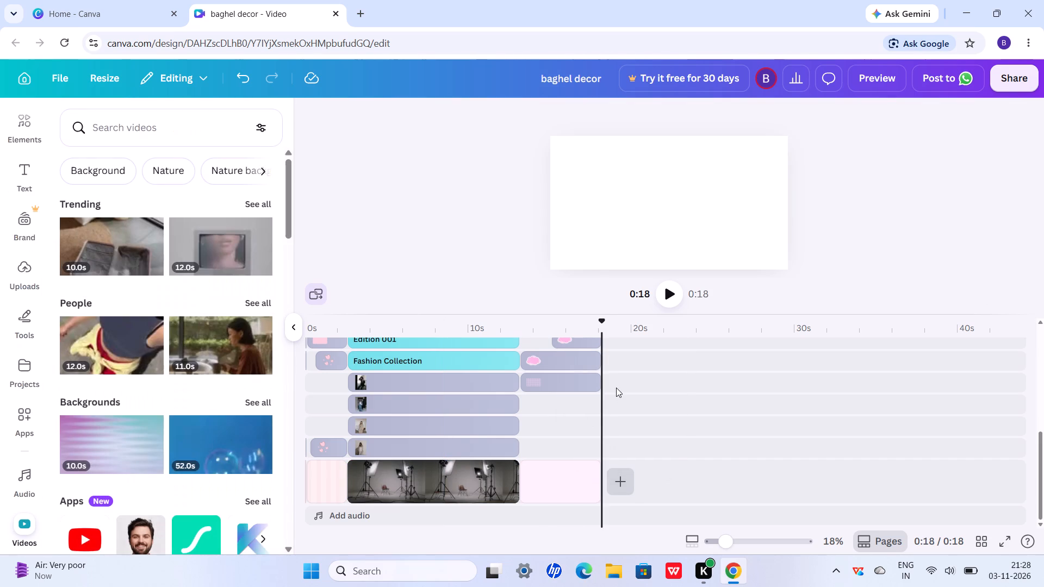
pyautogui.click(622, 491)
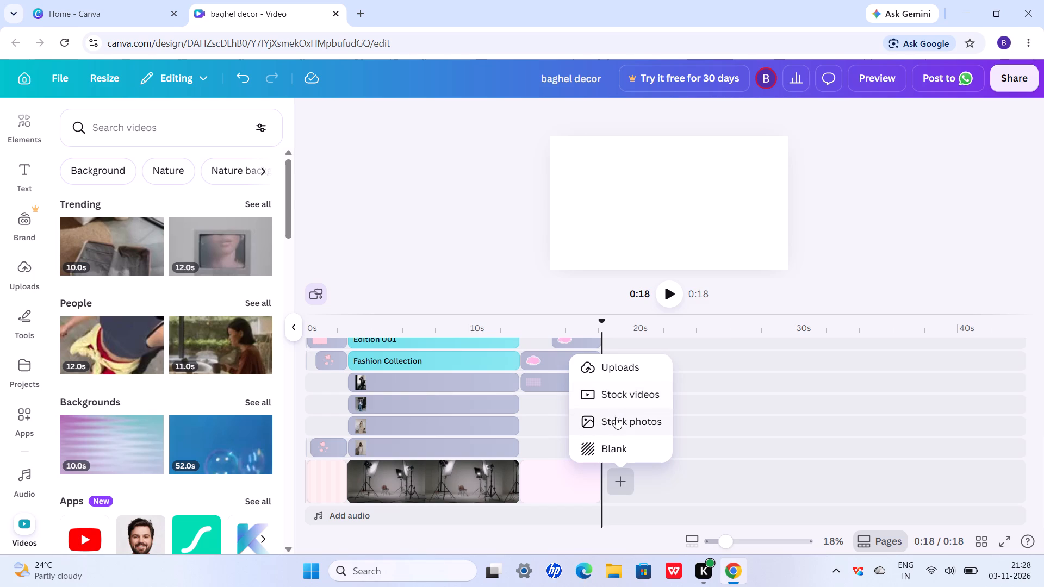
pyautogui.click(618, 364)
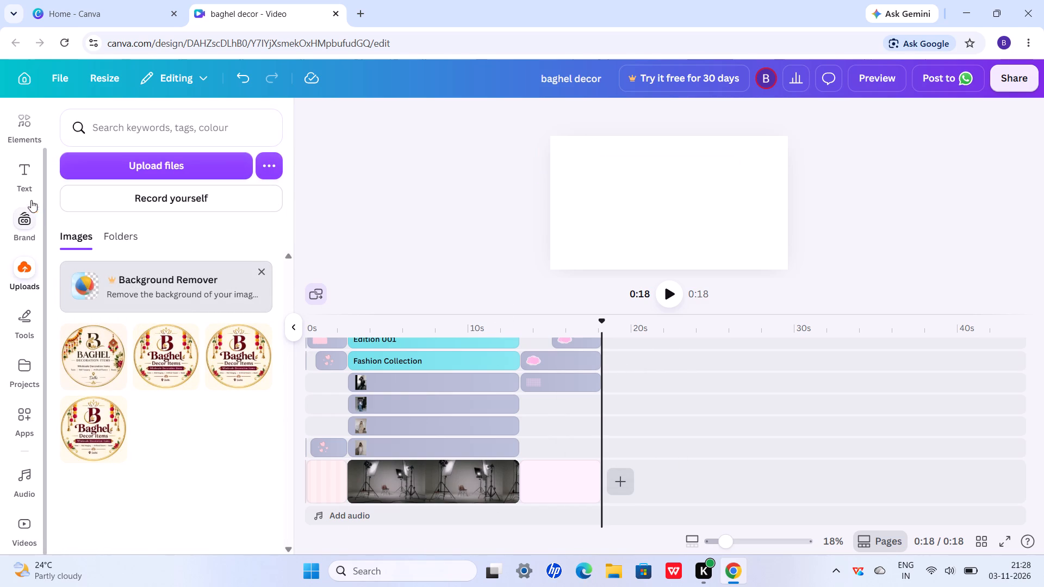
pyautogui.click(20, 363)
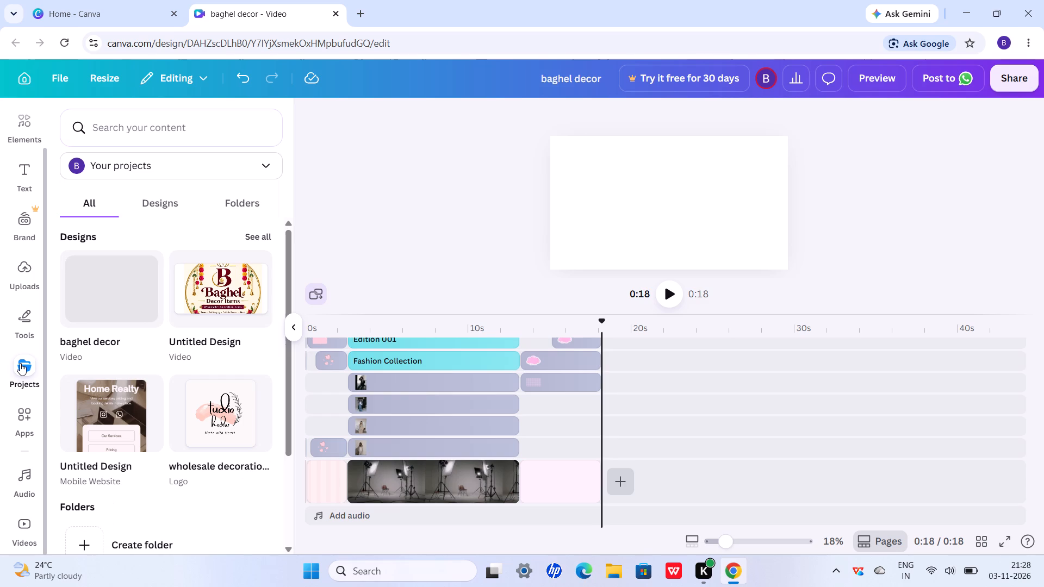
pyautogui.click(23, 129)
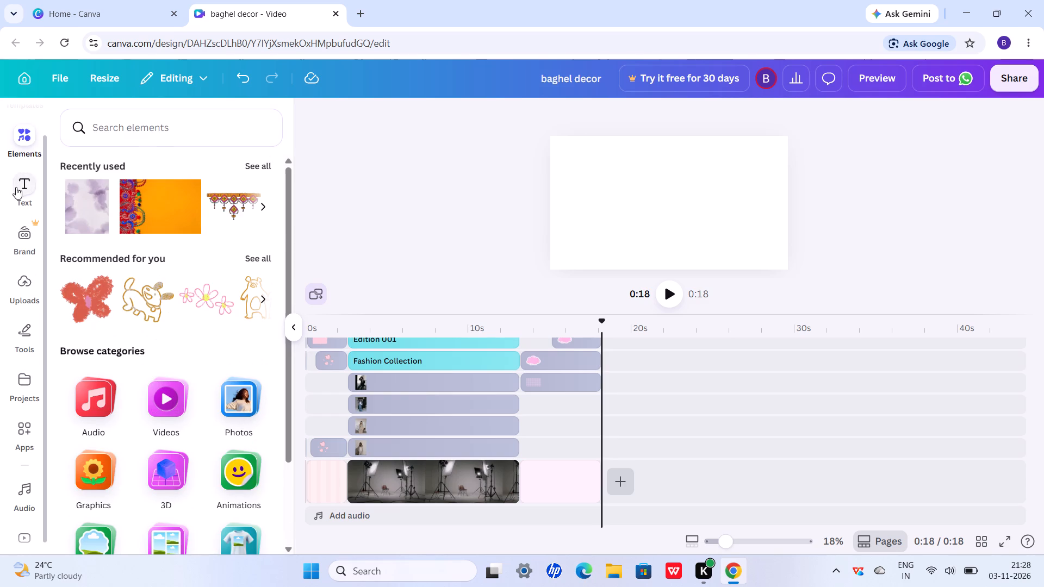
pyautogui.click(20, 279)
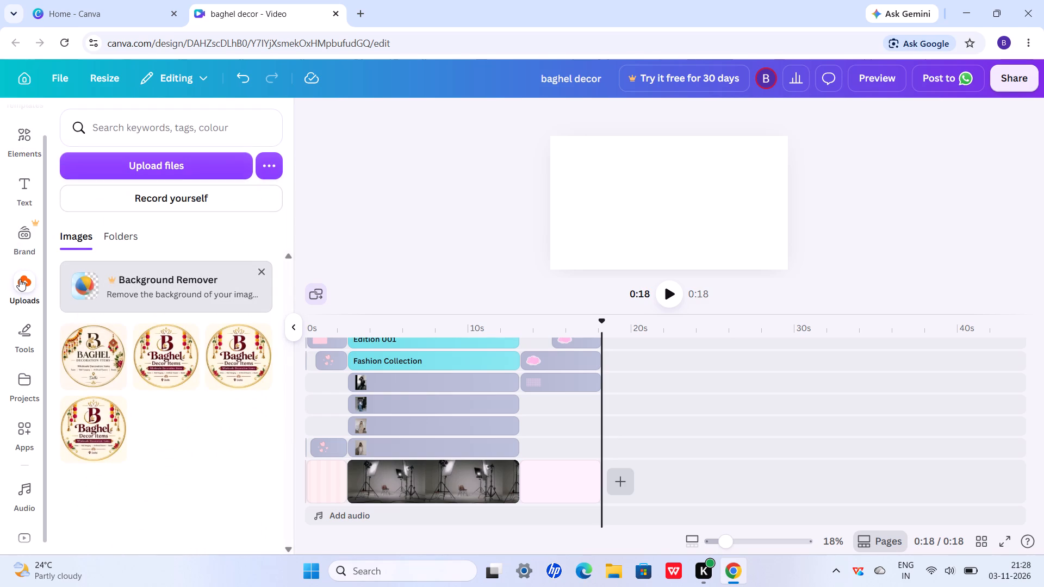
pyautogui.click(13, 350)
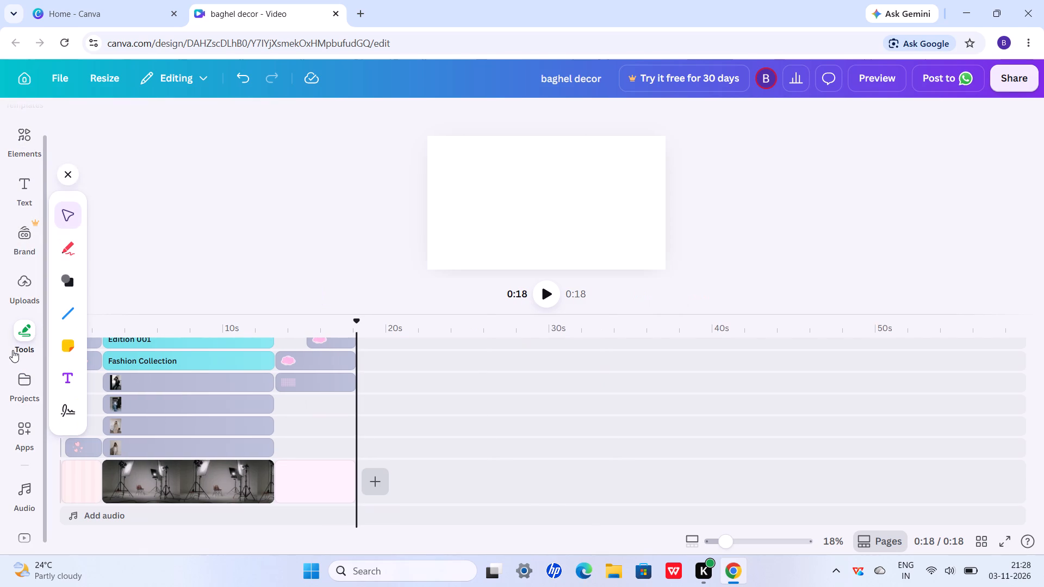
pyautogui.click(22, 385)
pyautogui.scroll(-3, 144, 457)
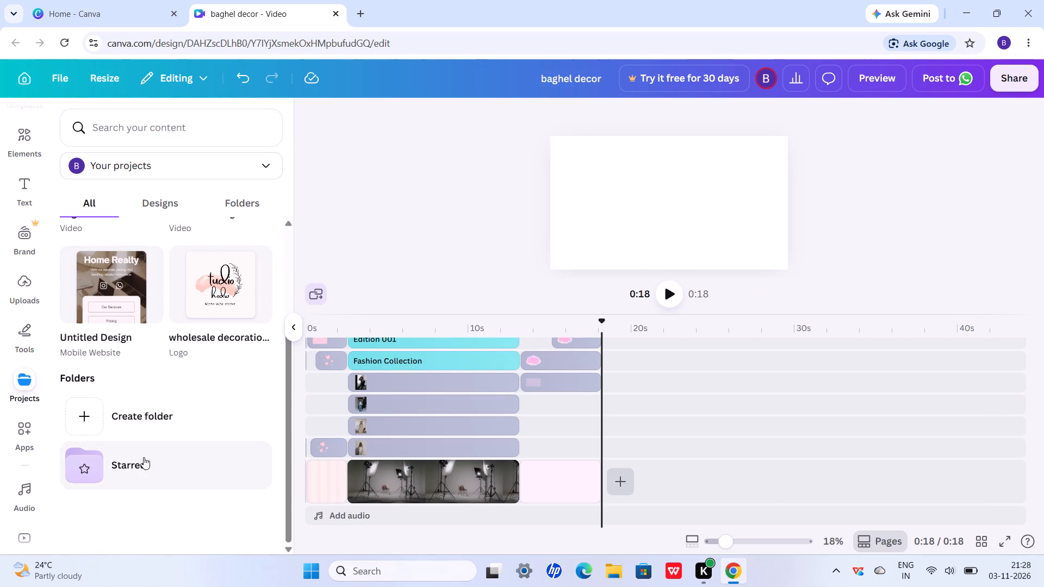
pyautogui.scroll(4, 144, 457)
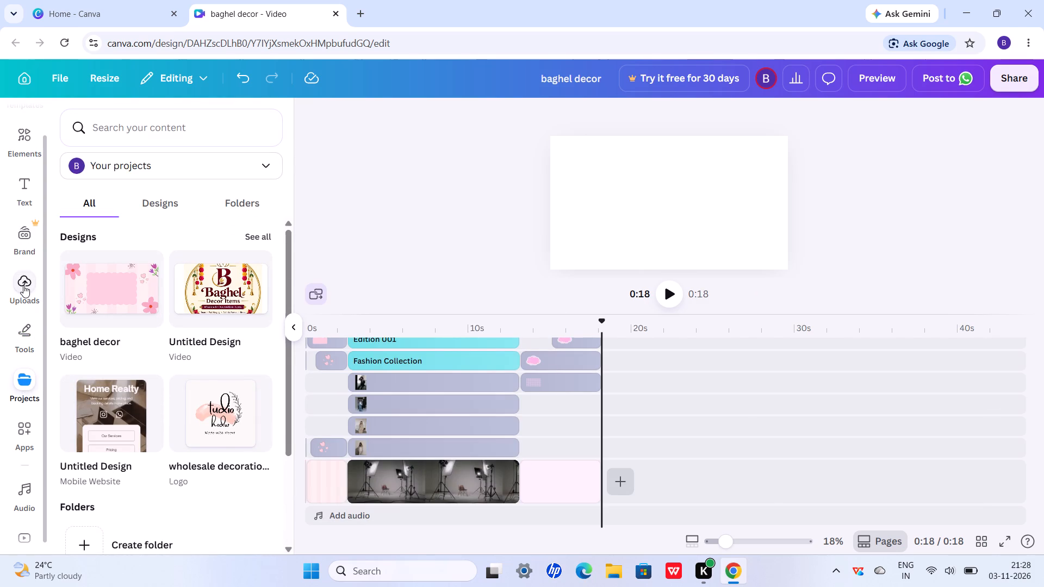
pyautogui.click(23, 285)
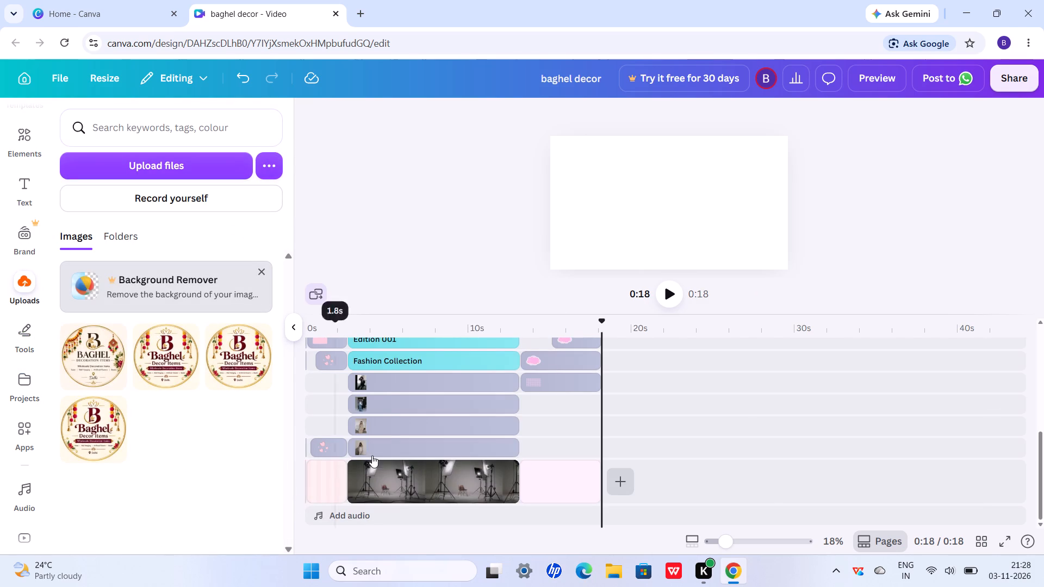
pyautogui.click(394, 470)
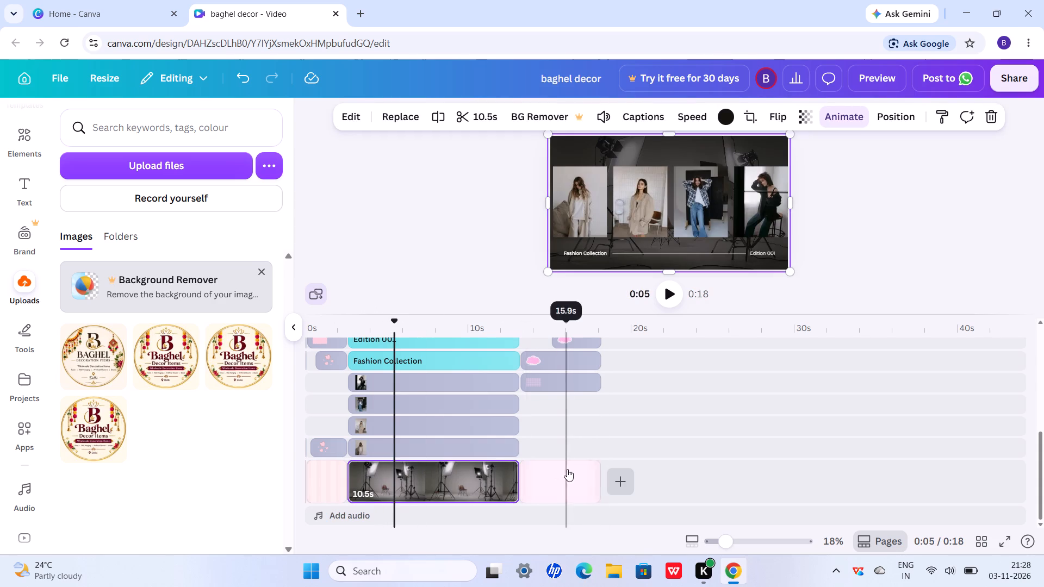
# Open the stock video library for new footage after the closing page, ready for a search.
pyautogui.click(621, 481)
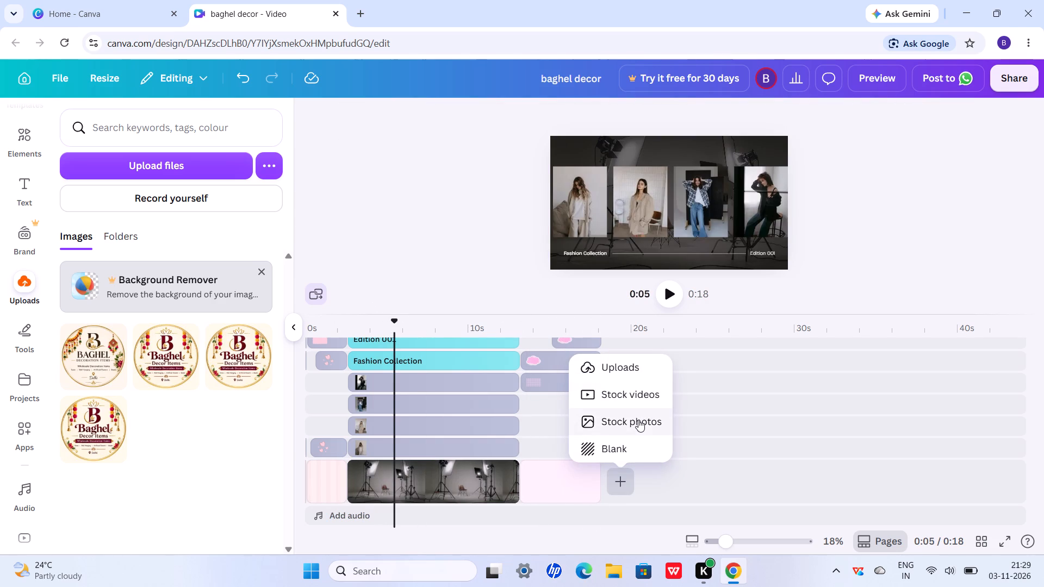
pyautogui.click(635, 392)
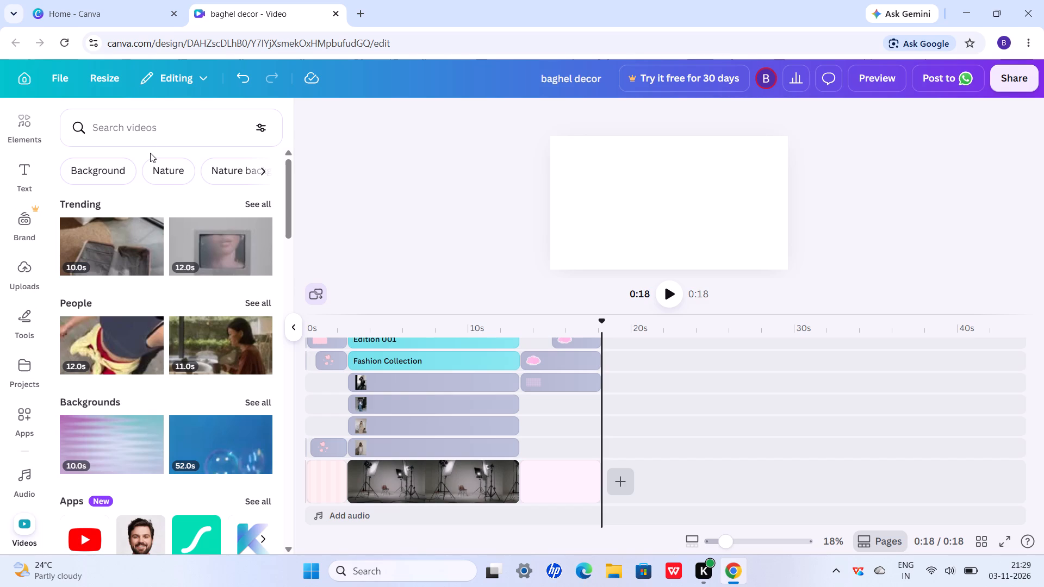
pyautogui.click(146, 124)
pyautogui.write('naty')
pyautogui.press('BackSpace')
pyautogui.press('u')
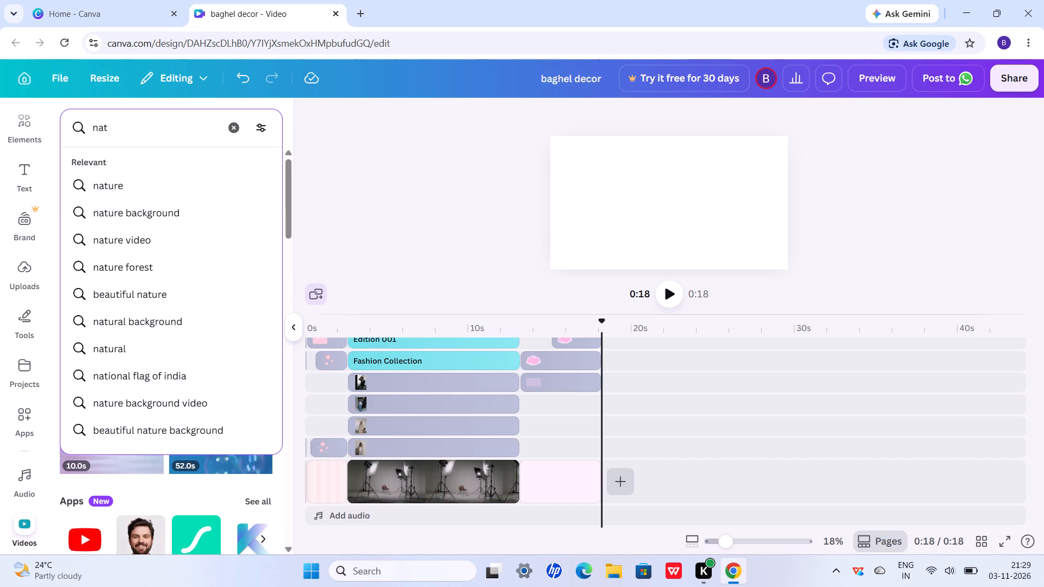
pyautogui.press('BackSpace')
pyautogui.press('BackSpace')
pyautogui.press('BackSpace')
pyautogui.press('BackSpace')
# Search the stock videos for "diwali diya" and look through the clips for suitable footage.
pyautogui.write('di')
pyautogui.write('wali')
pyautogui.press('space')
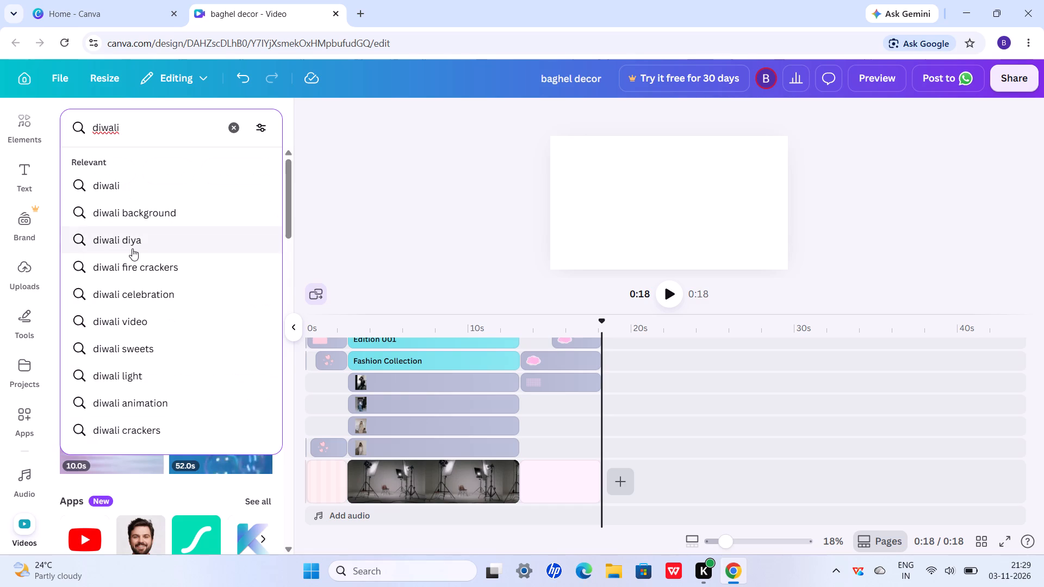
pyautogui.click(132, 248)
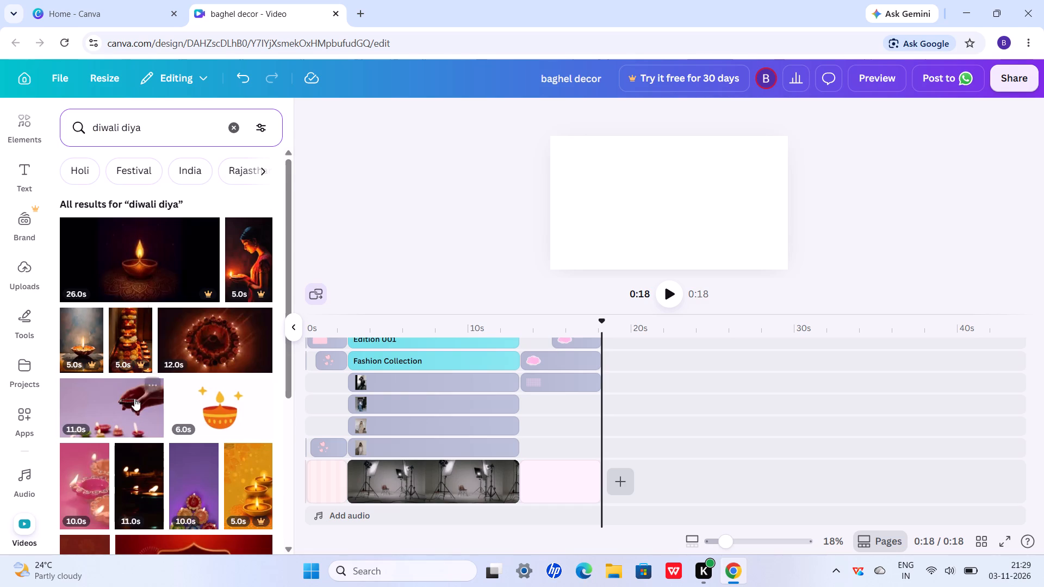
pyautogui.scroll(-3, 134, 398)
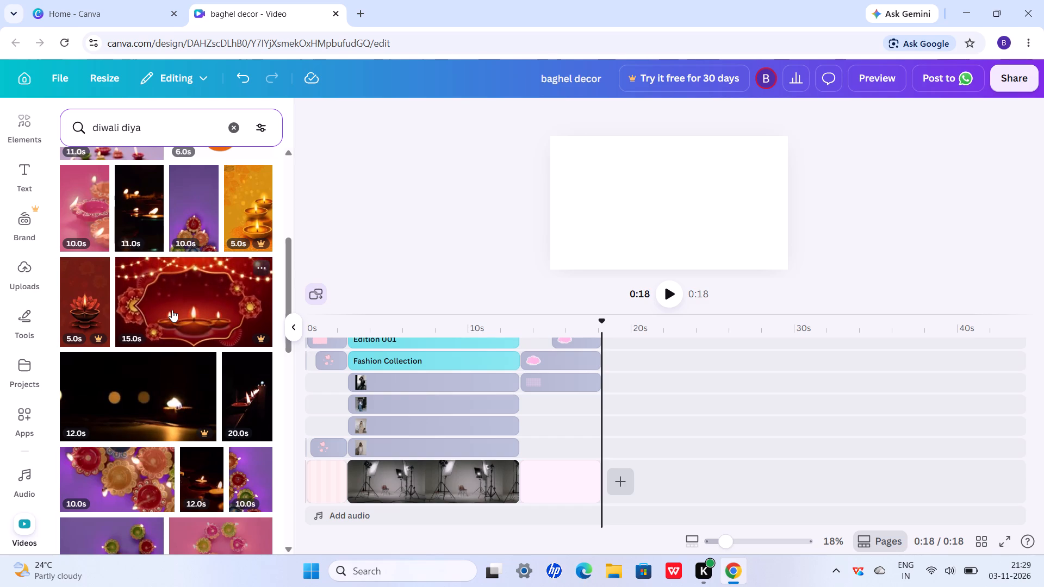
pyautogui.hscroll(6, 348, 498)
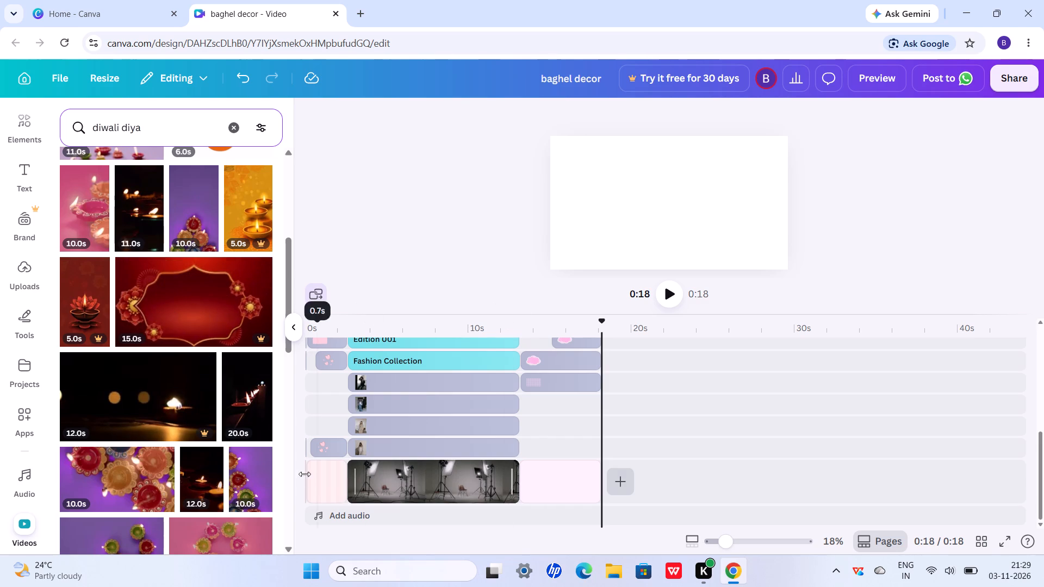
# Delete all three pages from the timeline: the pink opening page, the dark studio page and the pink closing page.
pyautogui.click(325, 485)
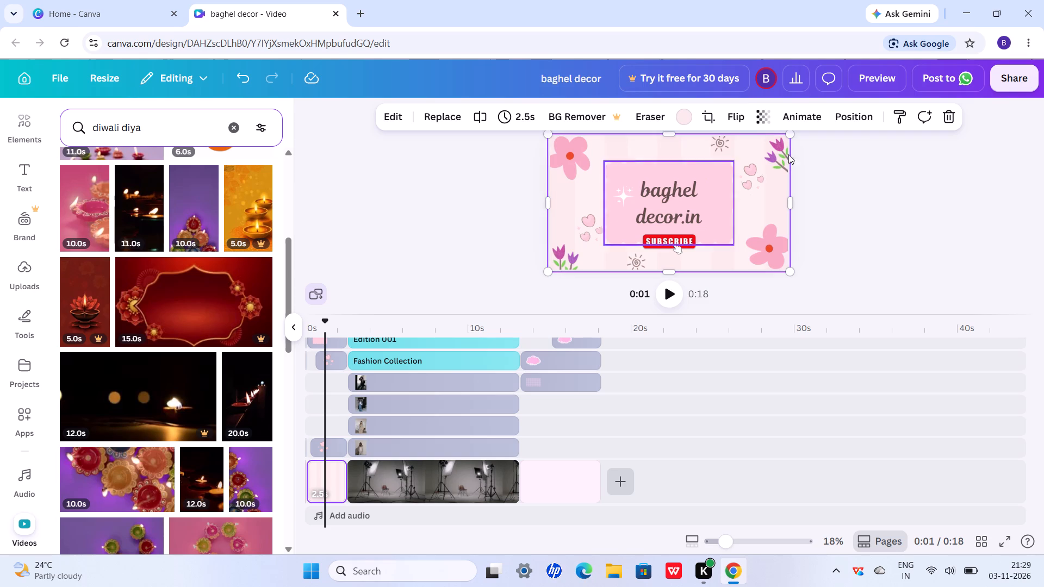
pyautogui.hscroll(6, 461, 489)
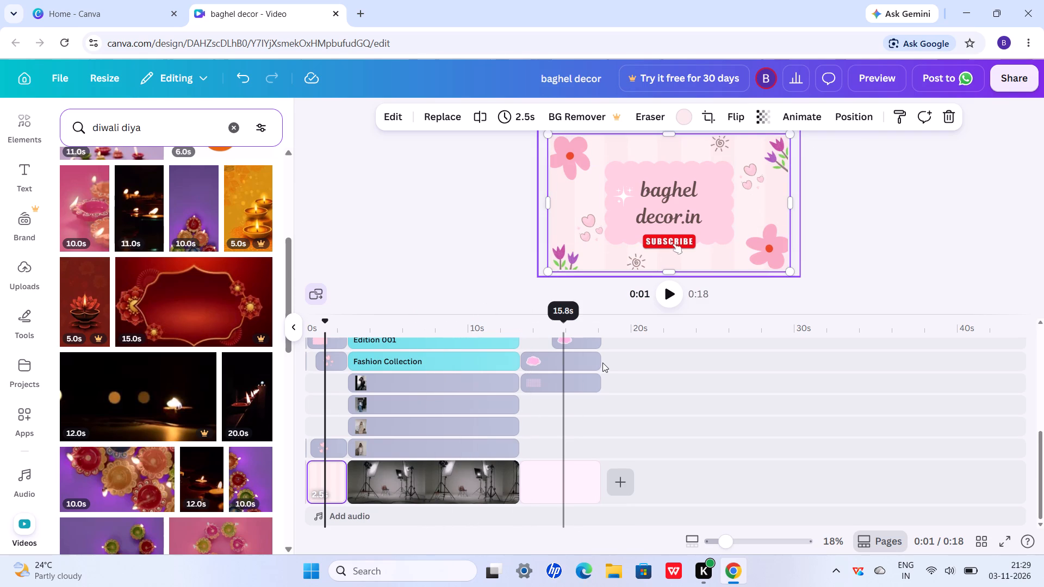
pyautogui.click(946, 117)
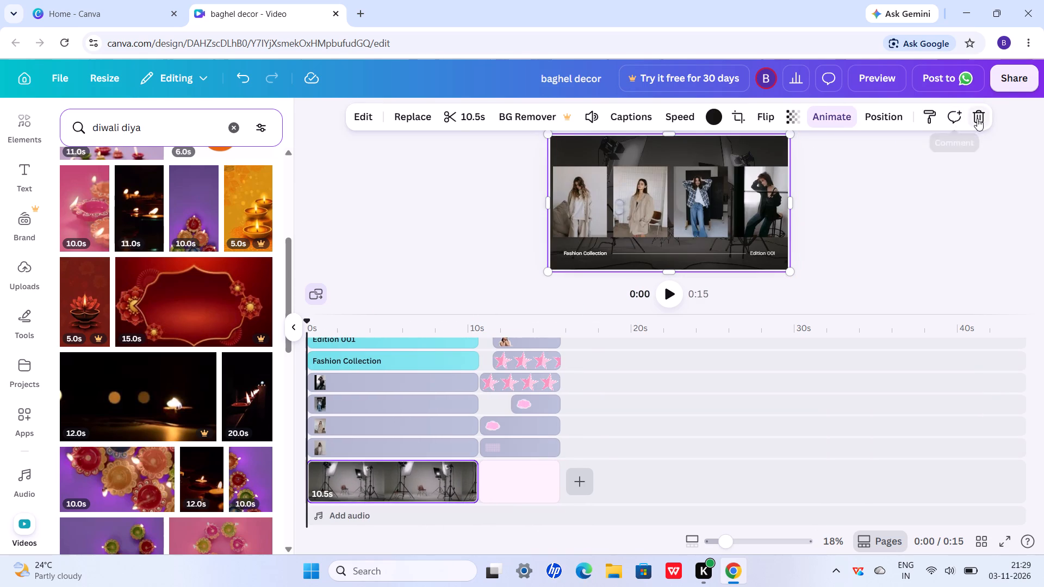
pyautogui.click(978, 118)
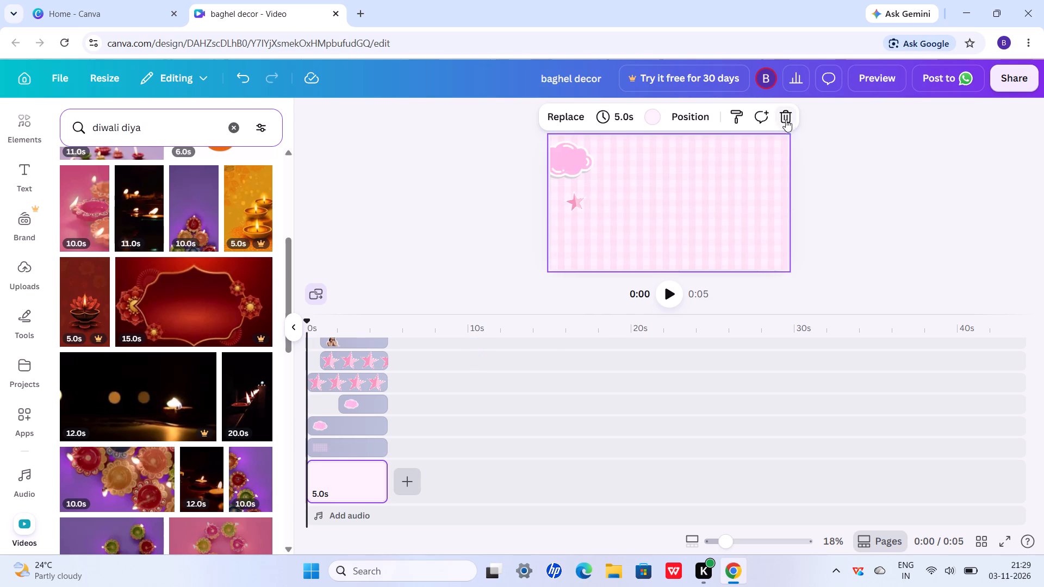
pyautogui.click(783, 117)
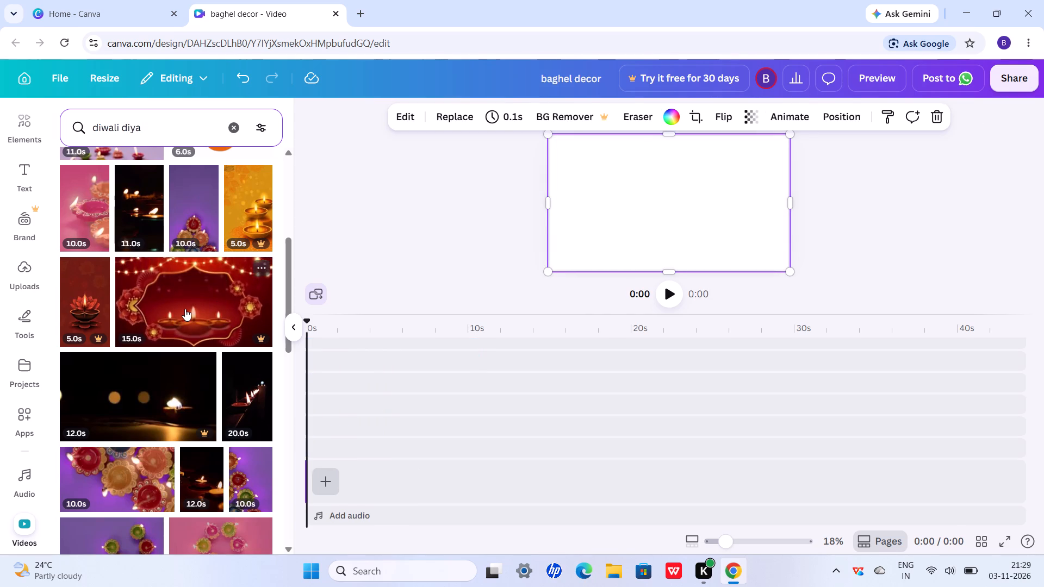
# Look through the "diwali diya" stock clips again for footage to start the empty timeline.
pyautogui.scroll(1, 185, 309)
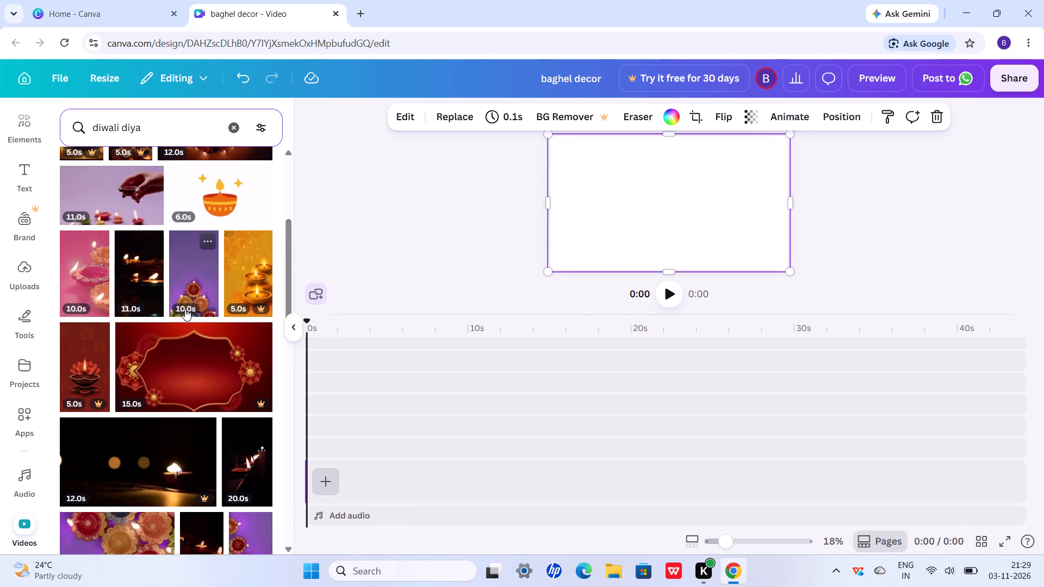
pyautogui.hscroll(-1, 185, 309)
pyautogui.scroll(2, 194, 275)
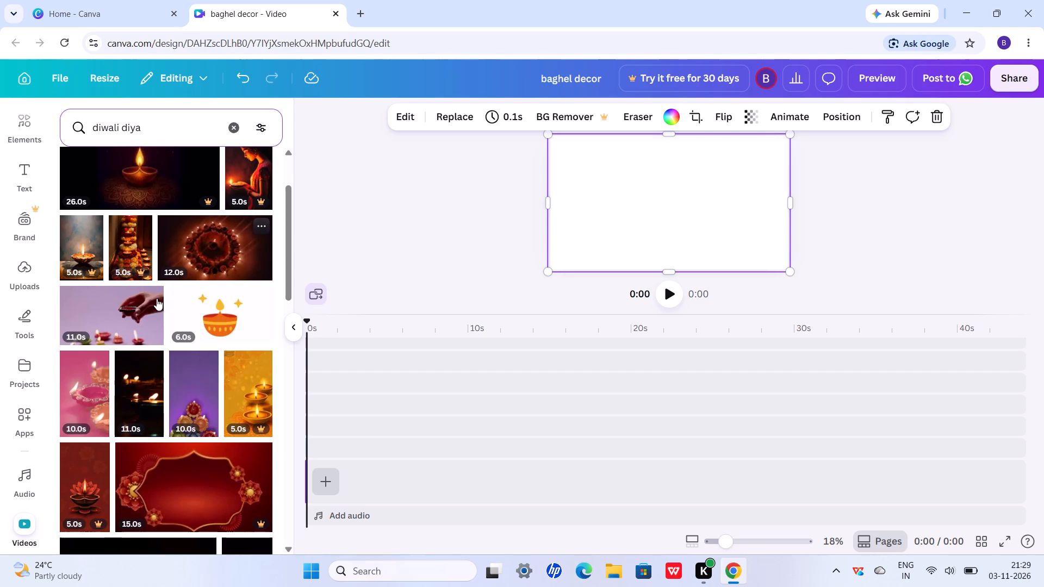
pyautogui.scroll(2, 116, 318)
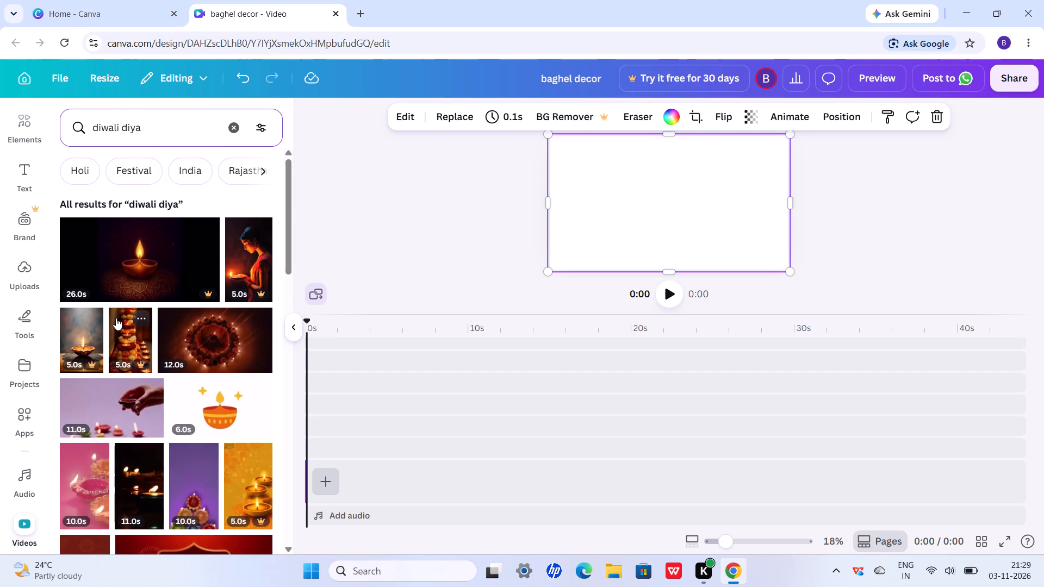
pyautogui.scroll(-7, 223, 339)
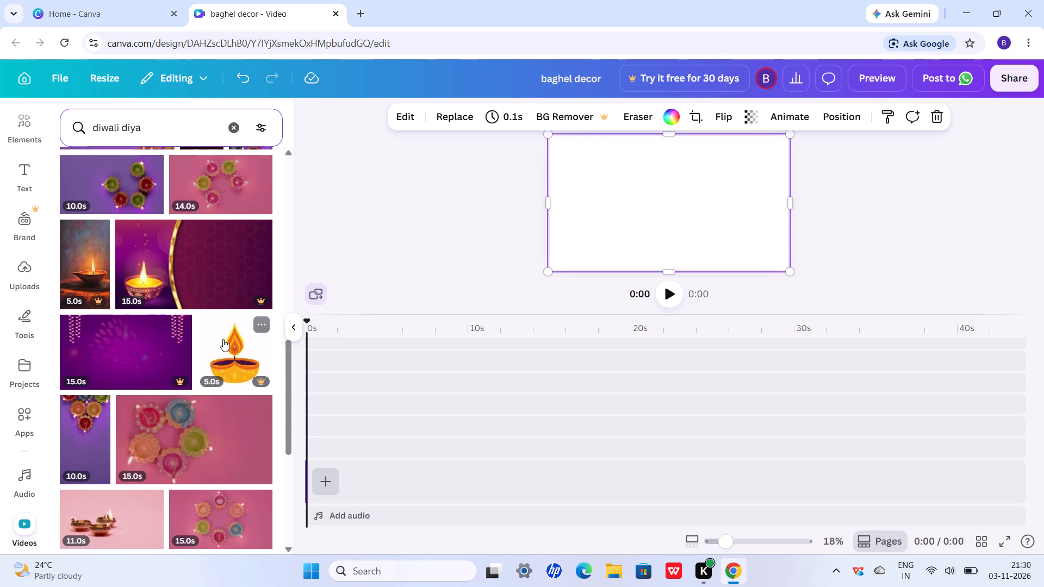
pyautogui.scroll(-2, 223, 339)
pyautogui.scroll(1, 223, 339)
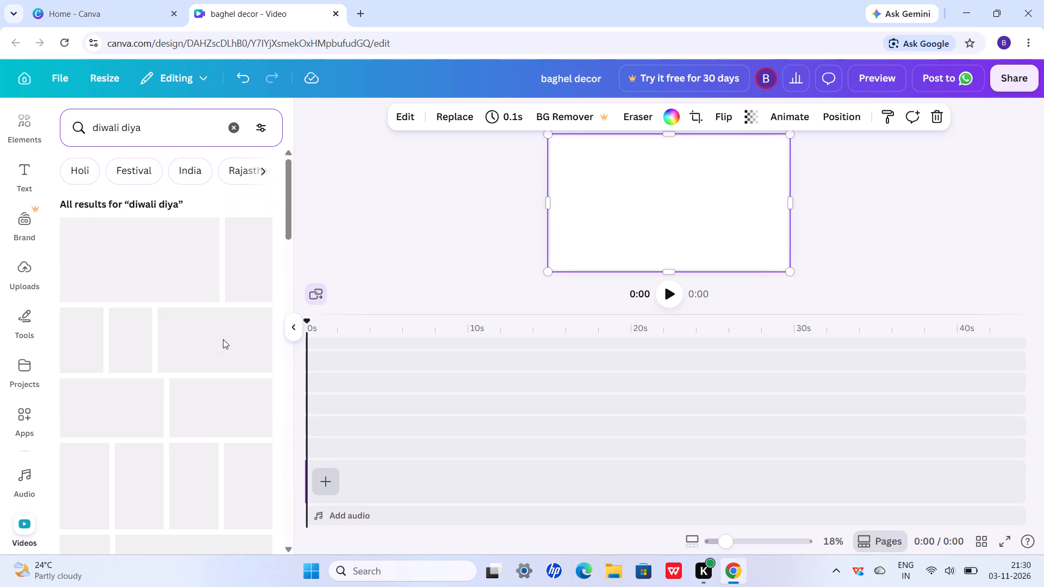
pyautogui.scroll(-2, 223, 339)
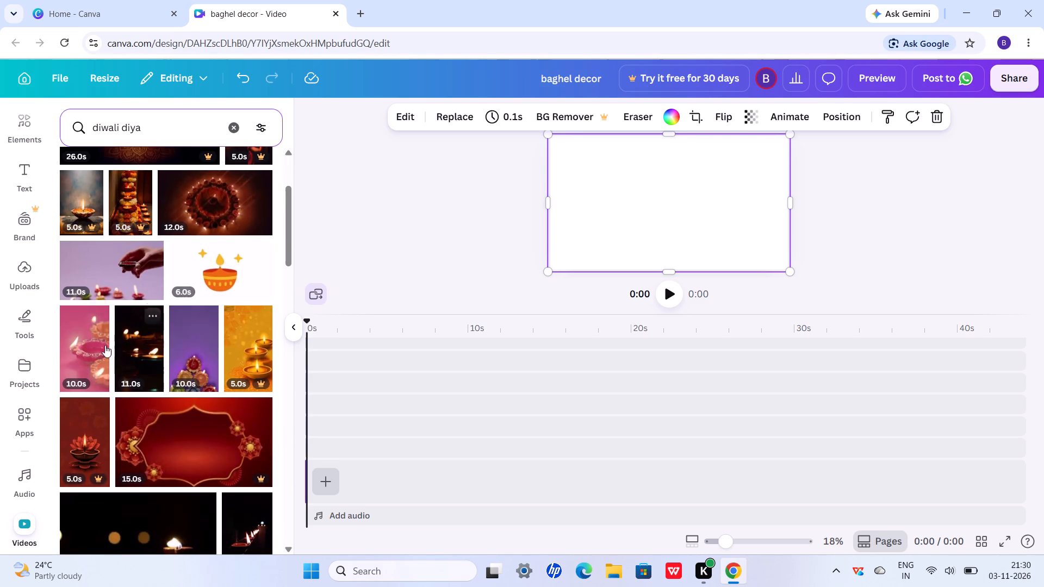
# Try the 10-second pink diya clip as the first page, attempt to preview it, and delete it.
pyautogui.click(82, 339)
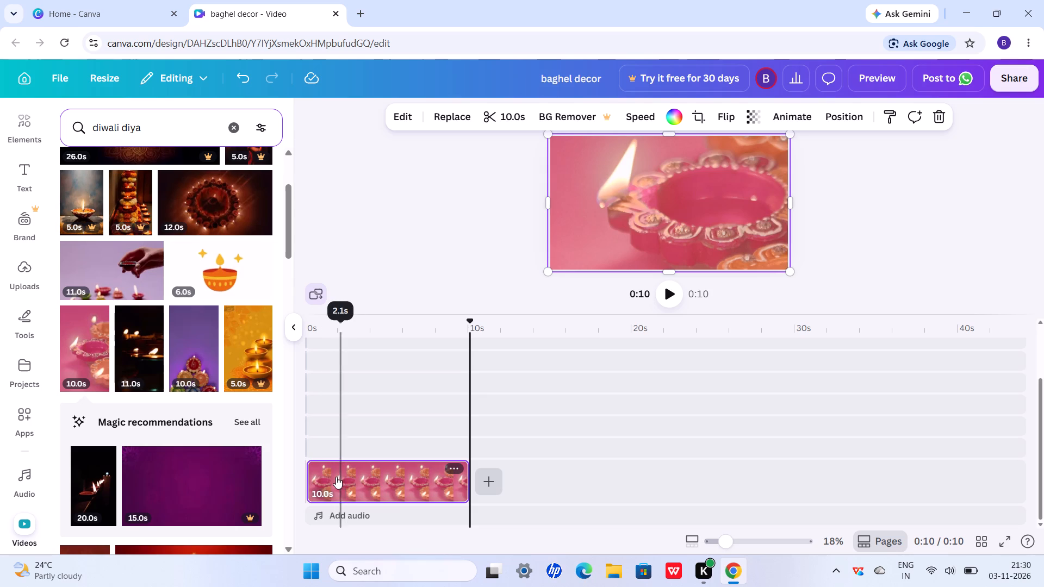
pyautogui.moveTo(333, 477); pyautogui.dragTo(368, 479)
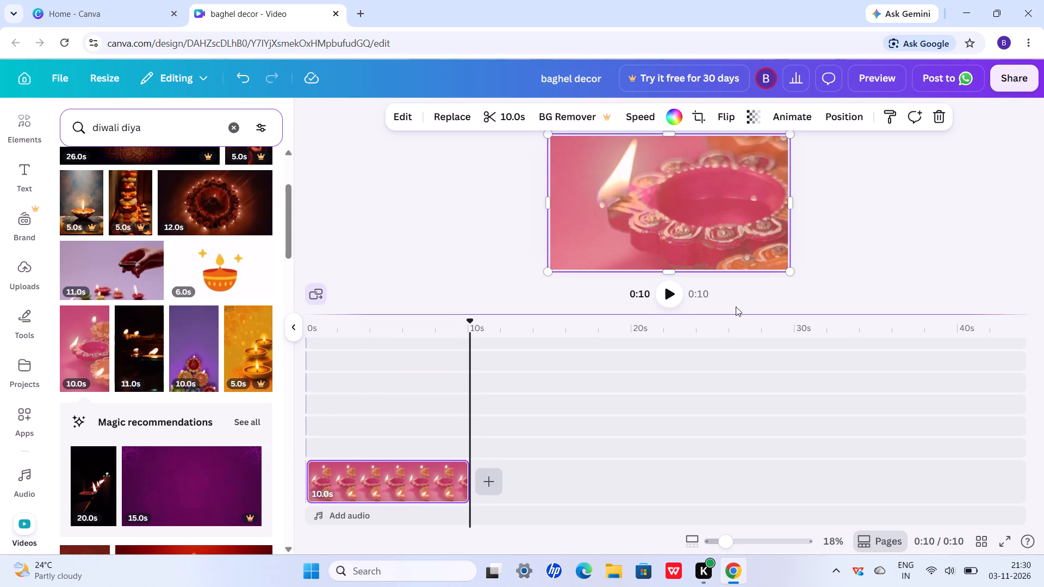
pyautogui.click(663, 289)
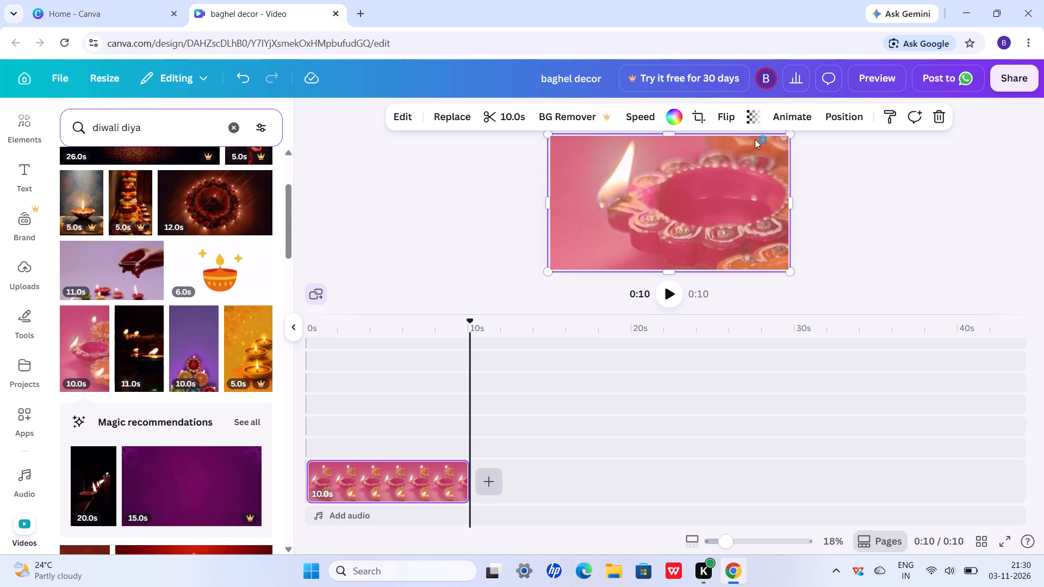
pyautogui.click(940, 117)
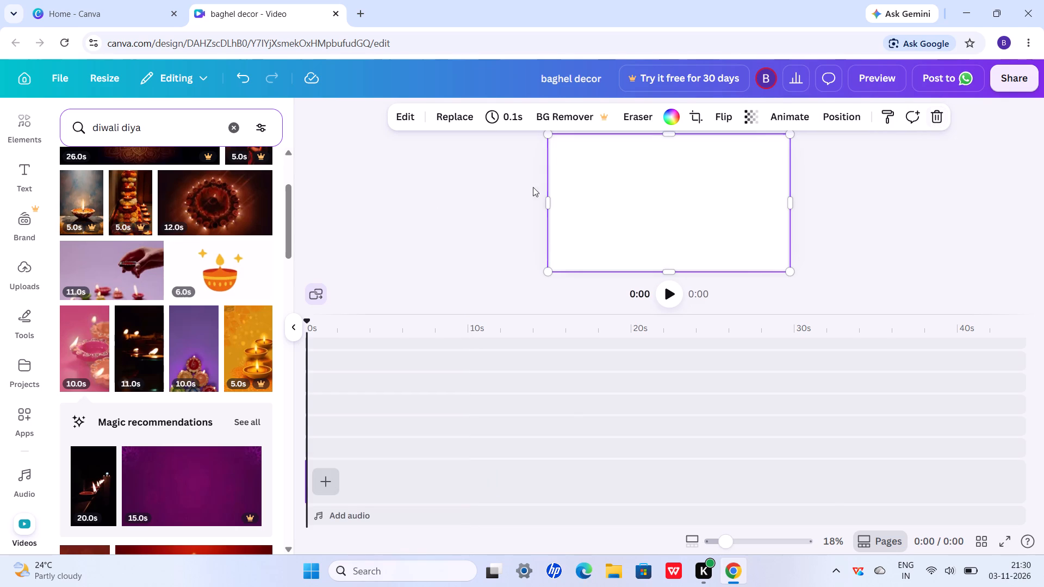
# Check the remaining diya clips and search the stock videos for "diwali background".
pyautogui.scroll(-5, 126, 348)
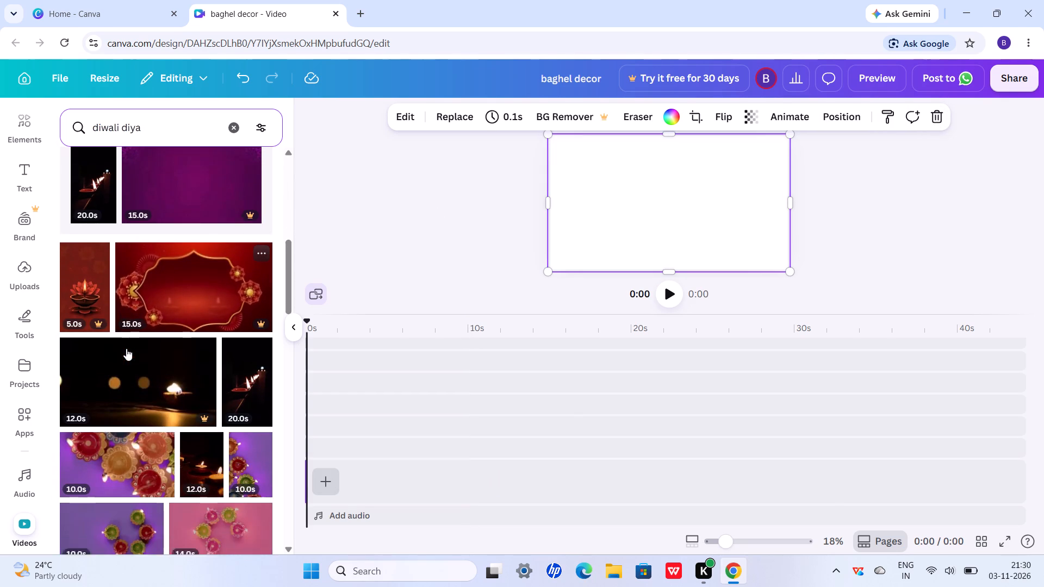
pyautogui.scroll(-4, 126, 348)
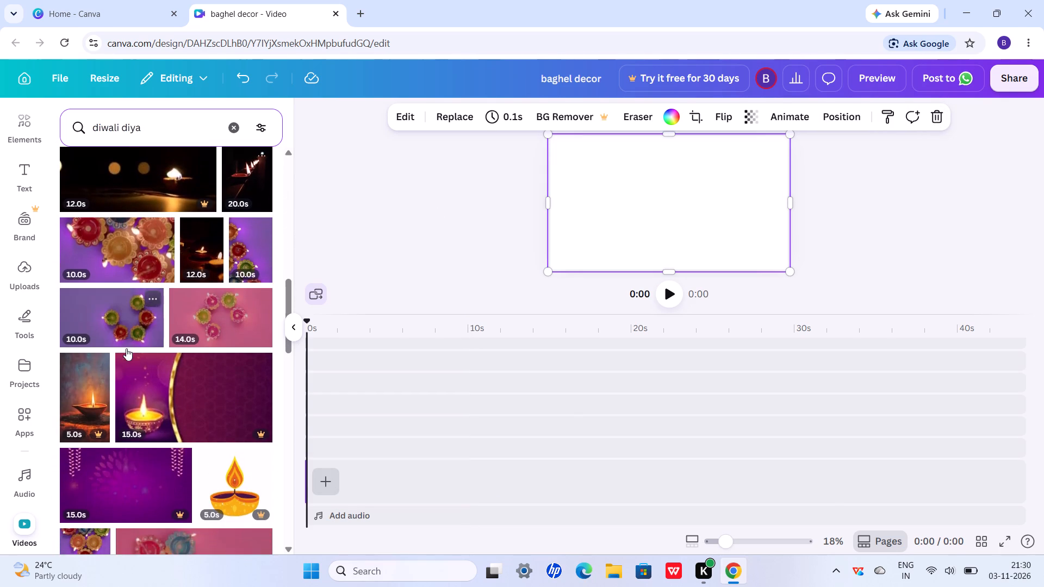
pyautogui.scroll(-1, 126, 348)
pyautogui.click(154, 126)
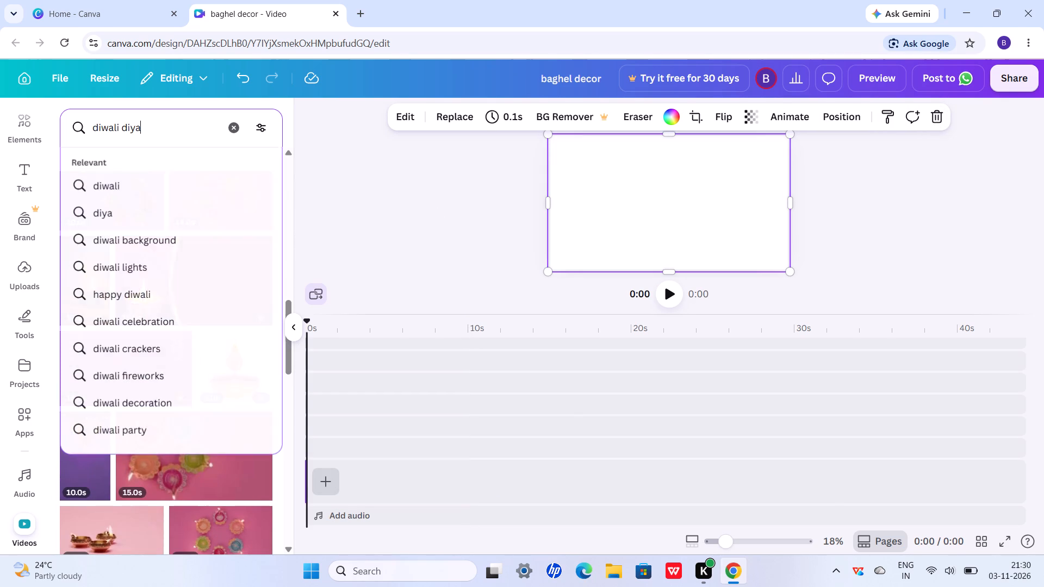
pyautogui.click(111, 243)
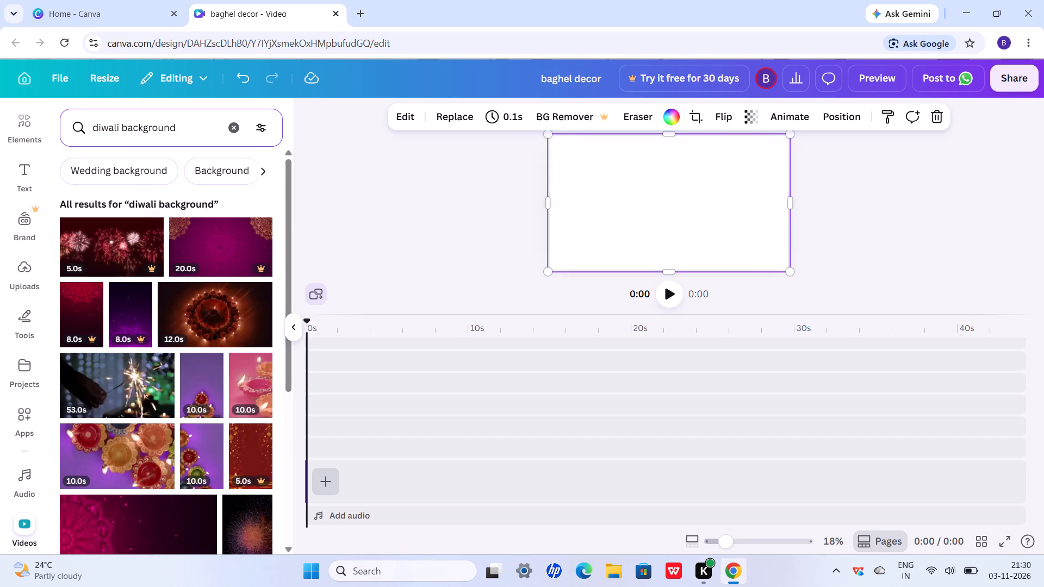
# Replace the stock video search with "diwali loght".
pyautogui.click(176, 126)
pyautogui.press('BackSpace')
pyautogui.press('BackSpace')
pyautogui.press('BackSpace')
pyautogui.press('BackSpace')
pyautogui.press('BackSpace')
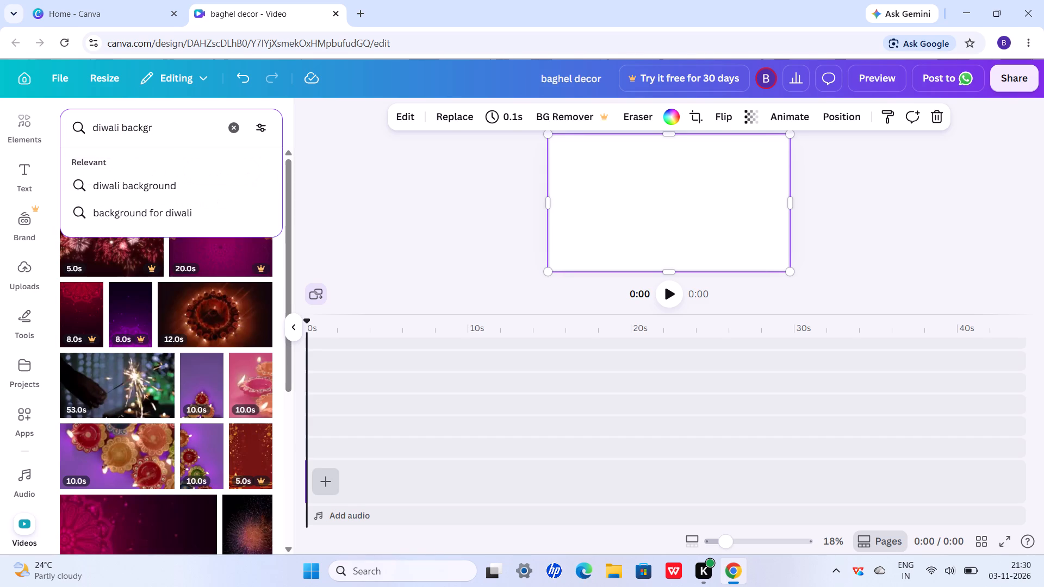
pyautogui.press('BackSpace')
pyautogui.press('BackSpace')
pyautogui.press('BackSpace')
pyautogui.press('BackSpace')
pyautogui.press('BackSpace')
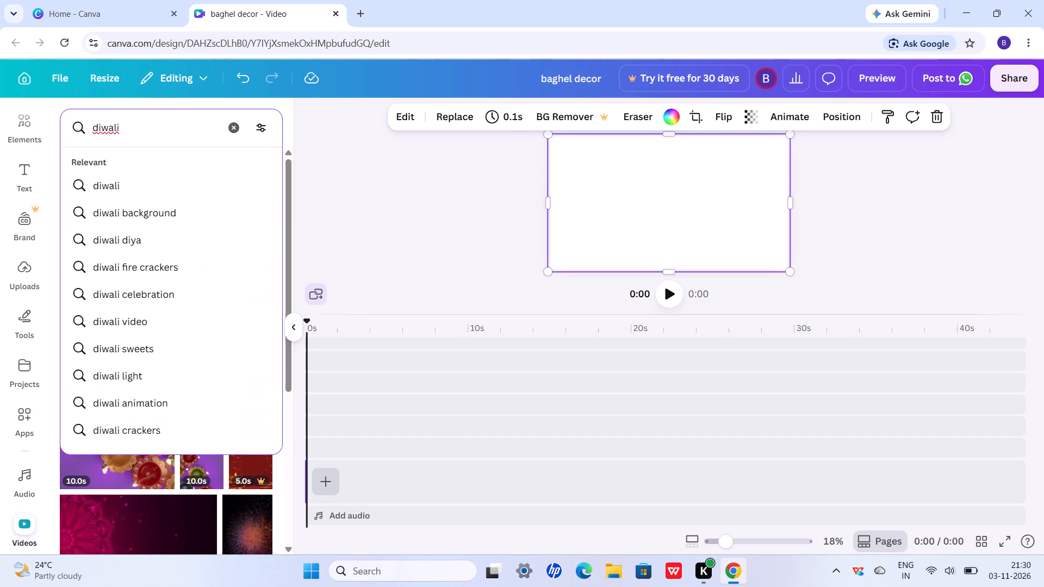
pyautogui.write('loght')
pyautogui.press('Return')
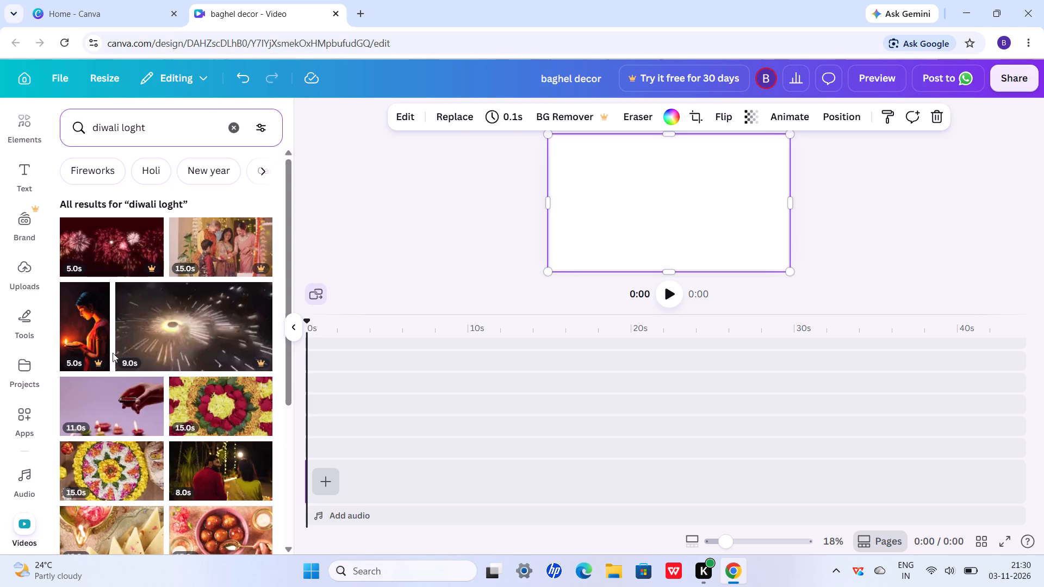
# Find the 10-second purple clip with a ring of red and green diyas and add it as the first page.
pyautogui.scroll(-1, 146, 364)
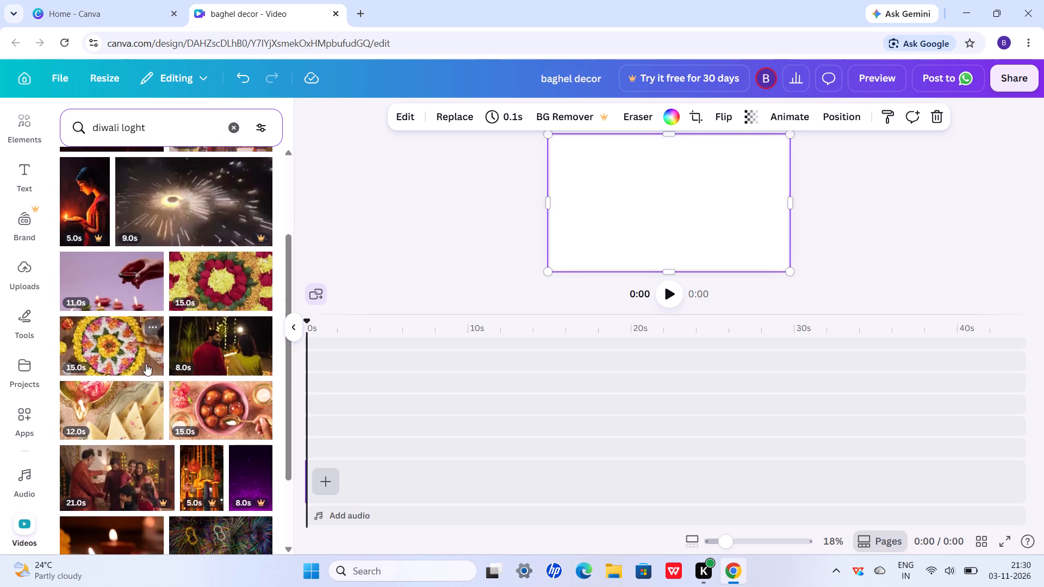
pyautogui.scroll(-7, 146, 364)
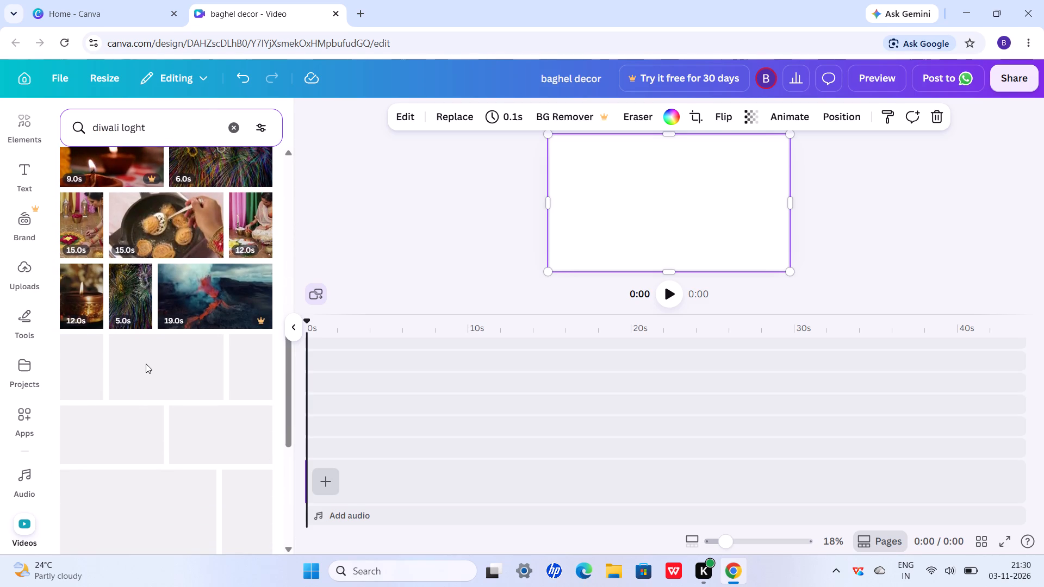
pyautogui.scroll(-4, 146, 364)
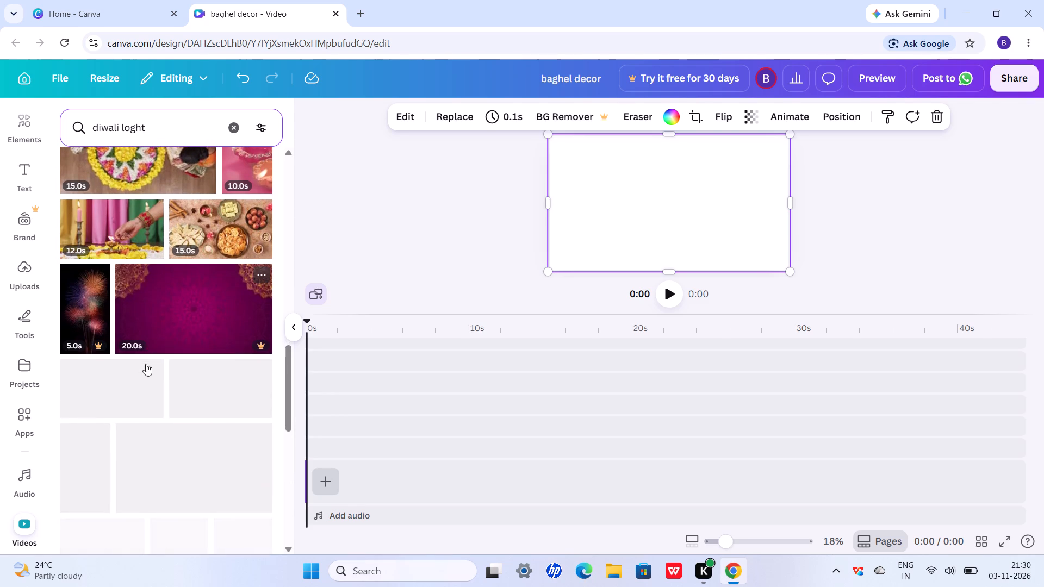
pyautogui.scroll(-1, 146, 364)
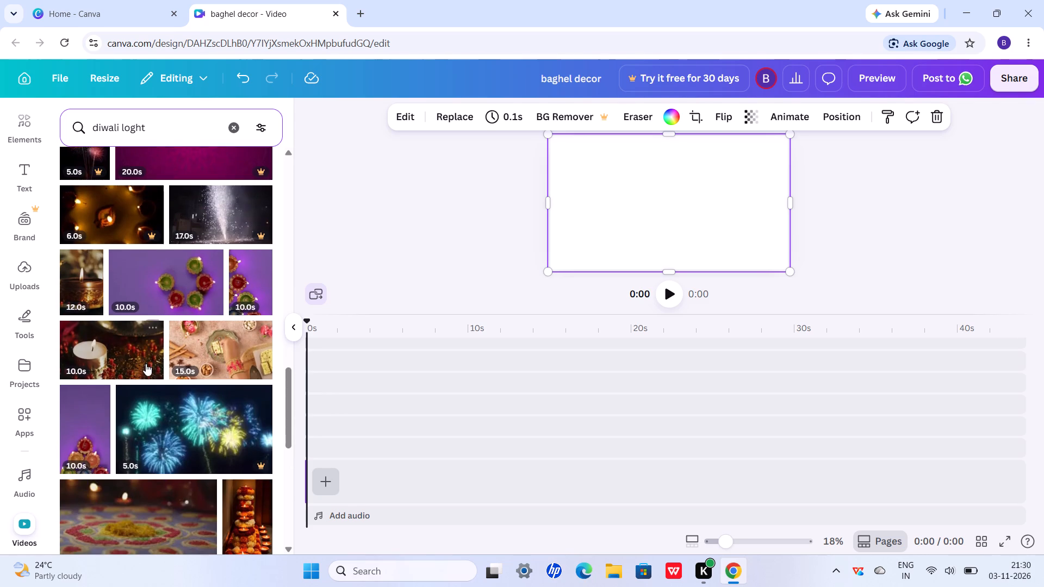
pyautogui.scroll(-1, 146, 364)
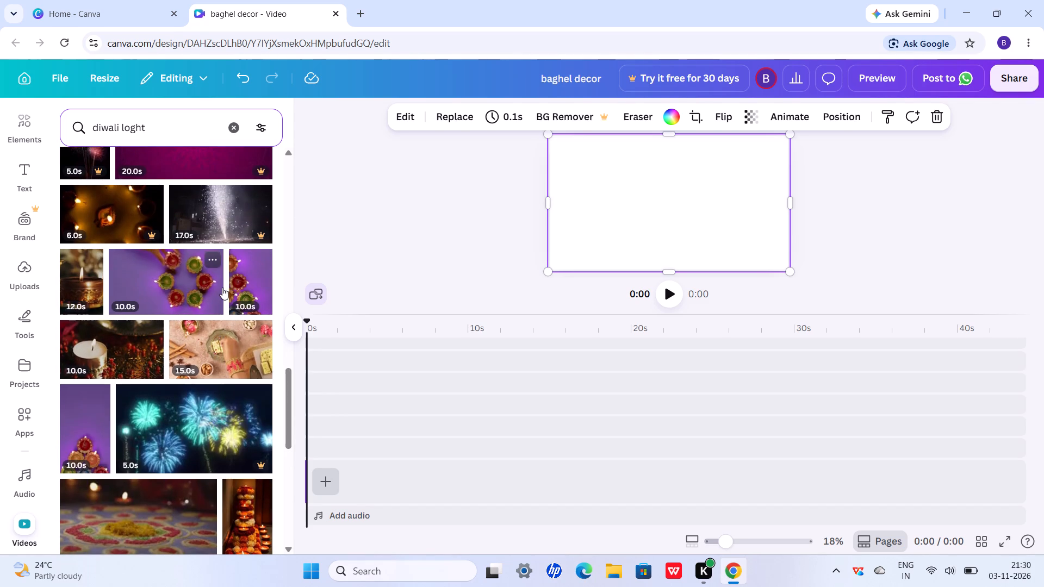
pyautogui.click(175, 276)
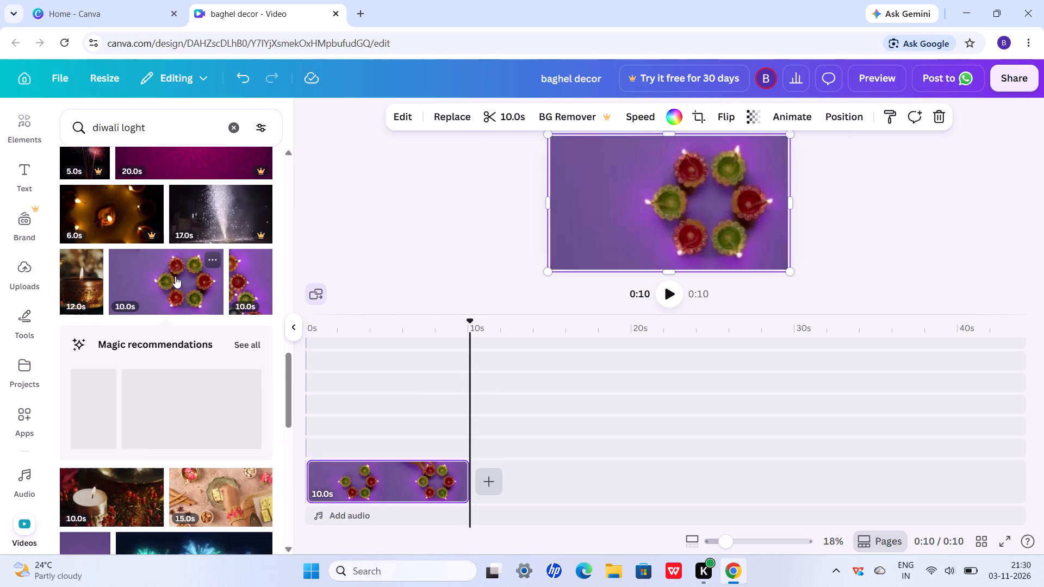
# Try magenta, purple and green from the tulip photo colours as the diya page's background, settling on purple.
pyautogui.click(338, 482)
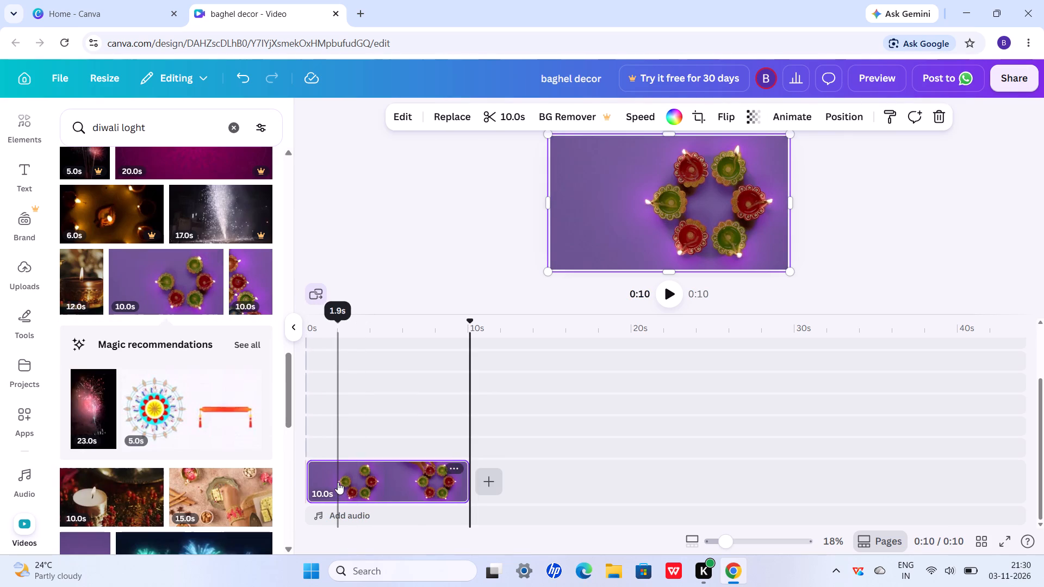
pyautogui.click(684, 126)
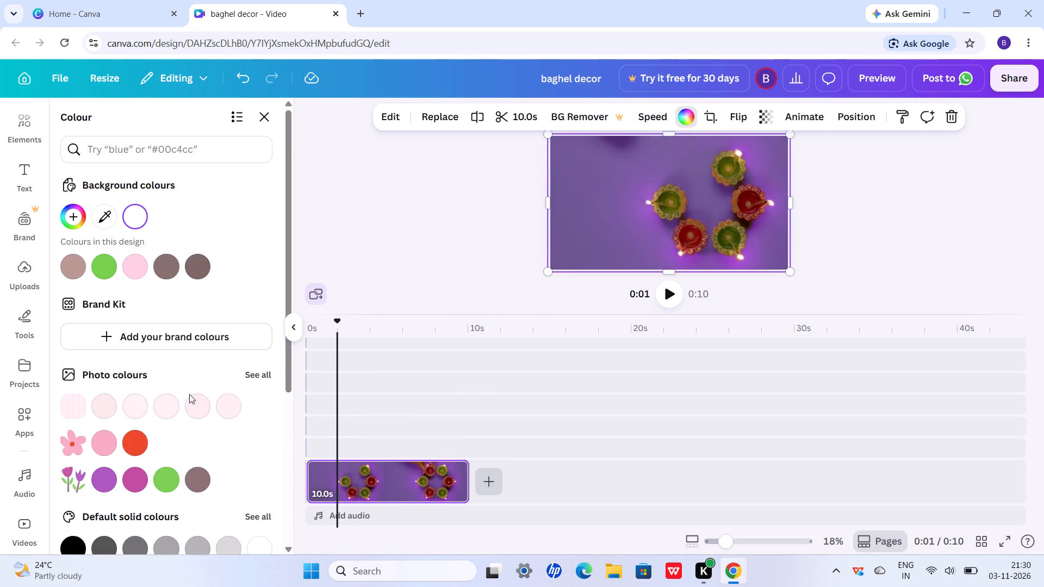
pyautogui.click(139, 481)
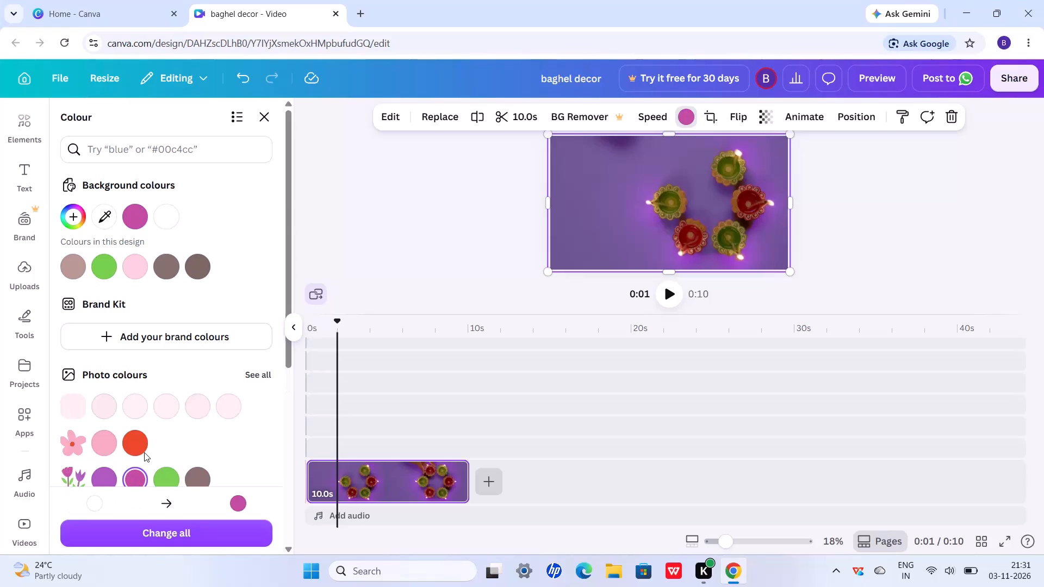
pyautogui.scroll(-2, 145, 451)
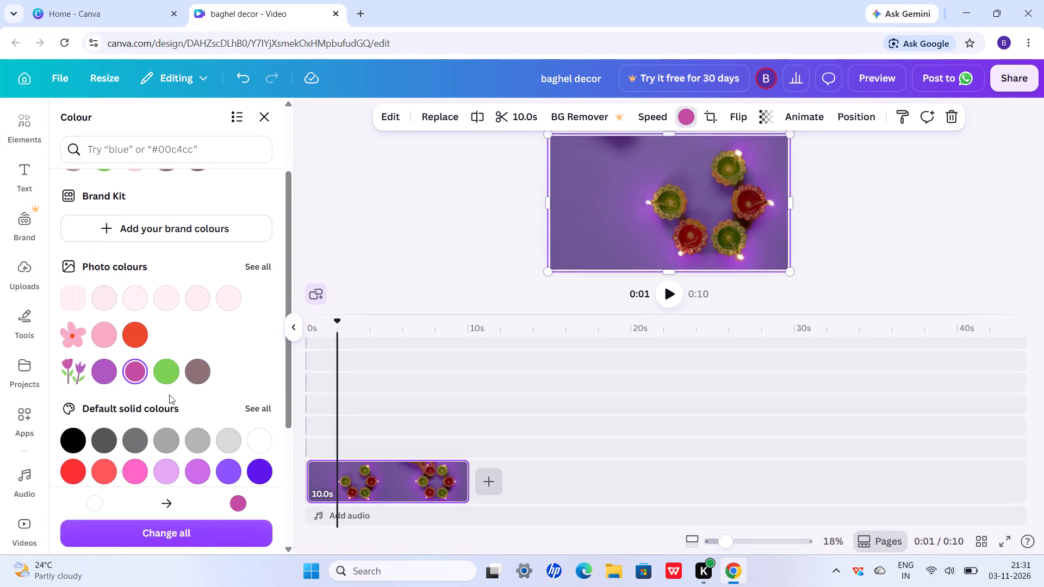
pyautogui.click(105, 378)
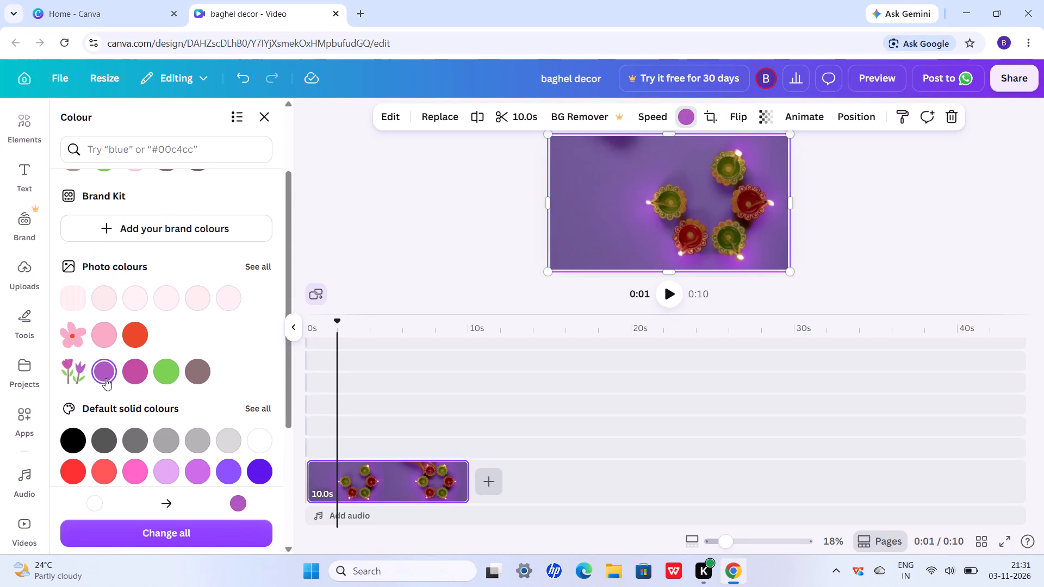
pyautogui.click(169, 370)
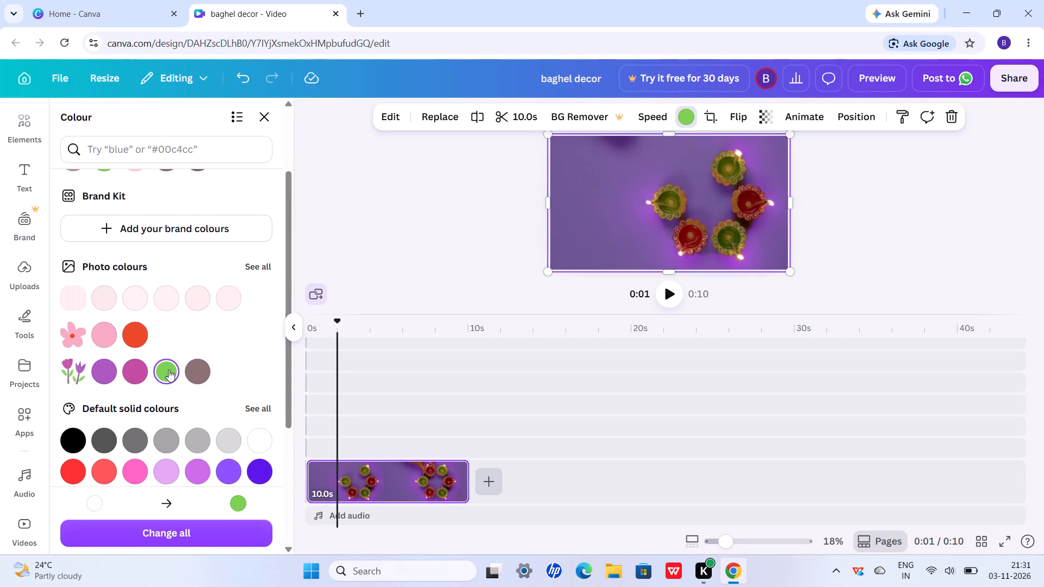
pyautogui.click(102, 364)
pyautogui.scroll(-1, 102, 364)
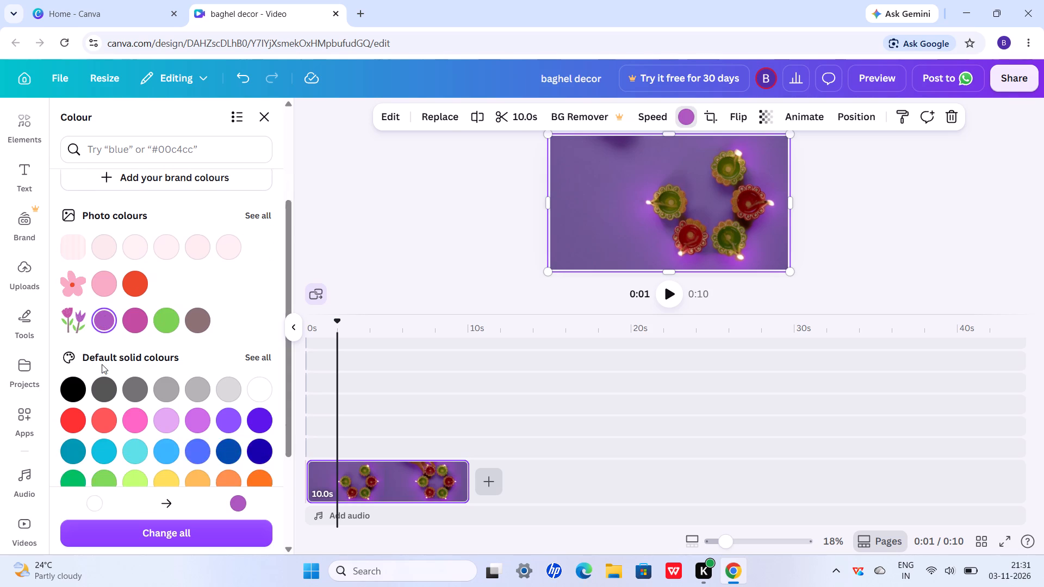
pyautogui.scroll(-3, 102, 364)
pyautogui.click(413, 208)
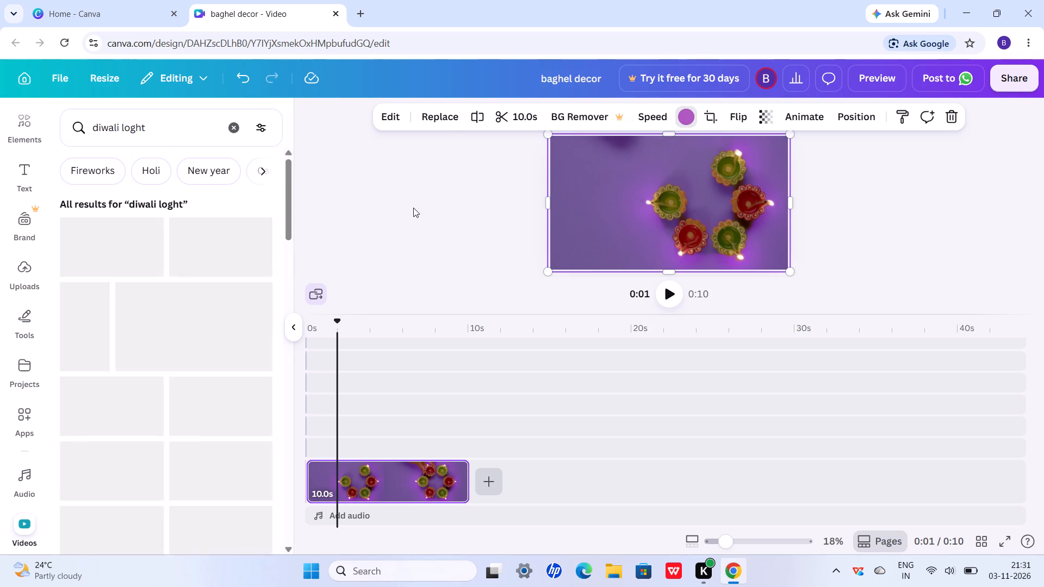
# Play the purple diya clip from the current position to preview it.
pyautogui.doubleClick(605, 208)
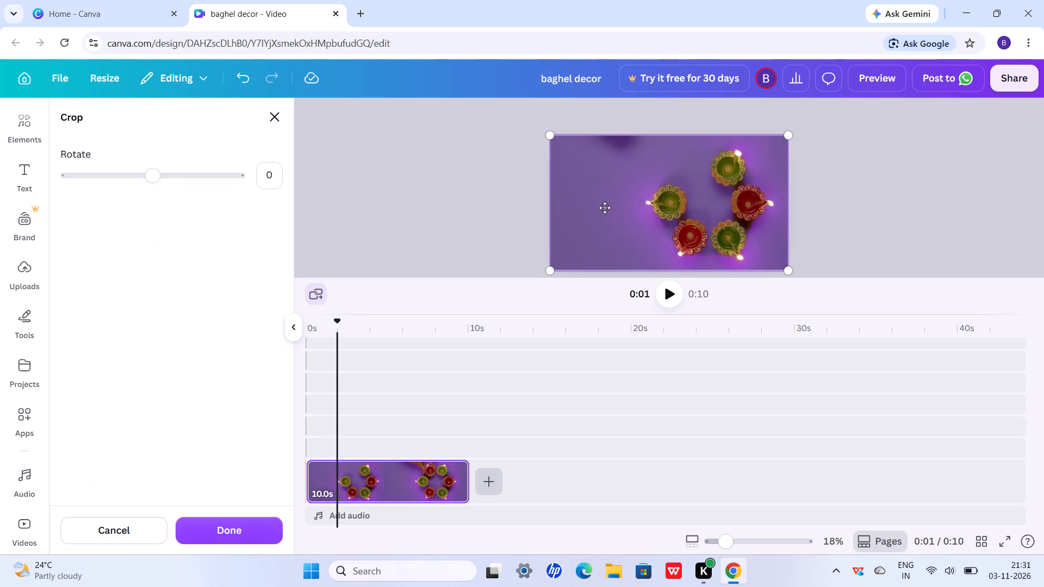
pyautogui.click(605, 208)
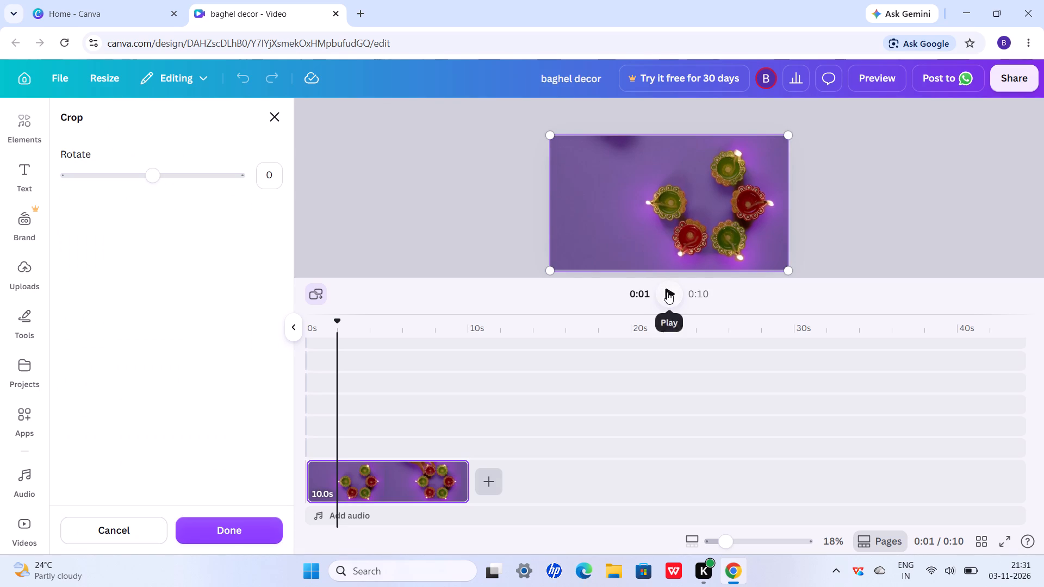
pyautogui.click(667, 292)
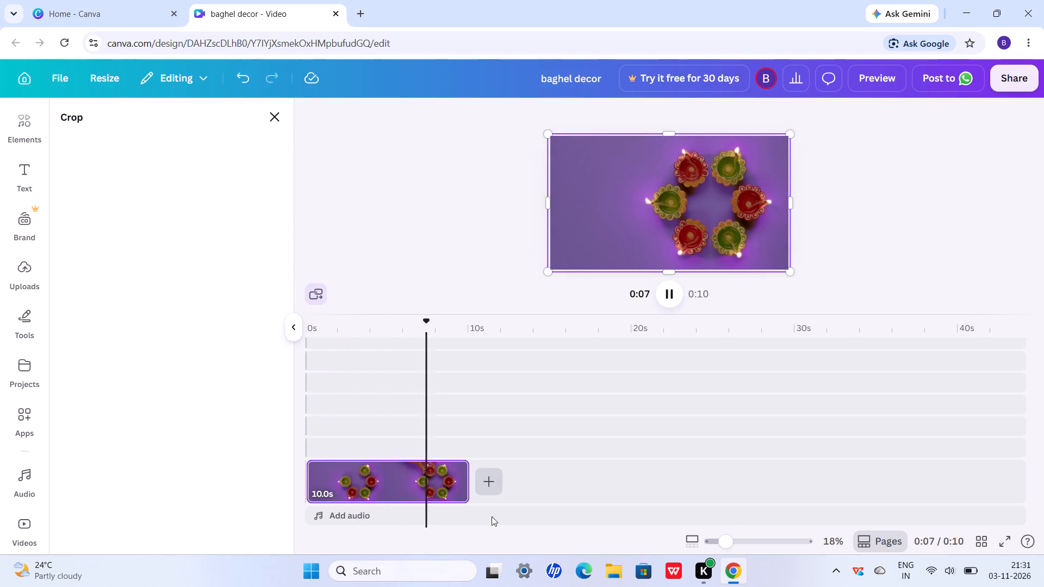
# Start adding a second page and replace the stock video search with "wall handing".
pyautogui.click(487, 482)
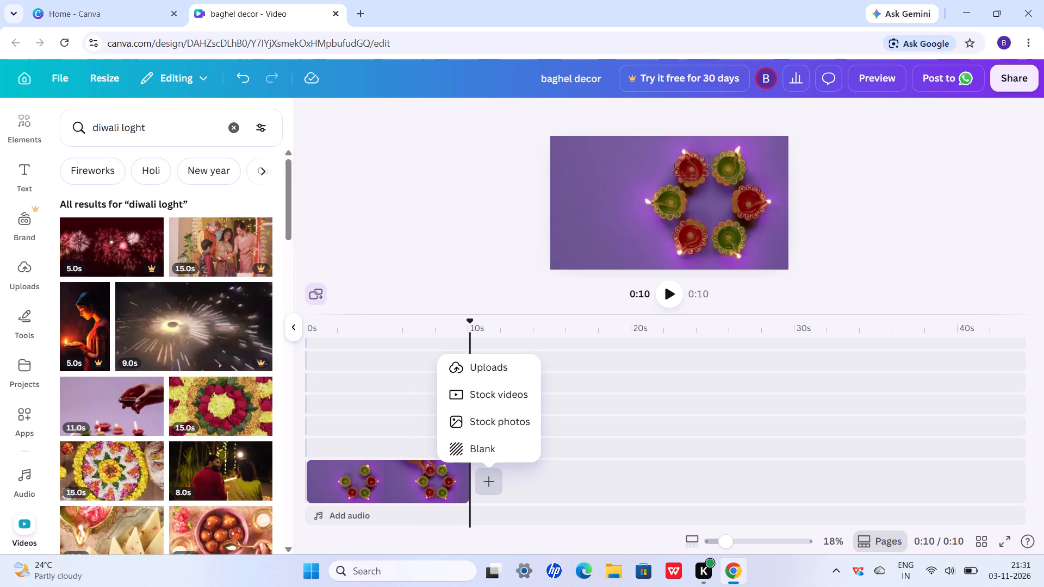
pyautogui.click(162, 135)
pyautogui.press('BackSpace')
pyautogui.press('BackSpace')
pyautogui.press('BackSpace')
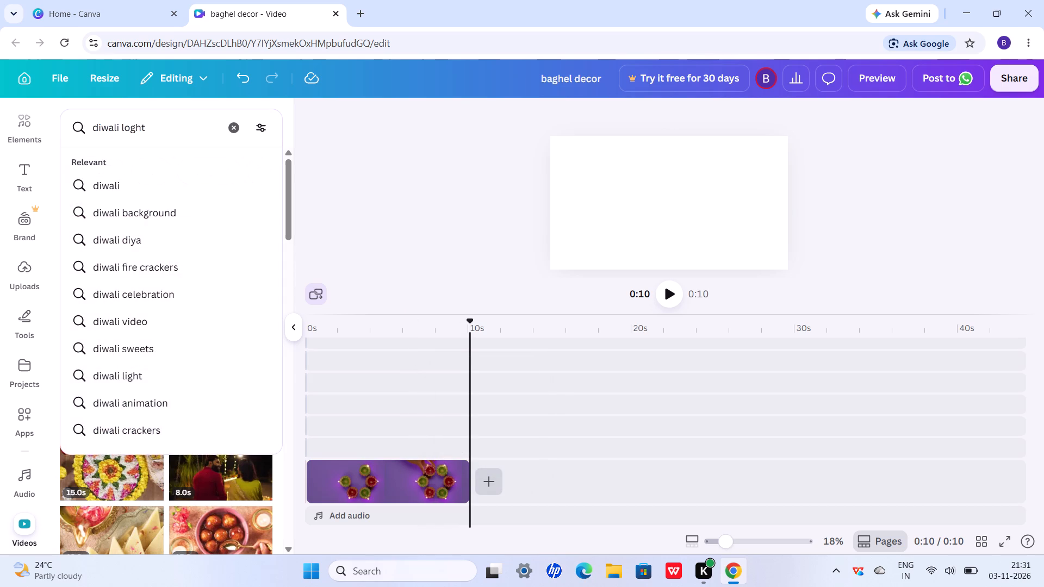
pyautogui.click(146, 136)
pyautogui.press('BackSpace')
pyautogui.press('BackSpace')
pyautogui.press('BackSpace')
pyautogui.press('BackSpace')
pyautogui.press('BackSpace')
pyautogui.press('BackSpace')
pyautogui.press('BackSpace')
pyautogui.press('BackSpace')
pyautogui.press('BackSpace')
pyautogui.press('BackSpace')
pyautogui.press('BackSpace')
pyautogui.press('BackSpace')
pyautogui.press('BackSpace')
pyautogui.press('BackSpace')
pyautogui.press('BackSpace')
pyautogui.press('BackSpace')
pyautogui.press('BackSpace')
pyautogui.press('BackSpace')
pyautogui.press('BackSpace')
pyautogui.press('BackSpace')
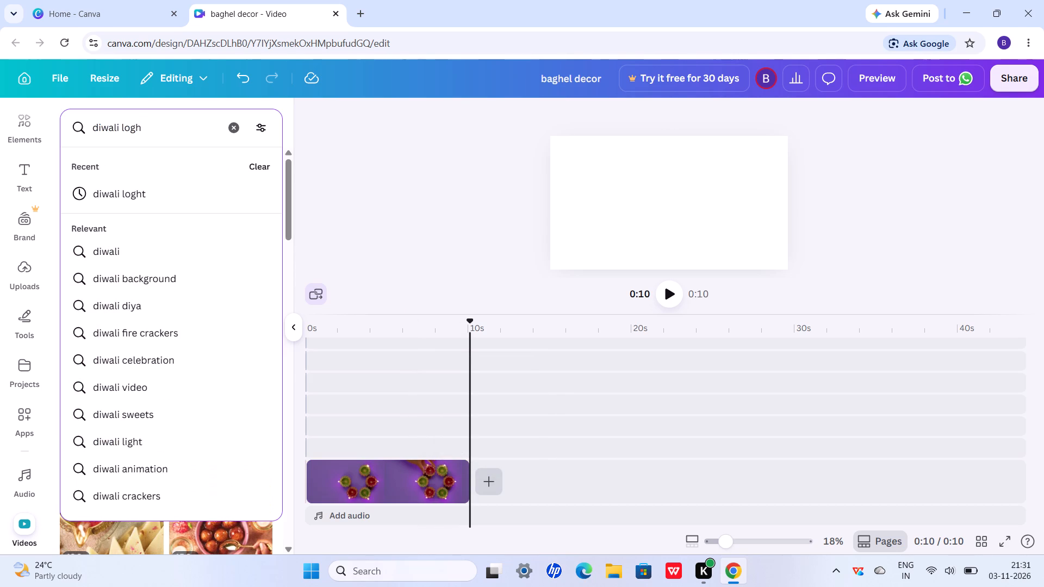
pyautogui.write('wa')
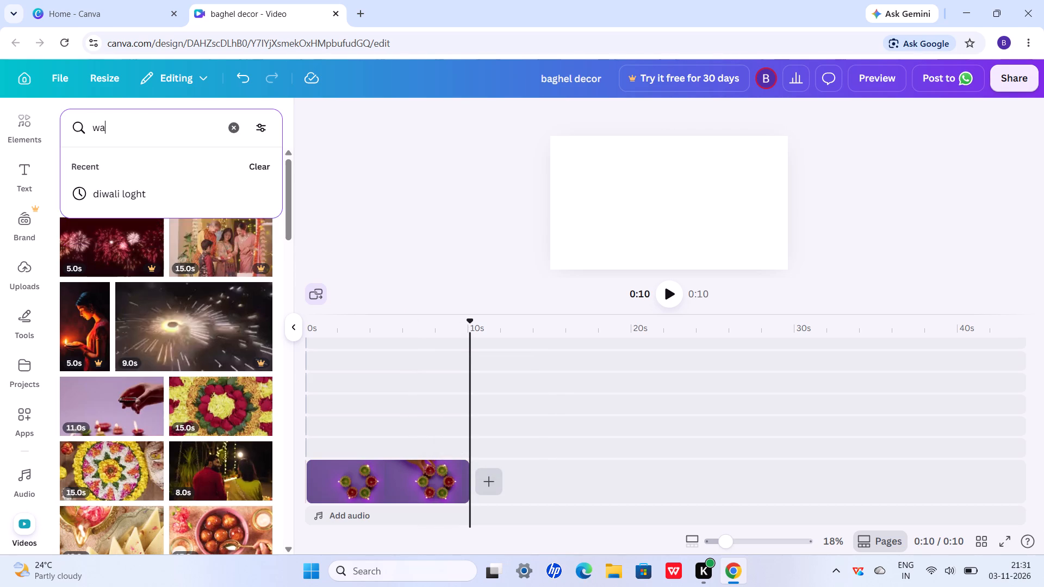
pyautogui.write('ll handing')
pyautogui.press('Return')
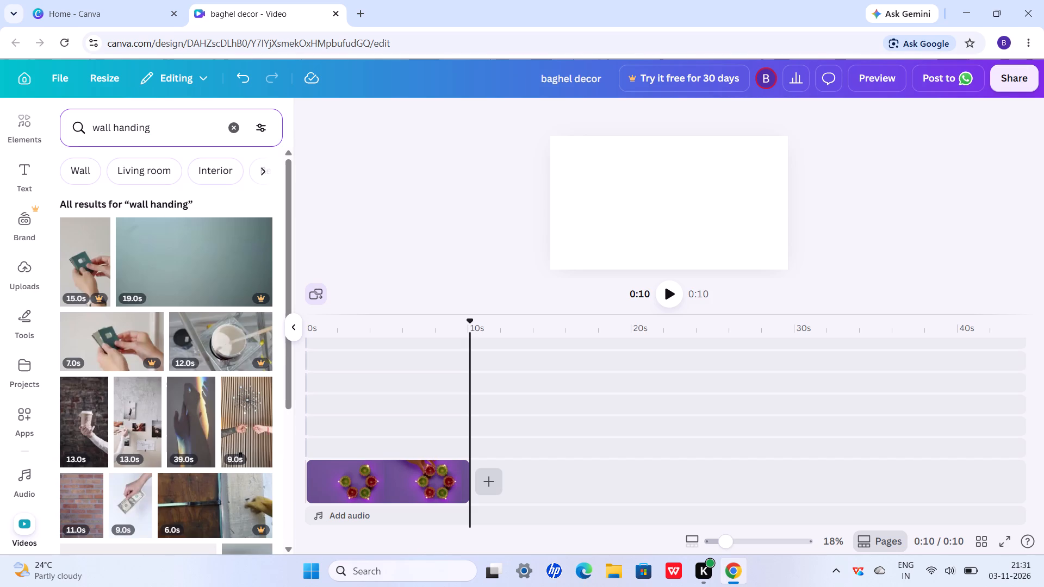
# Correct the stock video search to "wall hanging" and look through the resulting clips.
pyautogui.click(158, 127)
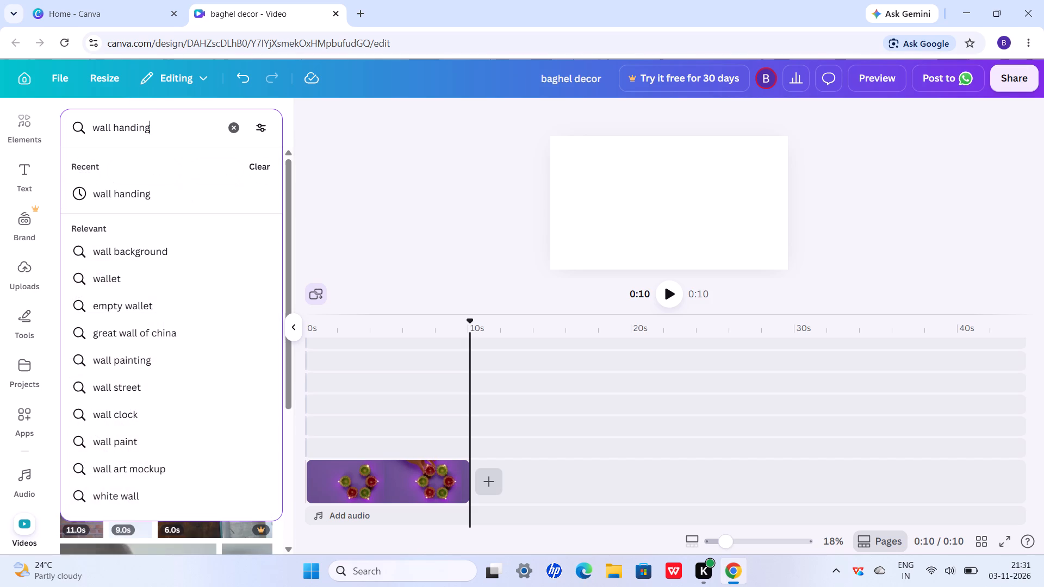
pyautogui.press('BackSpace')
pyautogui.press('BackSpace')
pyautogui.press('BackSpace')
pyautogui.press('BackSpace')
pyautogui.write('ging')
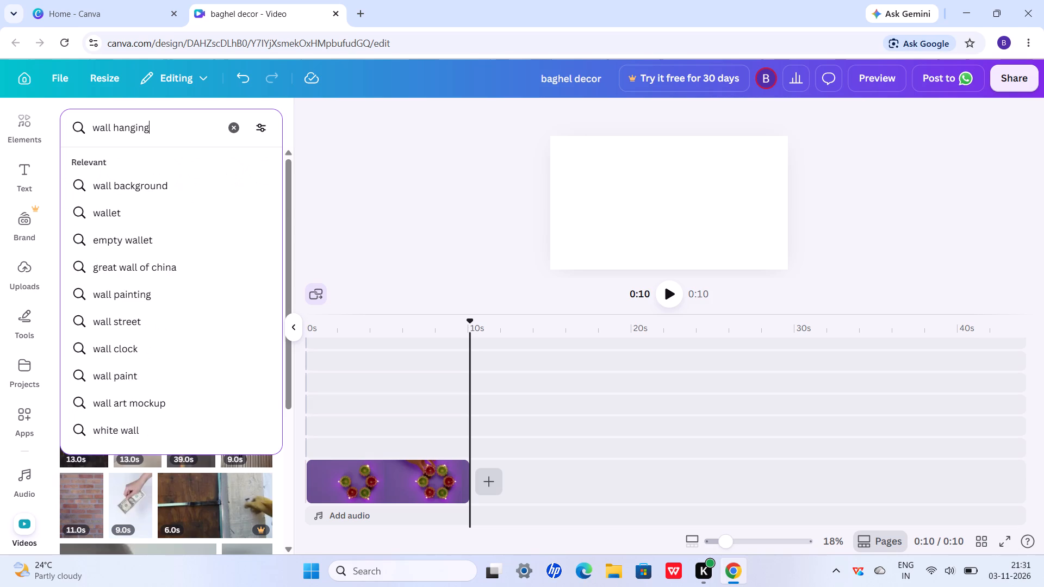
pyautogui.press('Return')
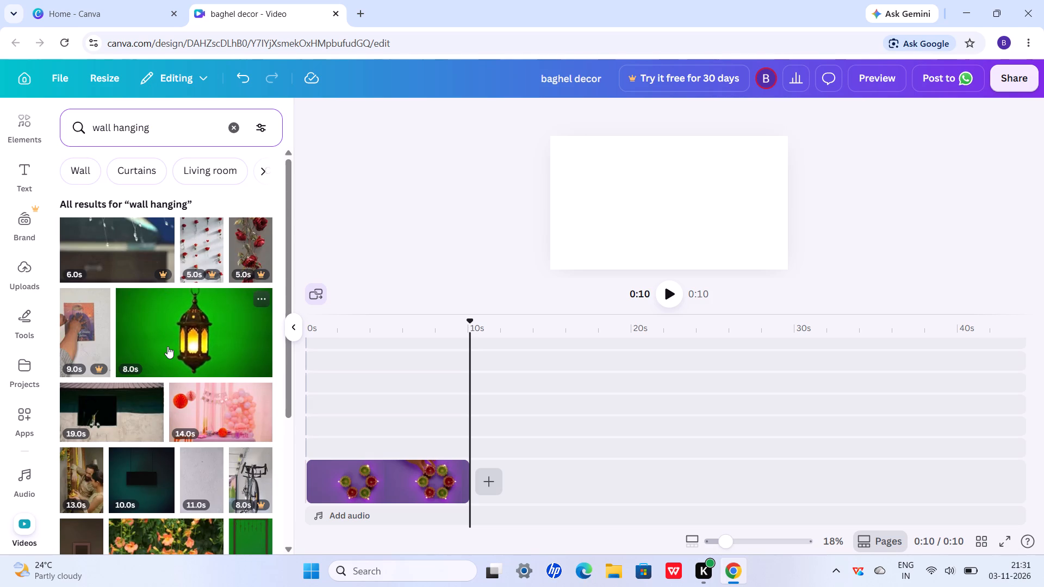
pyautogui.scroll(-6, 167, 346)
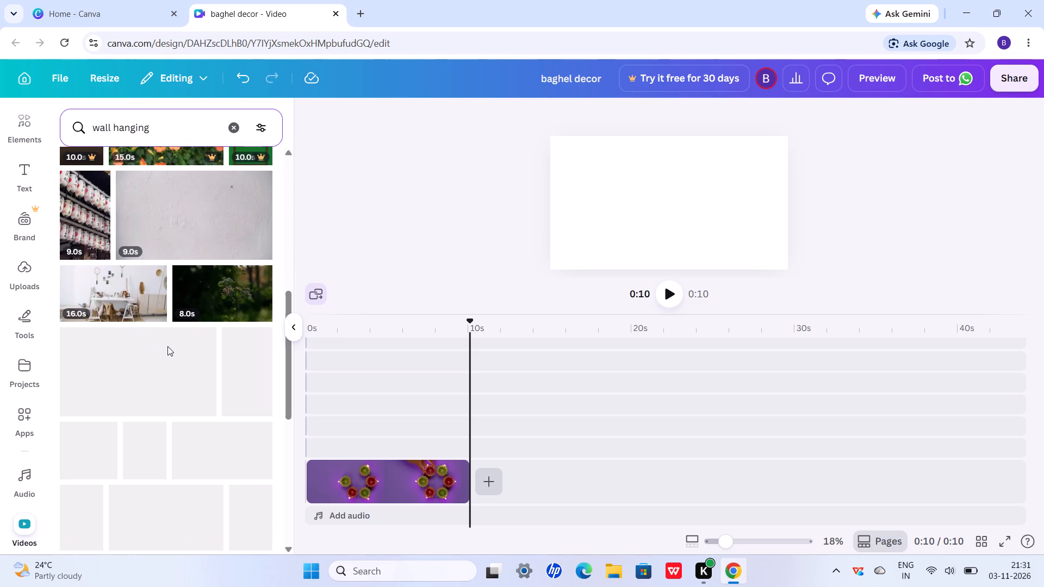
pyautogui.scroll(-4, 167, 346)
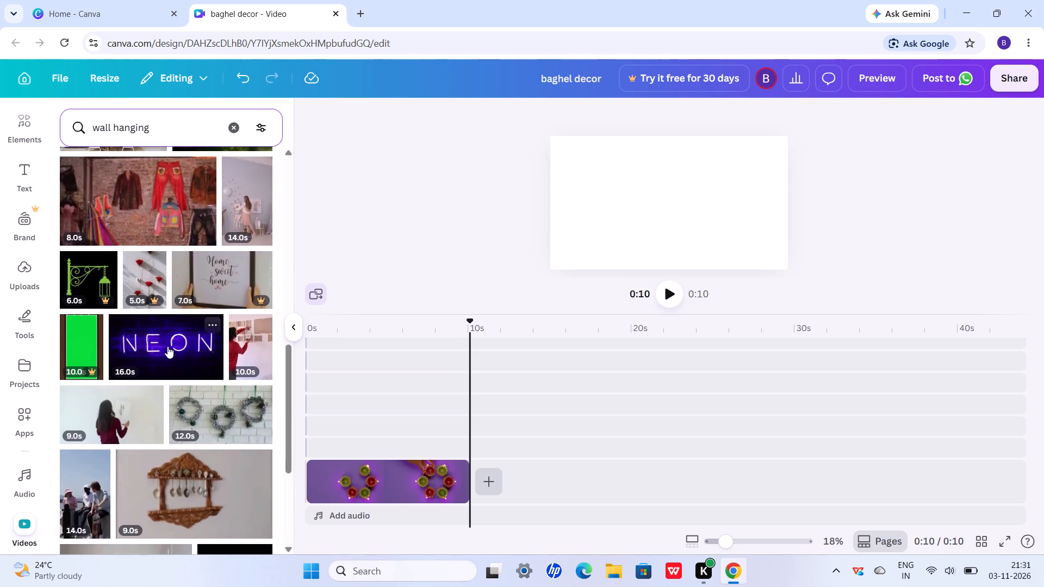
pyautogui.scroll(-3, 167, 346)
# Replace the stock video search with the suggested term "diwali decoration".
pyautogui.click(169, 118)
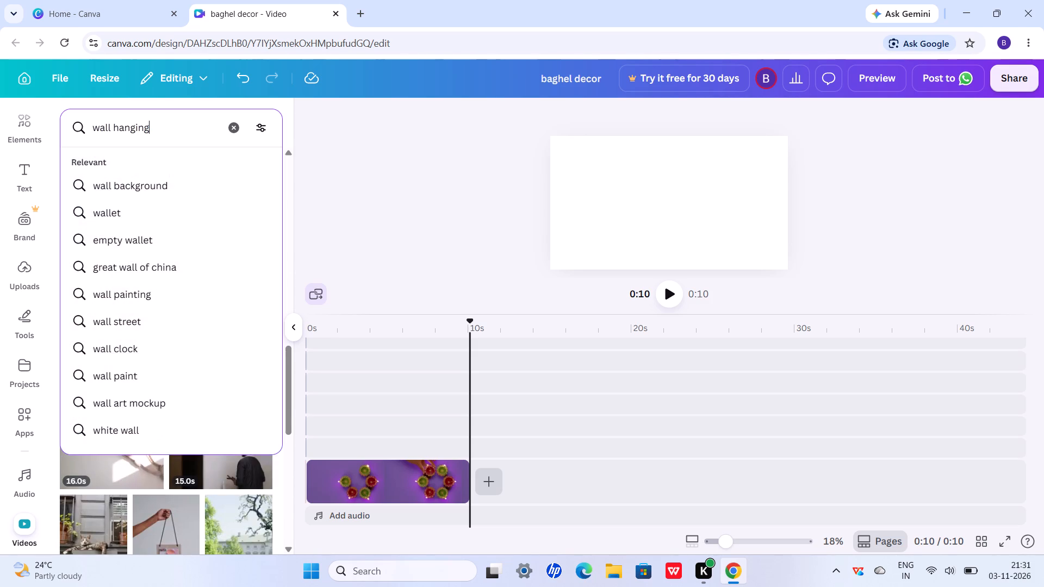
pyautogui.press('BackSpace')
pyautogui.press('BackSpace')
pyautogui.press('BackSpace')
pyautogui.press('BackSpace')
pyautogui.press('BackSpace')
pyautogui.press('BackSpace')
pyautogui.press('BackSpace')
pyautogui.press('BackSpace')
pyautogui.press('BackSpace')
pyautogui.press('BackSpace')
pyautogui.press('BackSpace')
pyautogui.press('BackSpace')
pyautogui.press('BackSpace')
pyautogui.press('BackSpace')
pyautogui.press('BackSpace')
pyautogui.press('BackSpace')
pyautogui.press('BackSpace')
pyautogui.press('BackSpace')
pyautogui.press('BackSpace')
pyautogui.press('BackSpace')
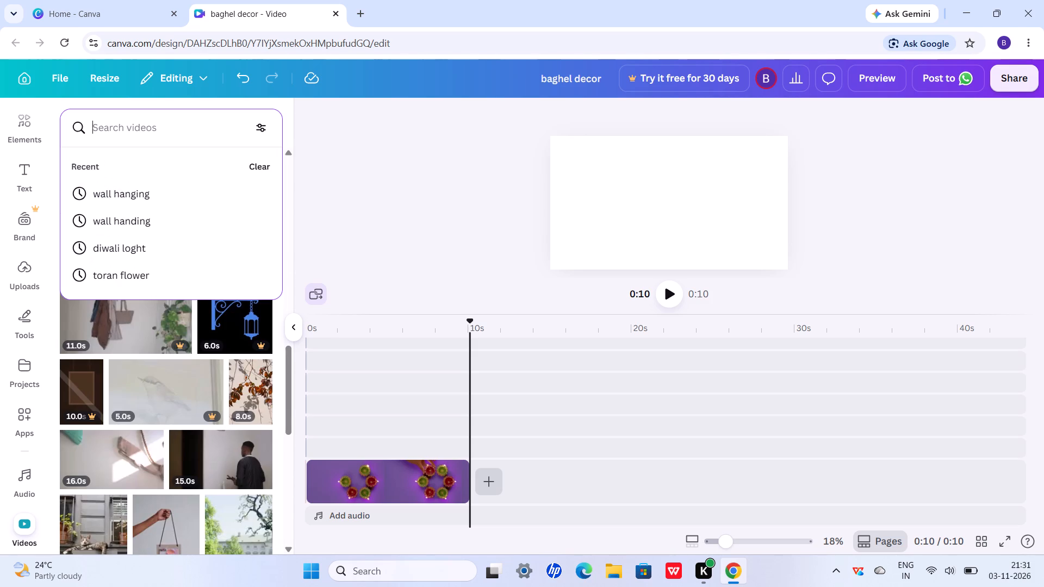
pyautogui.write('decora')
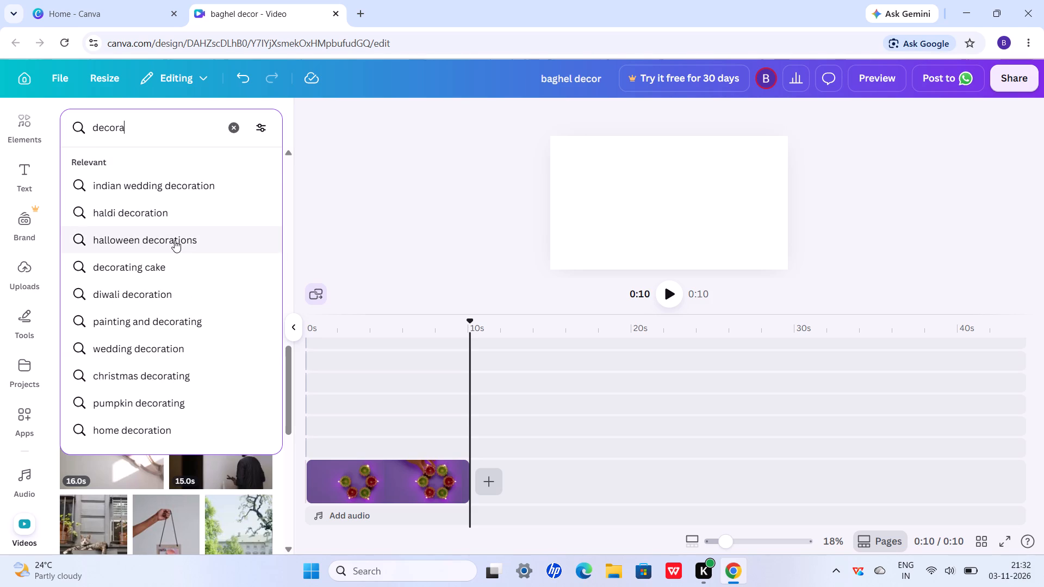
pyautogui.click(166, 298)
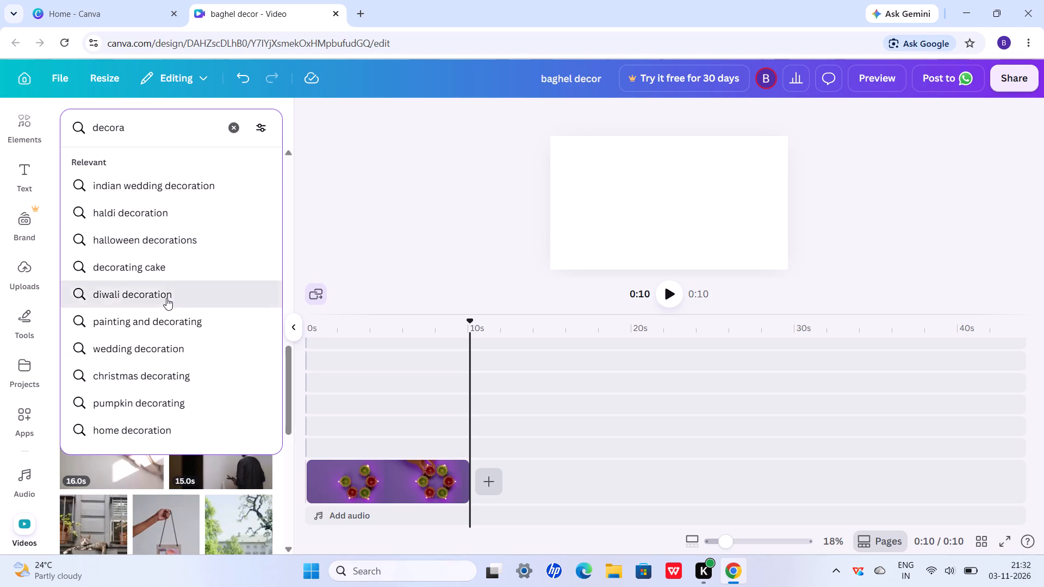
# Look through the Diwali decoration clips for footage suitable for the second page.
pyautogui.scroll(-1, 166, 298)
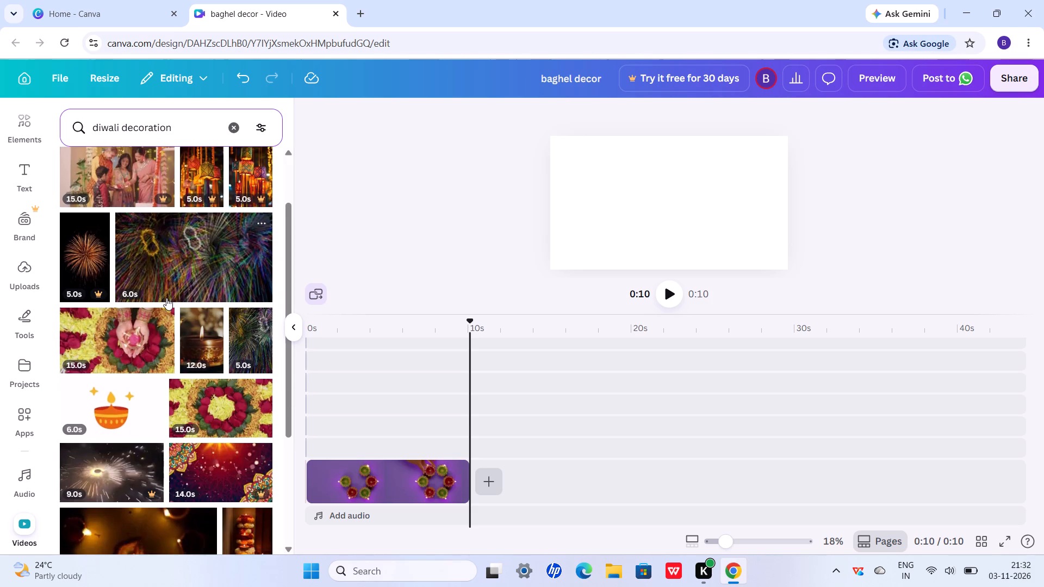
pyautogui.scroll(-6, 166, 298)
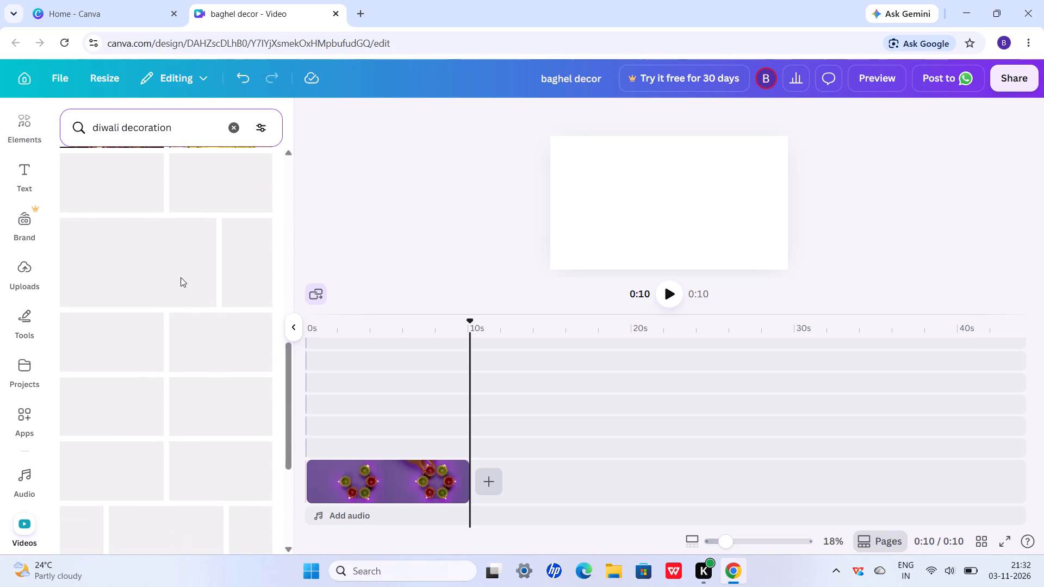
pyautogui.scroll(-1, 181, 277)
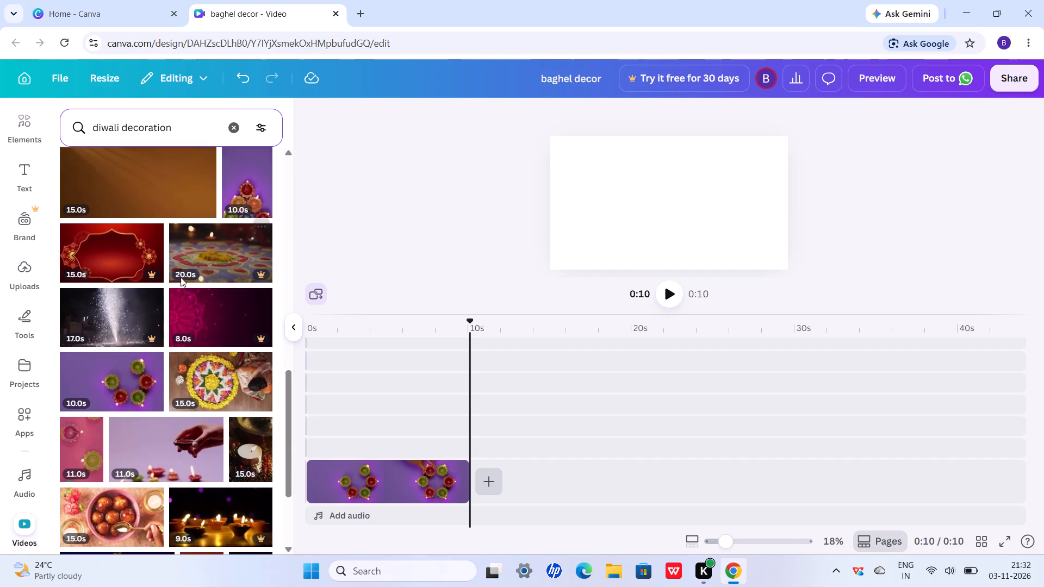
pyautogui.scroll(-4, 181, 277)
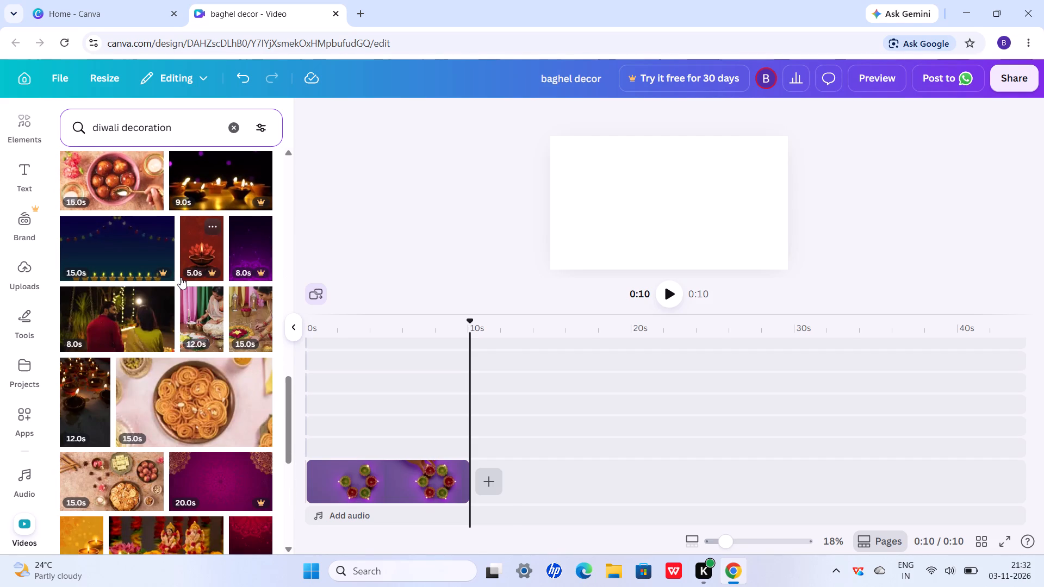
pyautogui.scroll(-3, 181, 277)
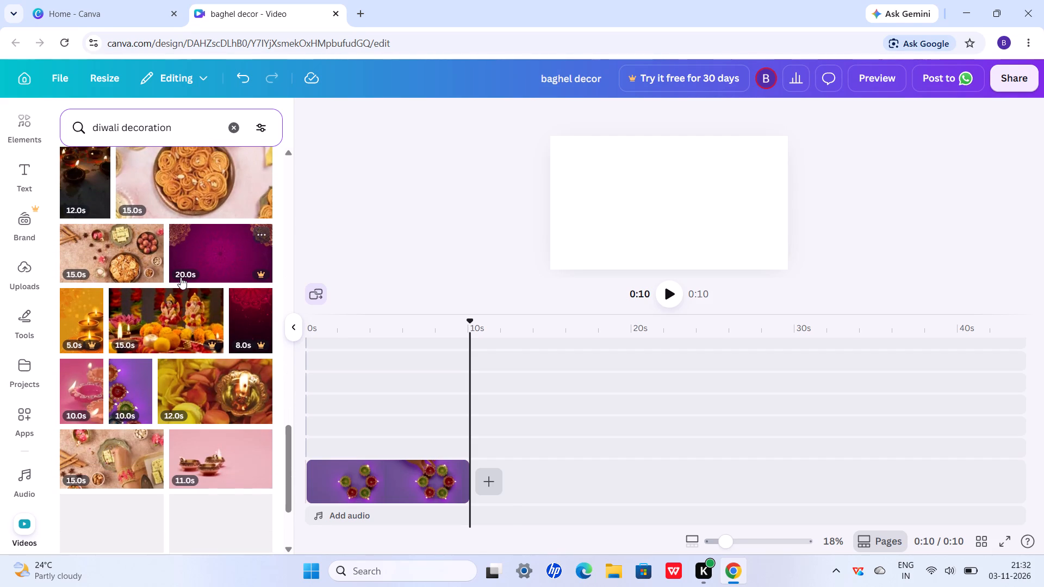
pyautogui.scroll(-3, 181, 277)
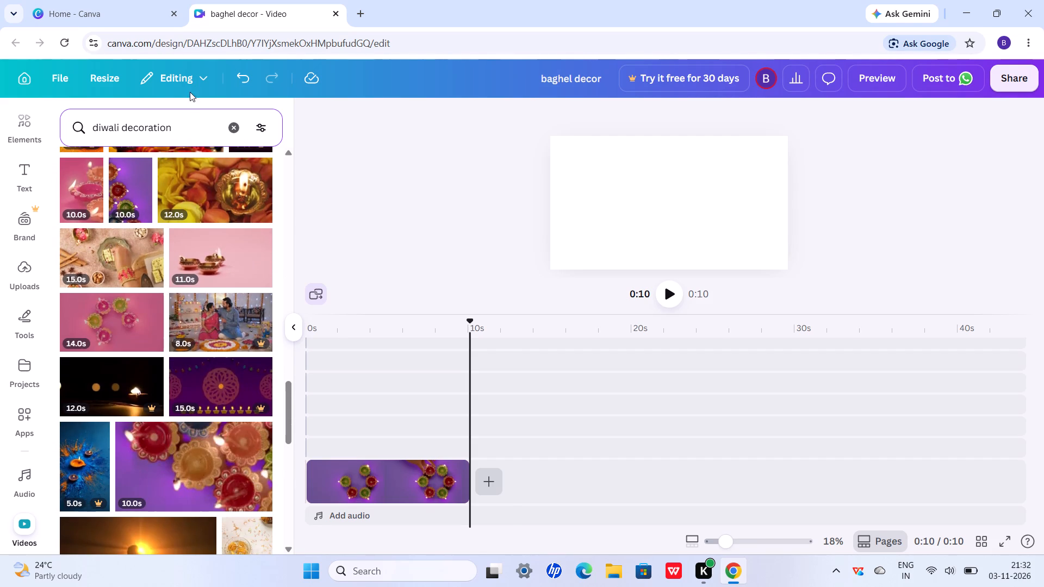
# Replace the stock video search with "beads toran" and look through the resulting clips.
pyautogui.click(181, 141)
pyautogui.press('BackSpace')
pyautogui.press('BackSpace')
pyautogui.press('BackSpace')
pyautogui.press('BackSpace')
pyautogui.press('BackSpace')
pyautogui.press('BackSpace')
pyautogui.press('BackSpace')
pyautogui.press('BackSpace')
pyautogui.press('BackSpace')
pyautogui.press('BackSpace')
pyautogui.press('BackSpace')
pyautogui.press('BackSpace')
pyautogui.press('BackSpace')
pyautogui.press('BackSpace')
pyautogui.press('BackSpace')
pyautogui.press('BackSpace')
pyautogui.press('BackSpace')
pyautogui.press('BackSpace')
pyautogui.press('BackSpace')
pyautogui.press('BackSpace')
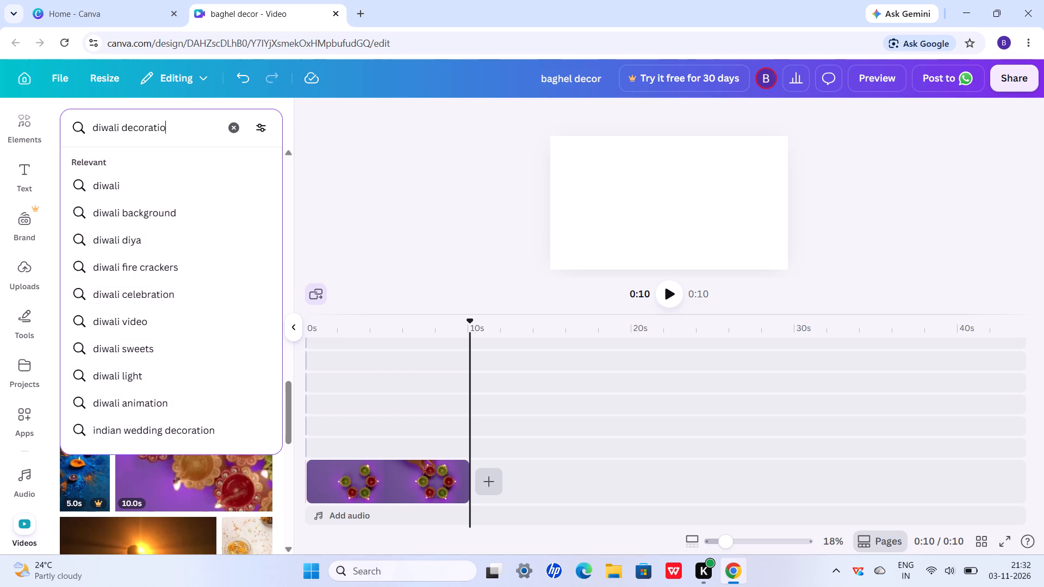
pyautogui.write('beads')
pyautogui.press('space')
pyautogui.write('toran')
pyautogui.press('Return')
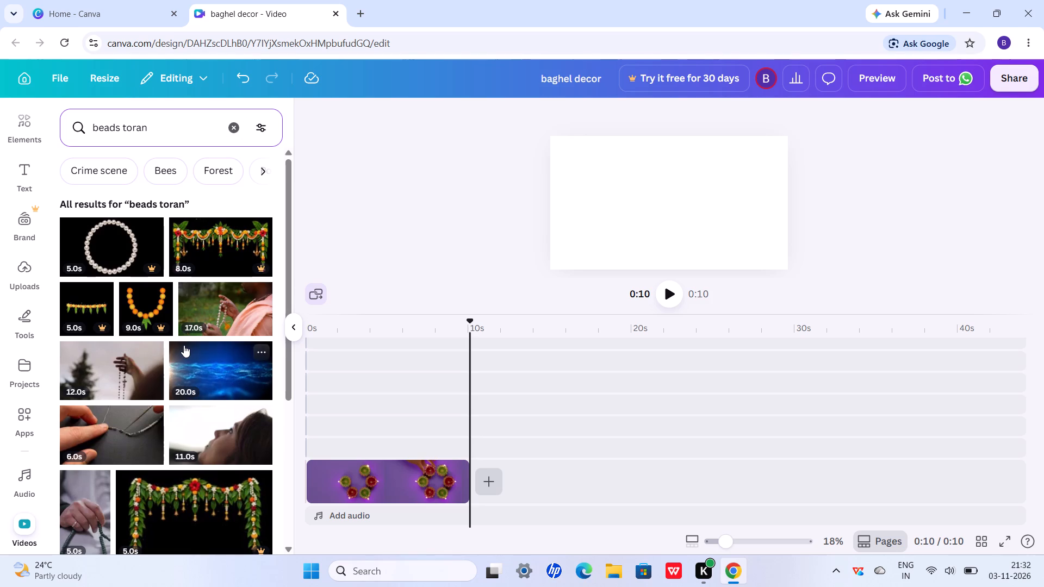
pyautogui.scroll(-5, 184, 345)
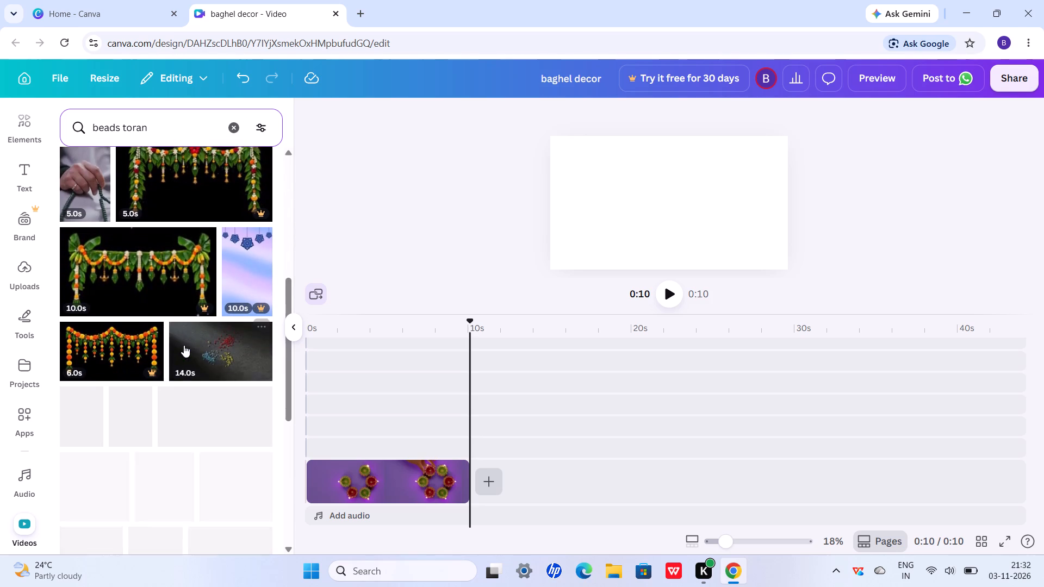
pyautogui.scroll(-1, 184, 345)
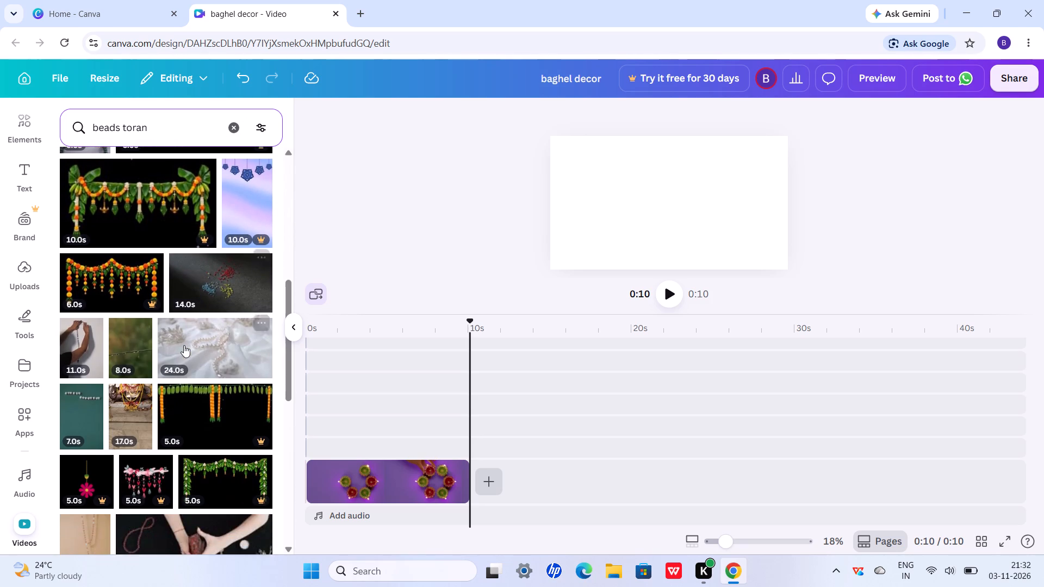
pyautogui.scroll(-7, 184, 345)
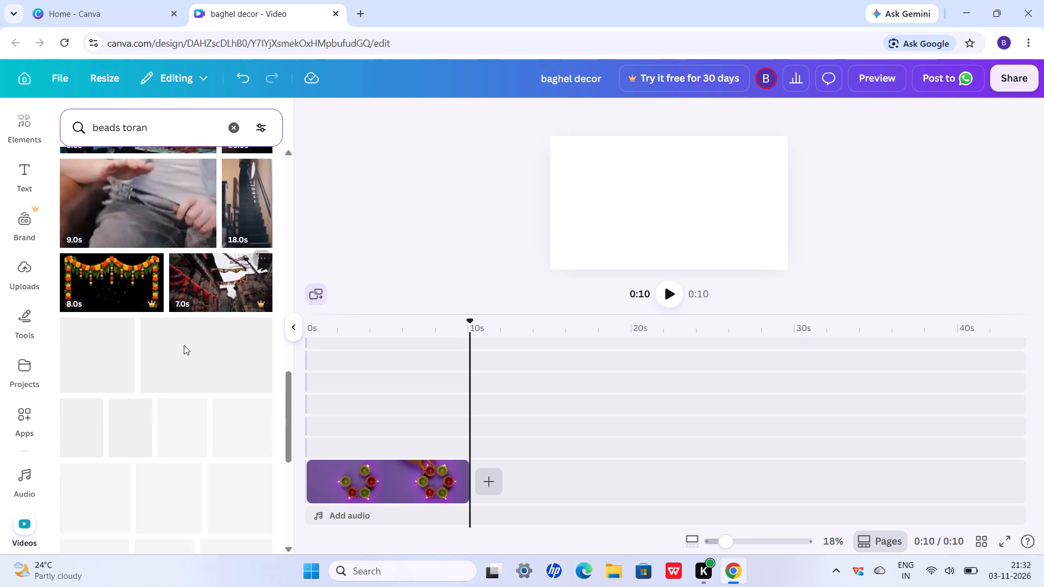
# Replace the stock video search with the suggested term "diwali background".
pyautogui.click(154, 143)
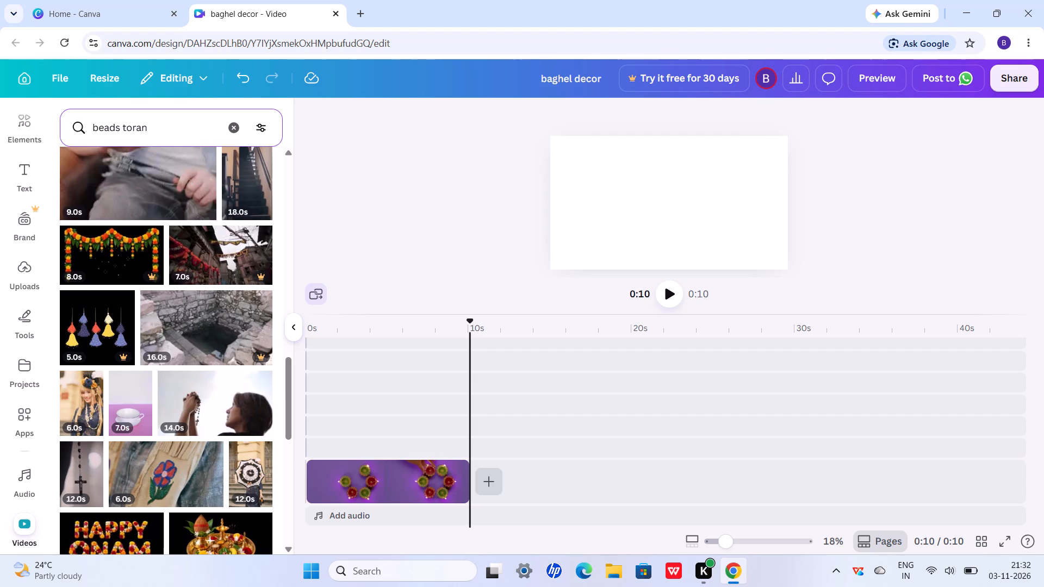
pyautogui.click(161, 136)
pyautogui.press('BackSpace')
pyautogui.press('BackSpace')
pyautogui.press('BackSpace')
pyautogui.press('BackSpace')
pyautogui.press('BackSpace')
pyautogui.press('BackSpace')
pyautogui.press('BackSpace')
pyautogui.press('BackSpace')
pyautogui.press('BackSpace')
pyautogui.press('BackSpace')
pyautogui.press('BackSpace')
pyautogui.press('BackSpace')
pyautogui.press('BackSpace')
pyautogui.press('BackSpace')
pyautogui.press('BackSpace')
pyautogui.press('BackSpace')
pyautogui.press('BackSpace')
pyautogui.press('BackSpace')
pyautogui.press('BackSpace')
pyautogui.press('BackSpace')
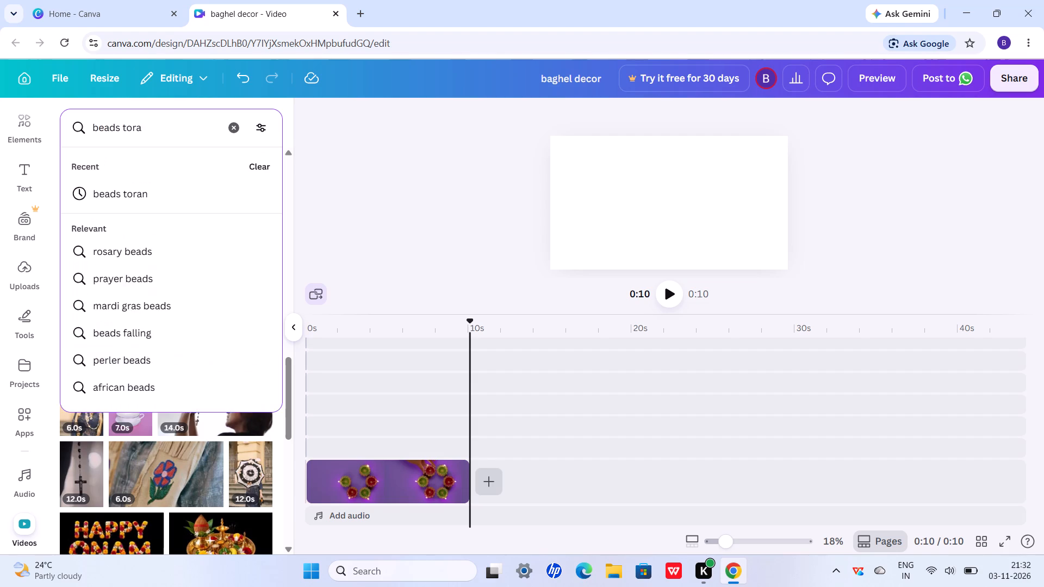
pyautogui.write('diwa')
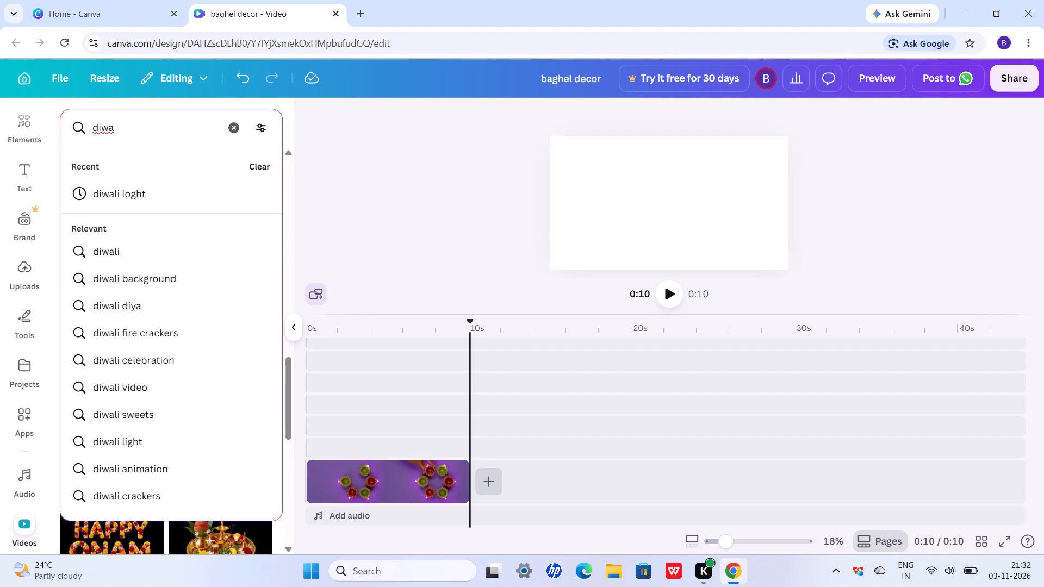
pyautogui.click(160, 282)
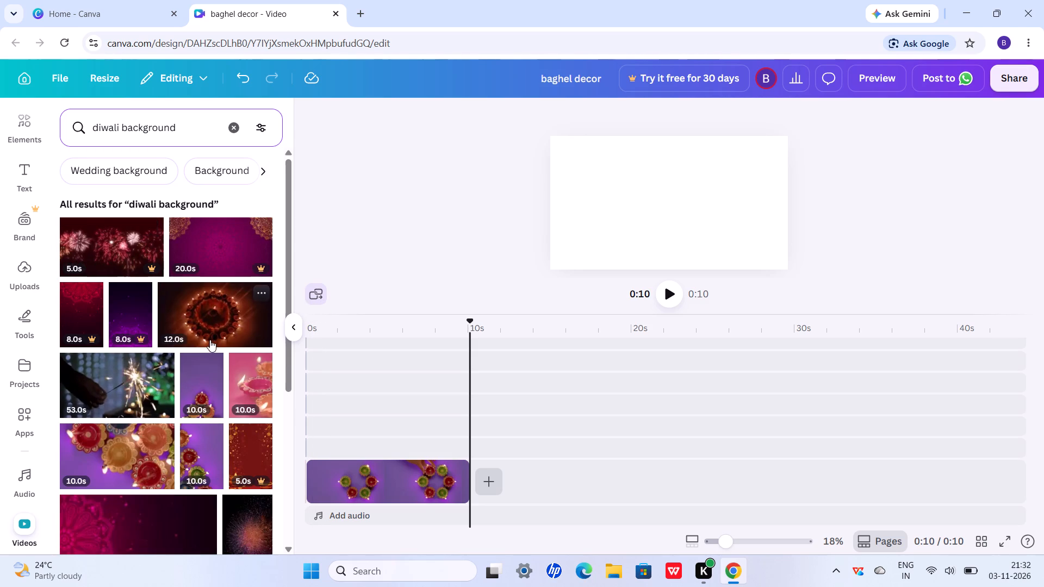
# Look through the Diwali background clips for footage suitable for the second page.
pyautogui.scroll(-2, 184, 398)
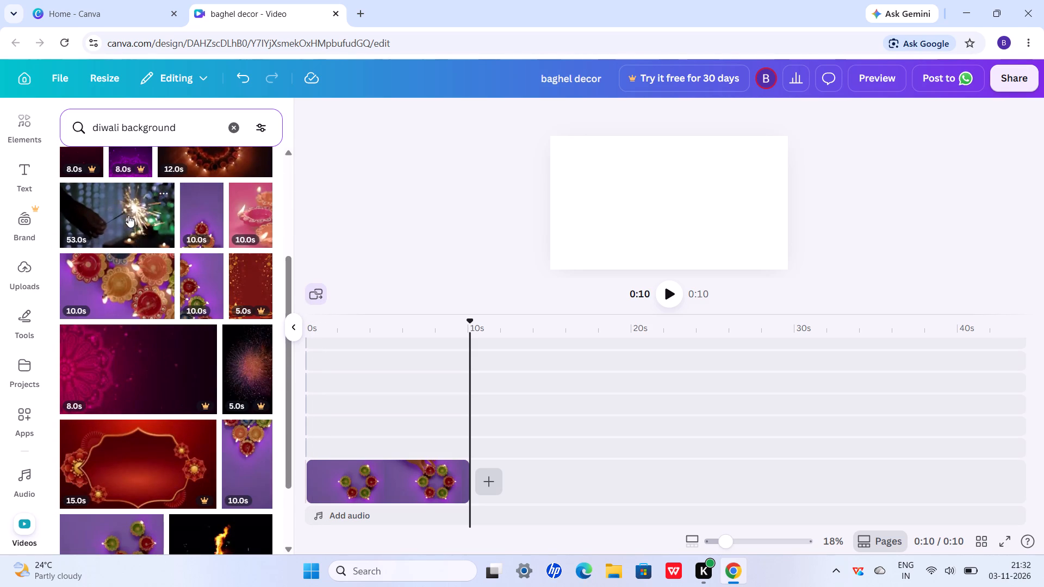
pyautogui.scroll(-3, 147, 359)
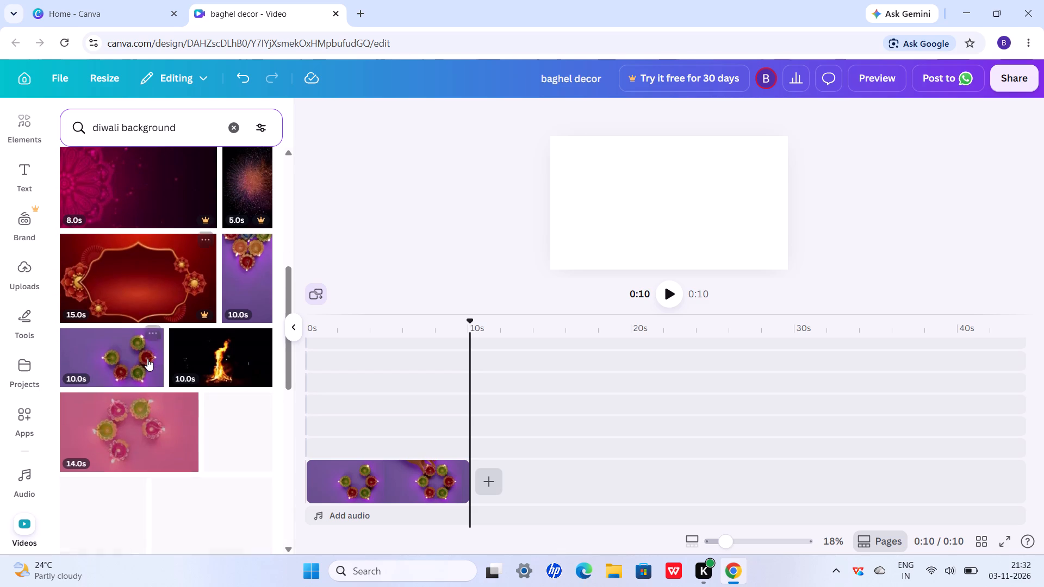
pyautogui.scroll(-4, 147, 359)
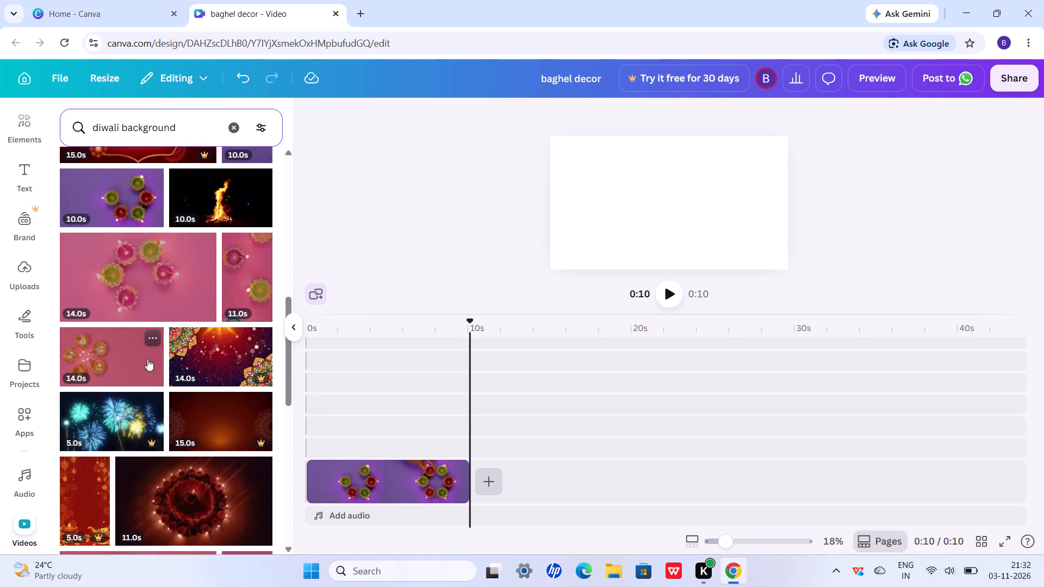
pyautogui.scroll(-4, 147, 359)
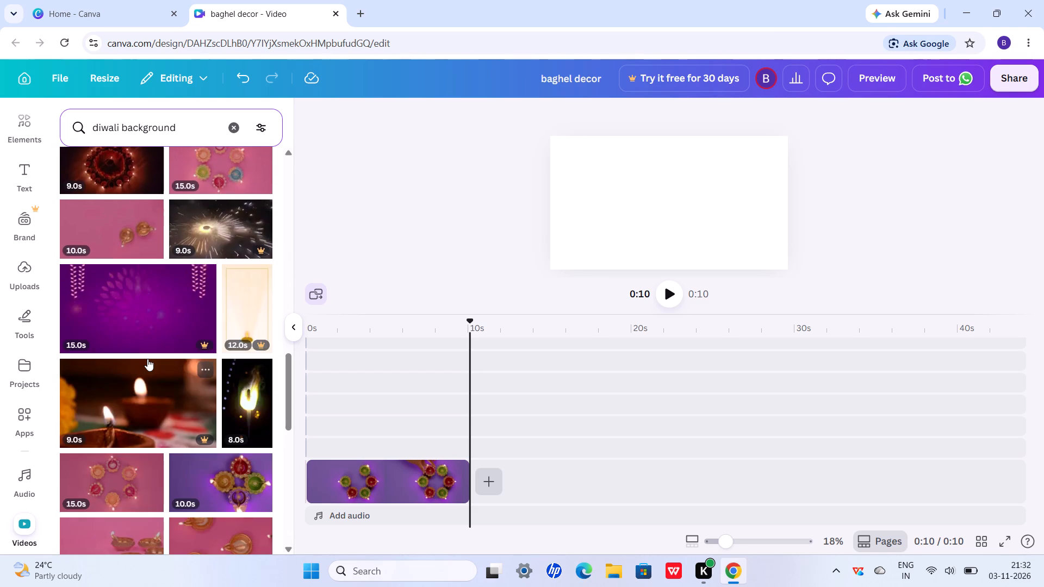
pyautogui.scroll(-4, 147, 359)
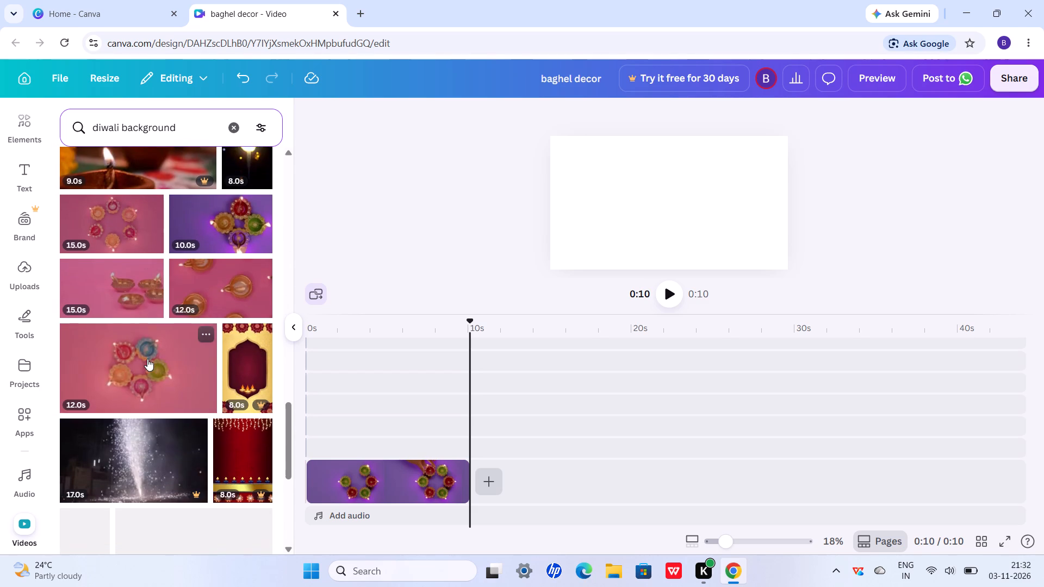
pyautogui.scroll(-4, 147, 359)
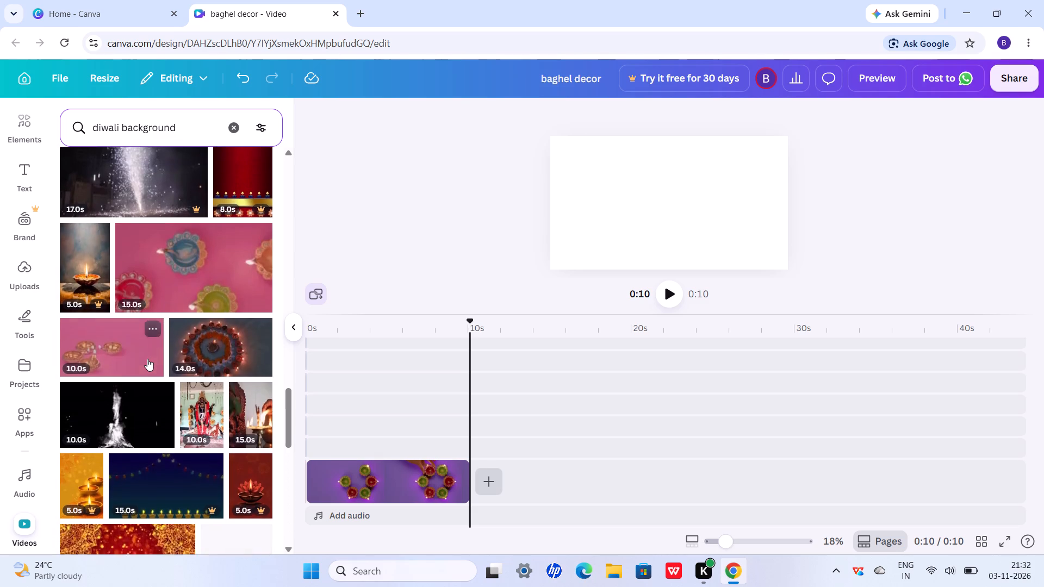
pyautogui.scroll(-4, 147, 359)
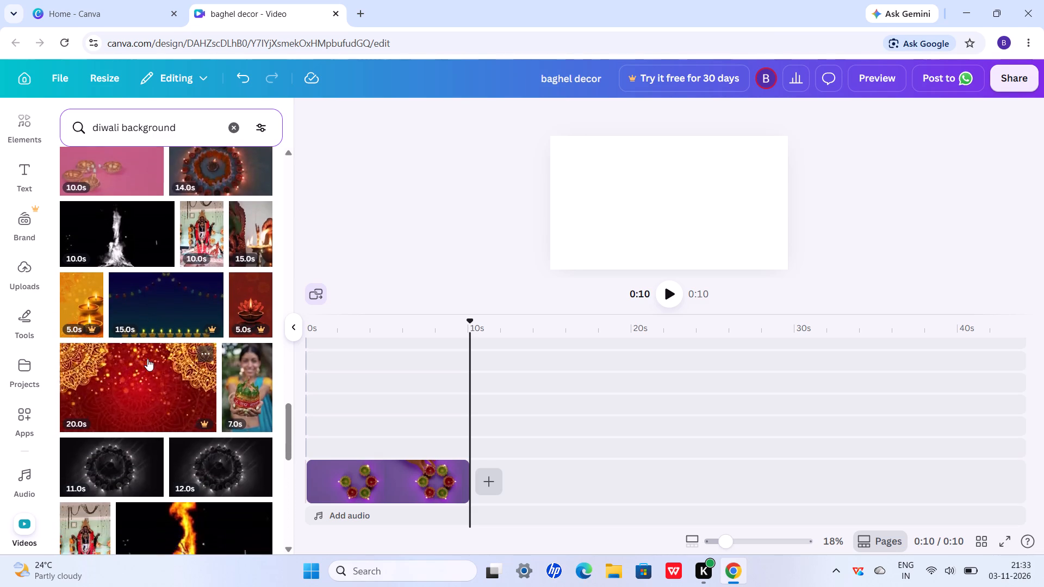
pyautogui.scroll(-1, 147, 359)
# Replace the stock video search with the suggested term "diwali celebration".
pyautogui.click(185, 120)
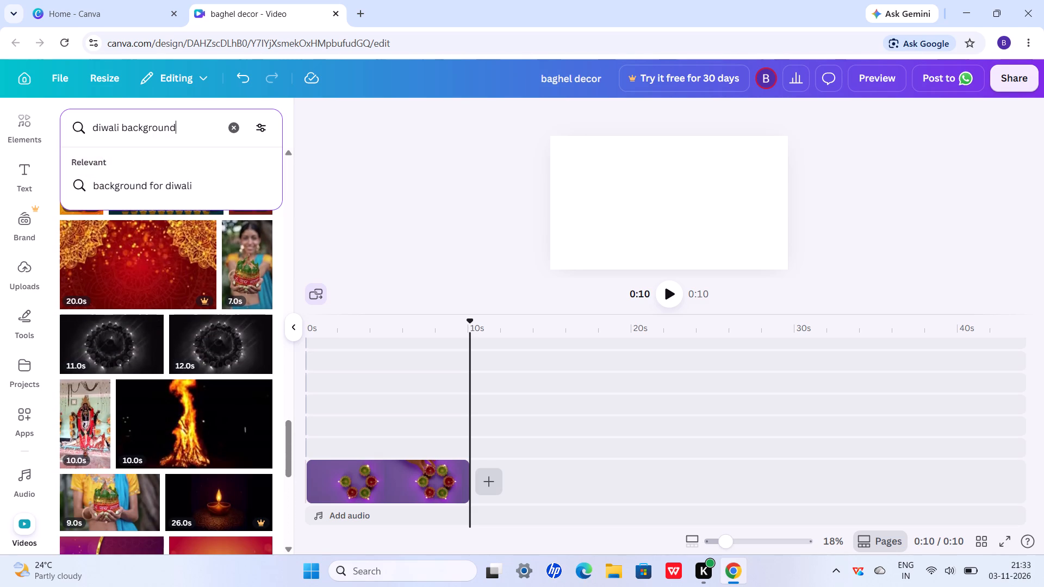
pyautogui.press('BackSpace')
pyautogui.press('BackSpace')
pyautogui.press('BackSpace')
pyautogui.press('BackSpace')
pyautogui.press('BackSpace')
pyautogui.press('BackSpace')
pyautogui.press('BackSpace')
pyautogui.press('BackSpace')
pyautogui.press('BackSpace')
pyautogui.press('BackSpace')
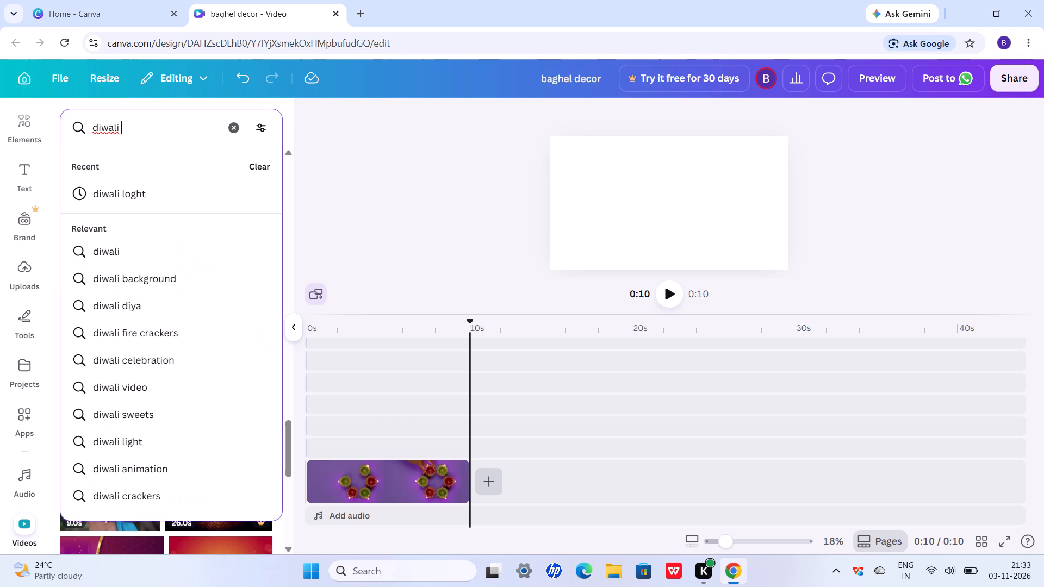
pyautogui.click(176, 359)
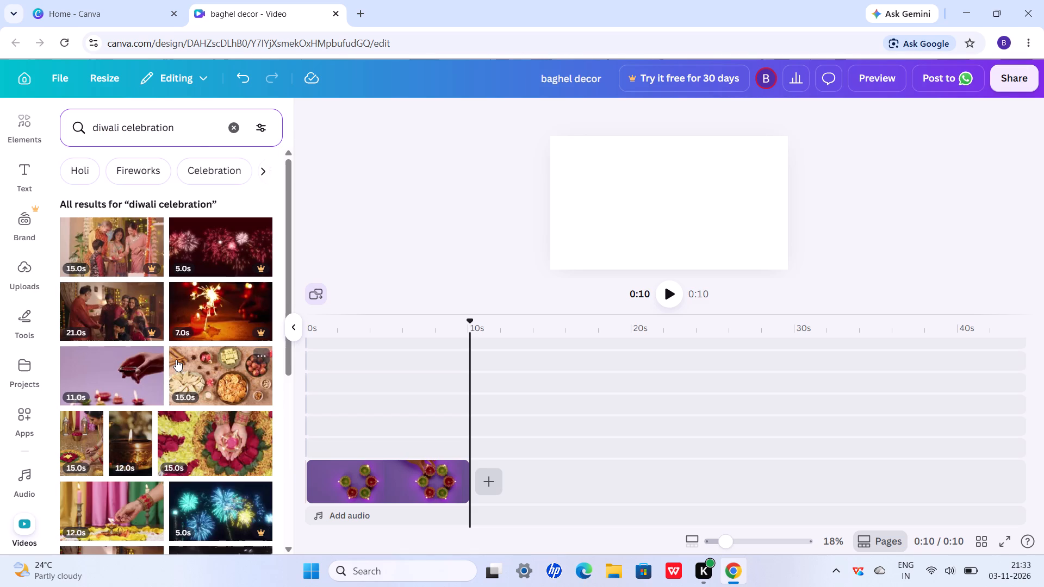
# Replace the stock video search with the suggested term "diwali crakers".
pyautogui.click(185, 134)
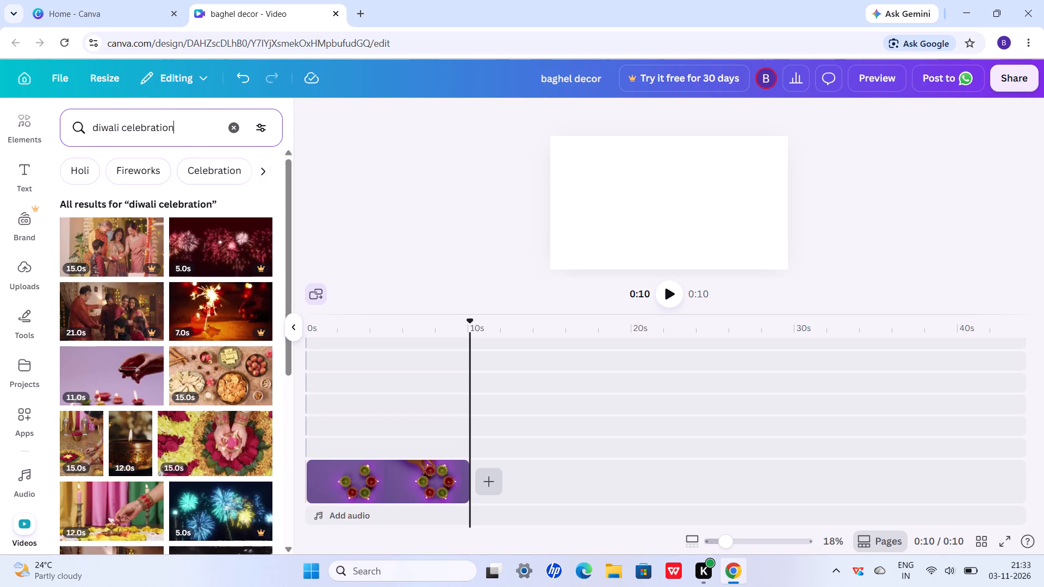
pyautogui.press('BackSpace')
pyautogui.press('BackSpace')
pyautogui.press('BackSpace')
pyautogui.press('BackSpace')
pyautogui.press('BackSpace')
pyautogui.press('BackSpace')
pyautogui.press('BackSpace')
pyautogui.press('BackSpace')
pyautogui.press('BackSpace')
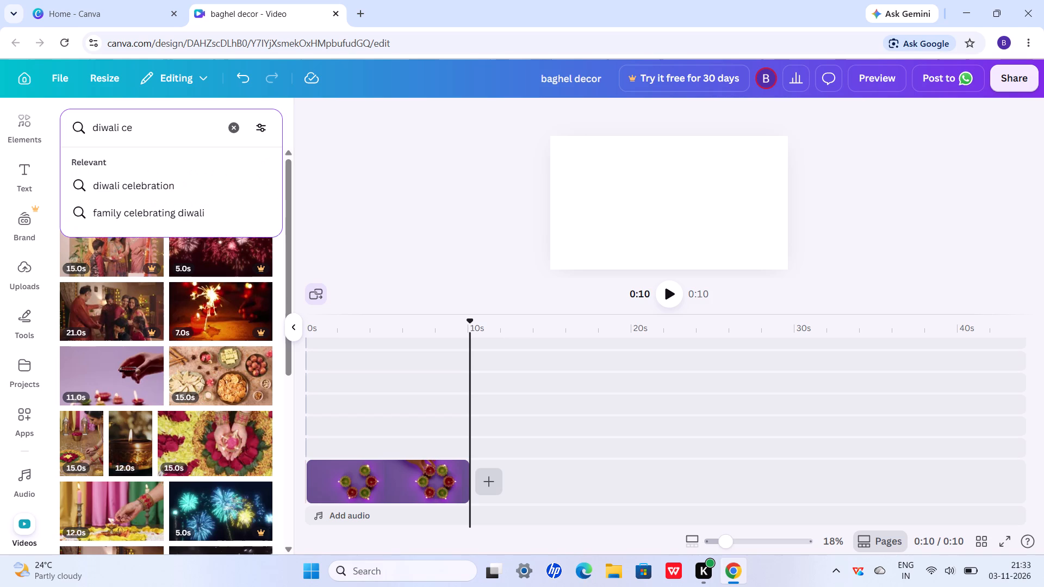
pyautogui.press('BackSpace')
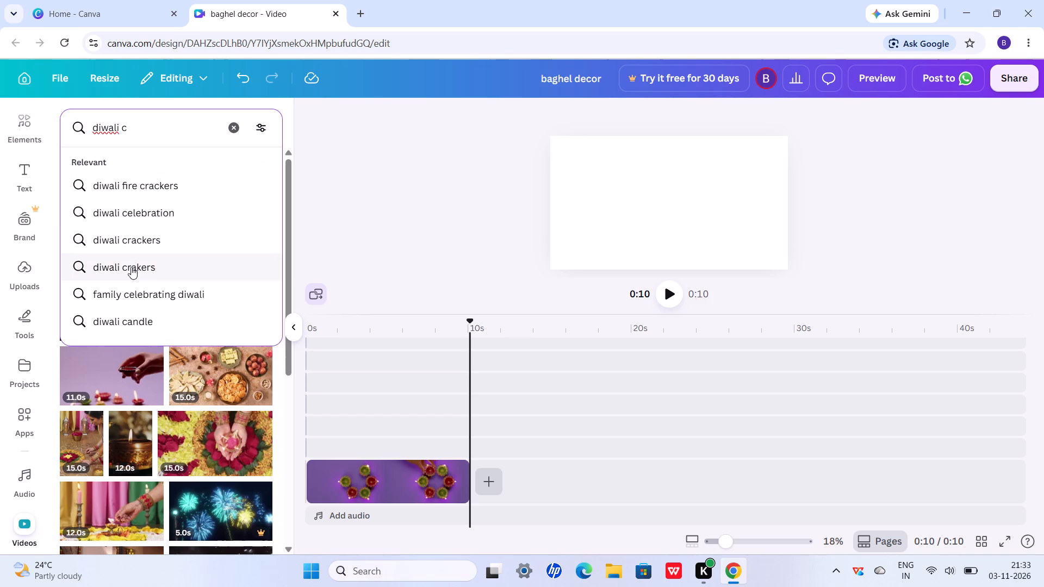
pyautogui.click(131, 267)
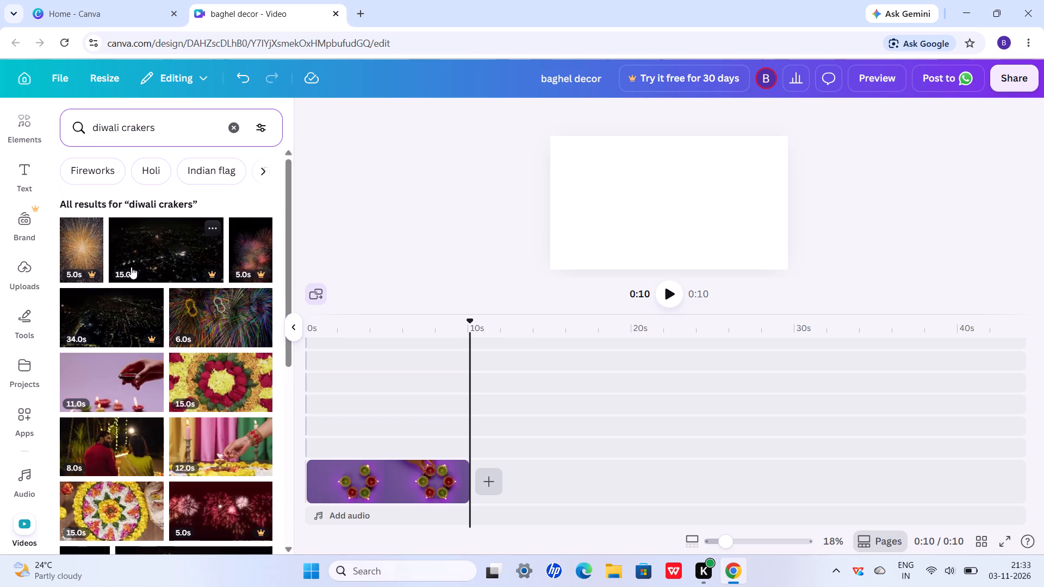
# Browse the results and add the 15-second clip of the red and yellow petal rangoli after the purple diya ring page.
pyautogui.scroll(-1, 173, 445)
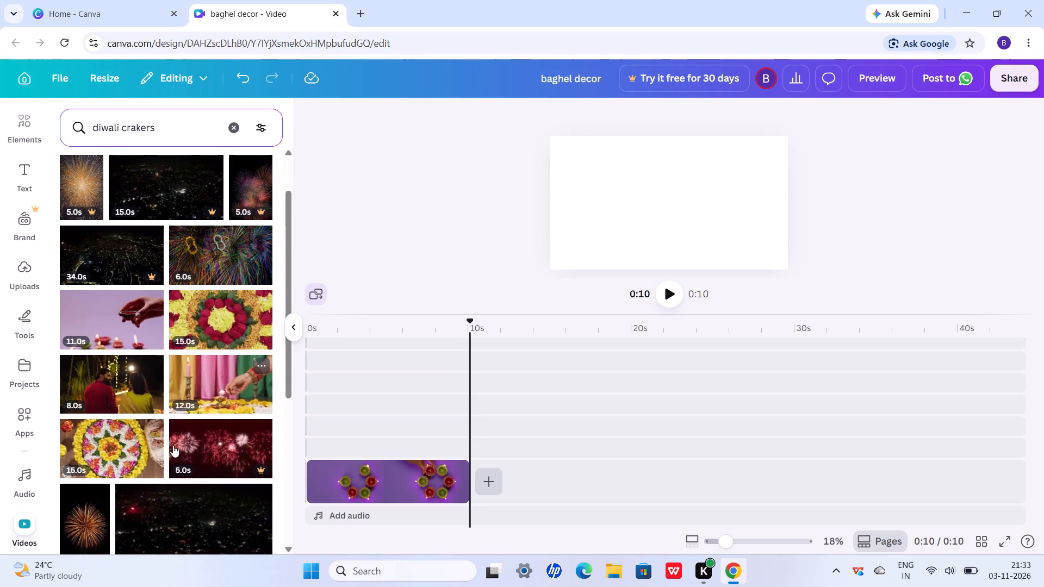
pyautogui.scroll(-2, 173, 445)
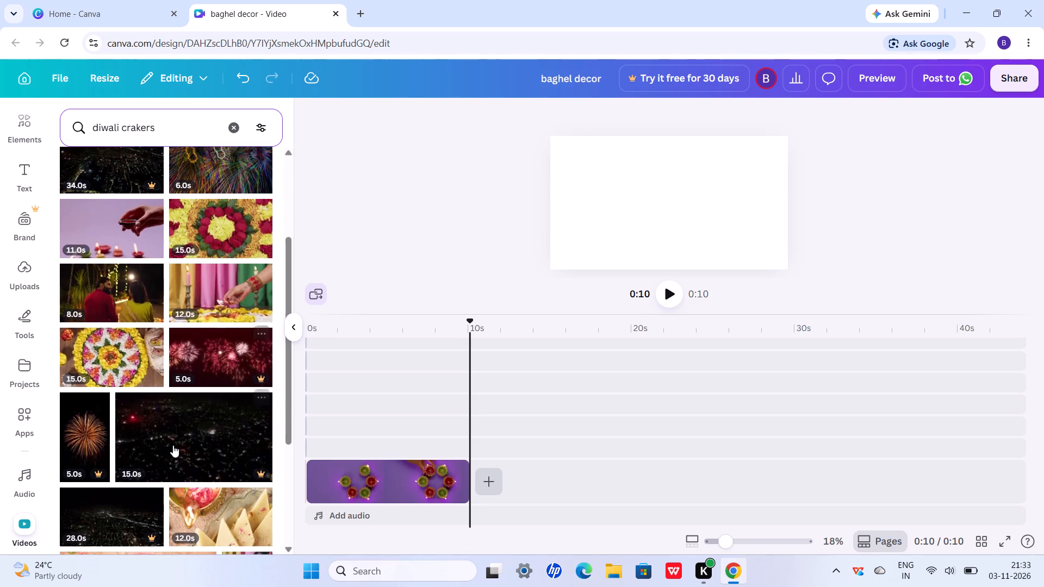
pyautogui.scroll(-5, 173, 445)
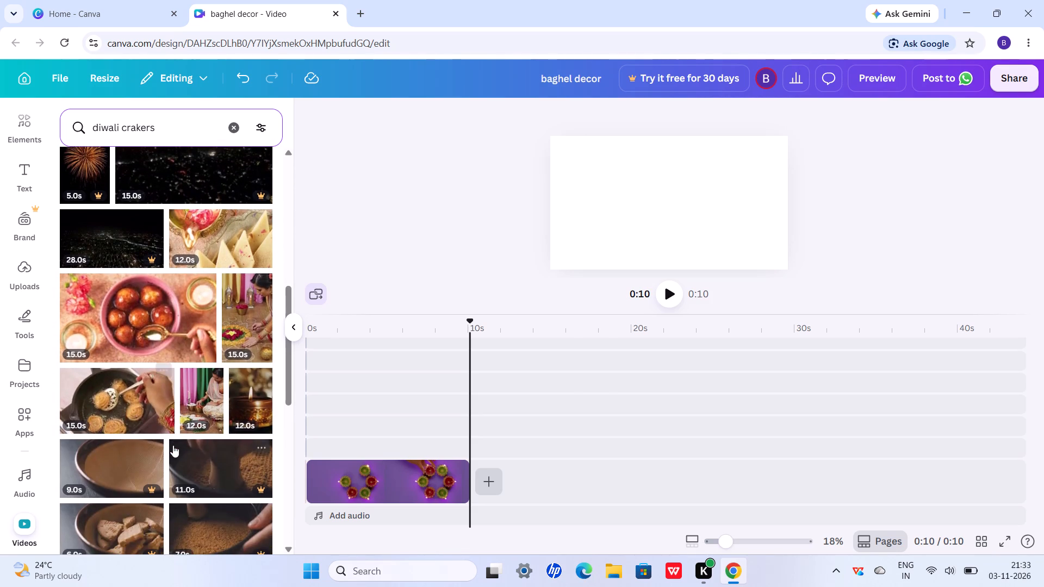
pyautogui.scroll(-5, 173, 445)
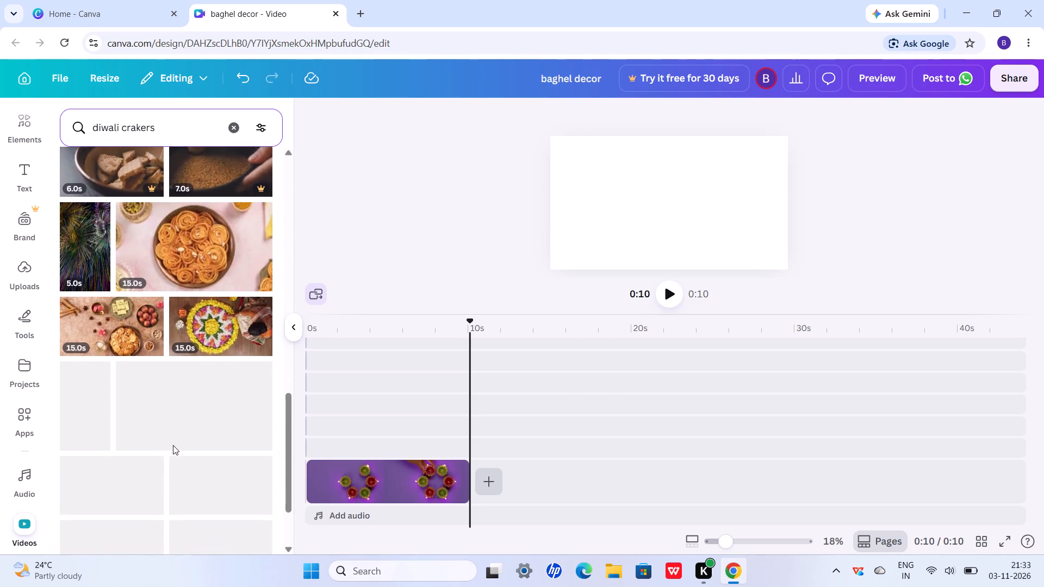
pyautogui.scroll(-4, 173, 445)
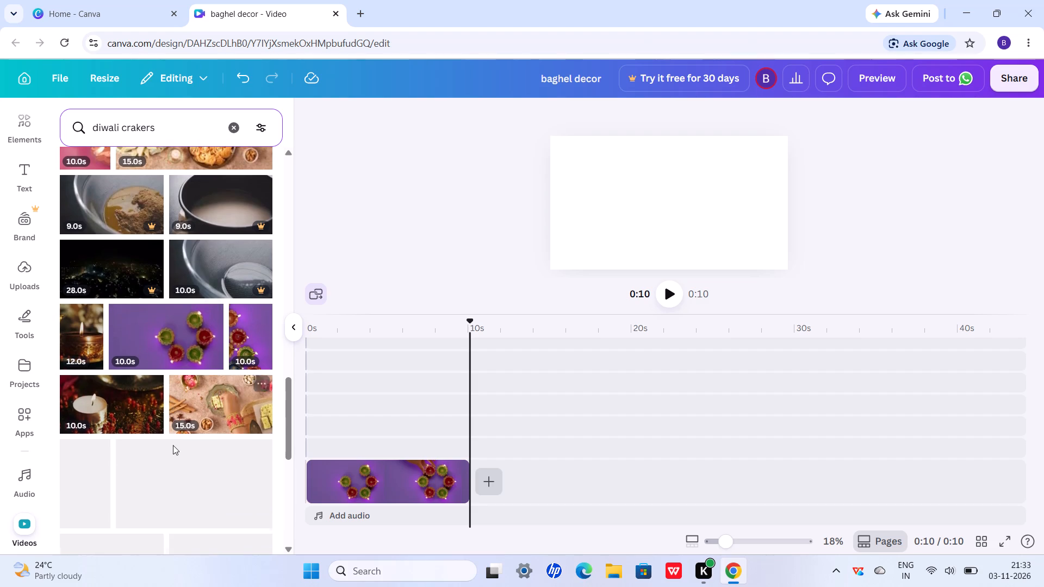
pyautogui.scroll(7, 173, 445)
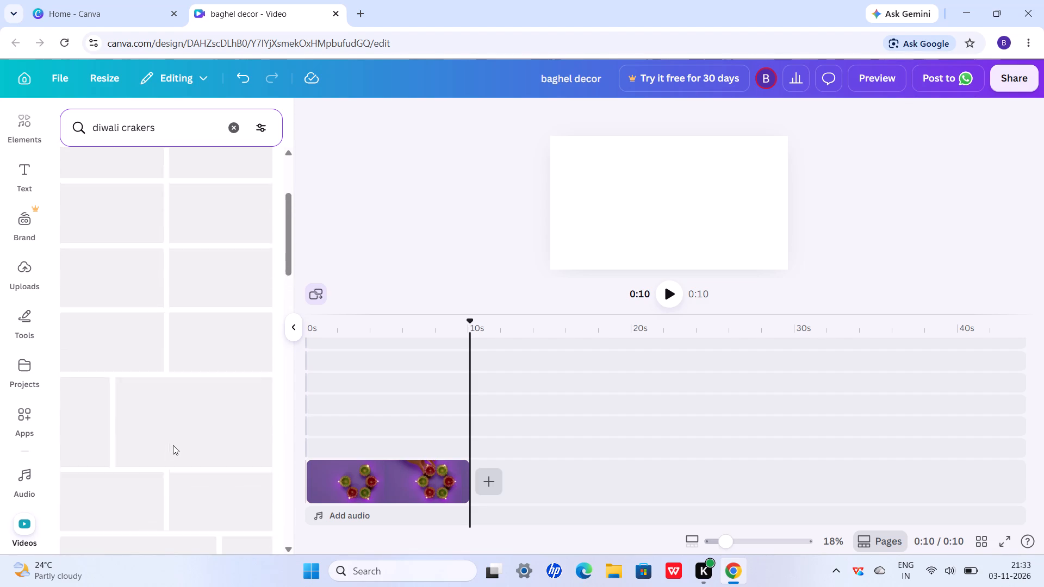
pyautogui.scroll(7, 173, 445)
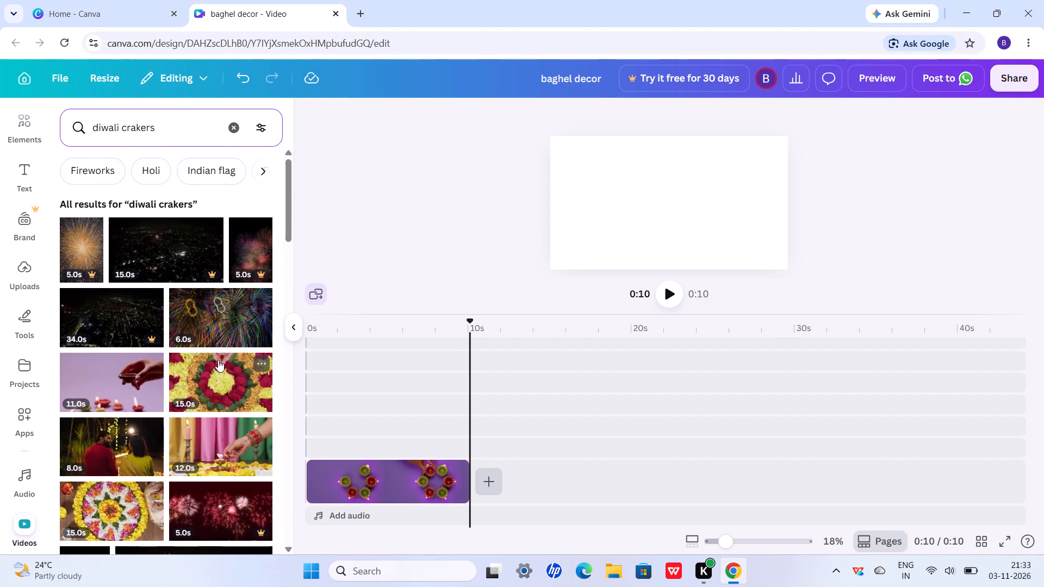
pyautogui.moveTo(218, 360); pyautogui.dragTo(219, 376)
pyautogui.click(219, 376)
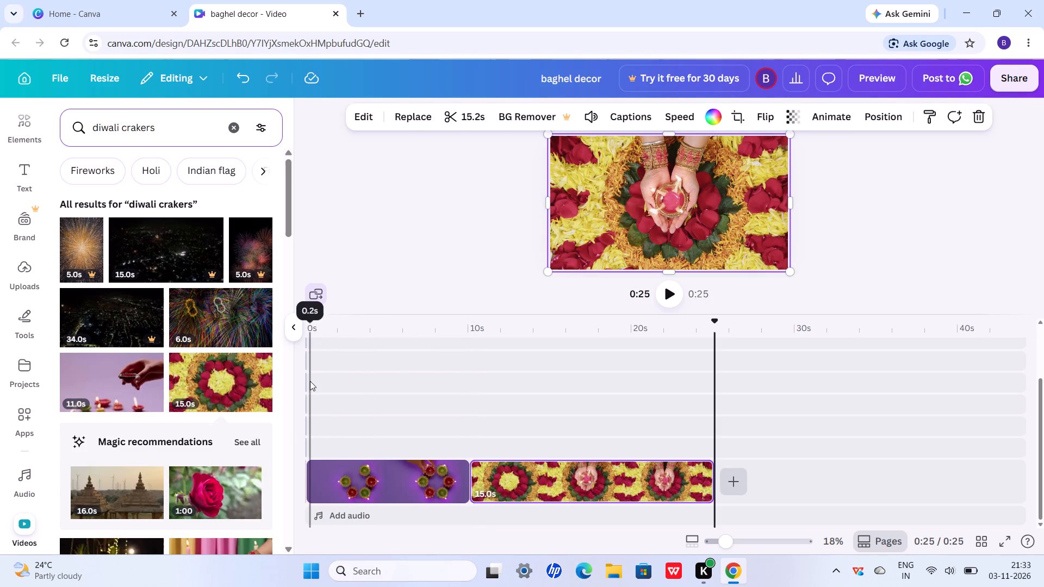
# Search the music and sound effects library for the suggested term "indian diwali music".
pyautogui.click(347, 520)
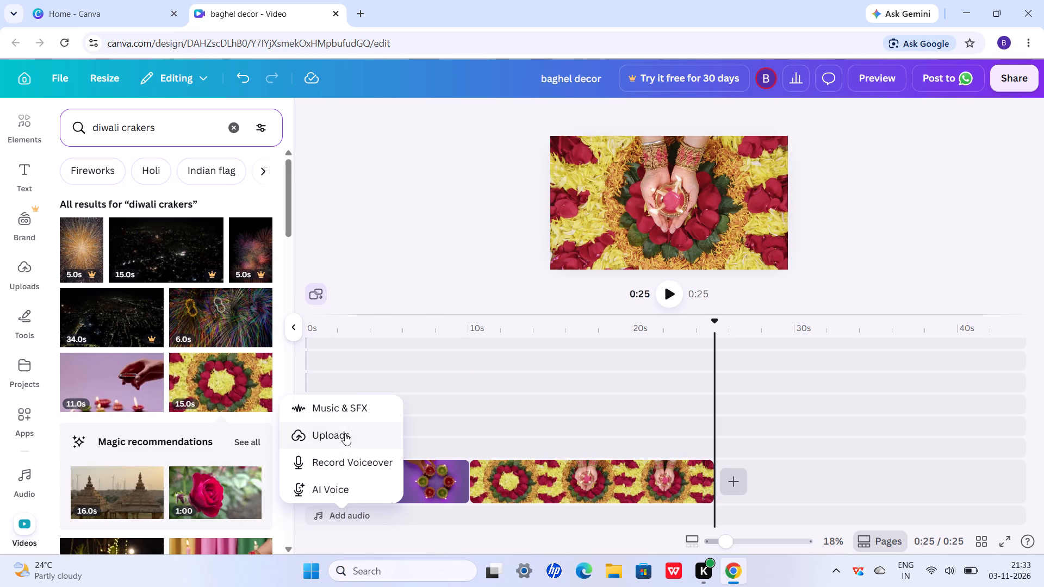
pyautogui.click(351, 413)
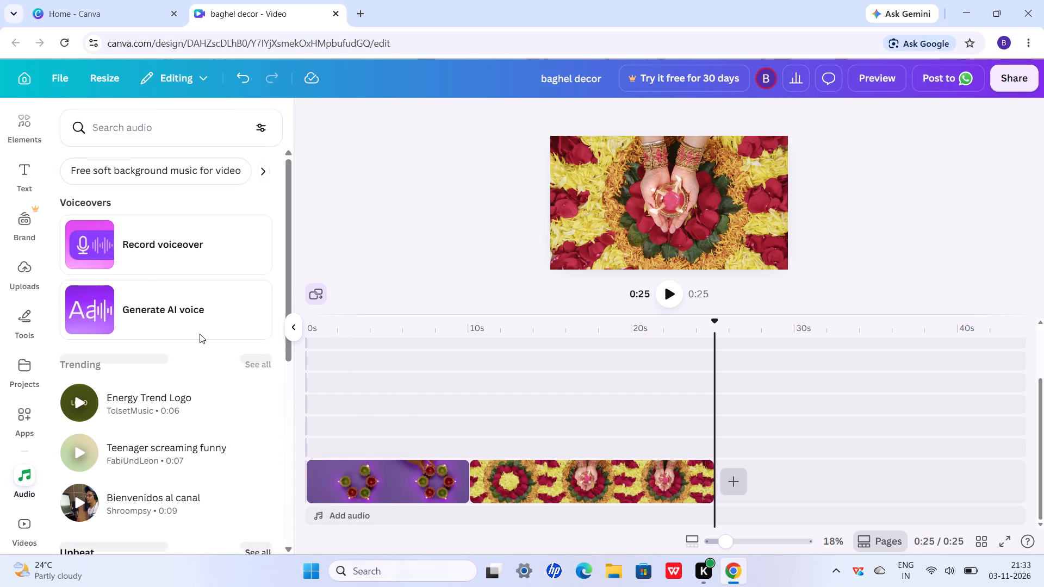
pyautogui.click(160, 122)
pyautogui.write('diwali')
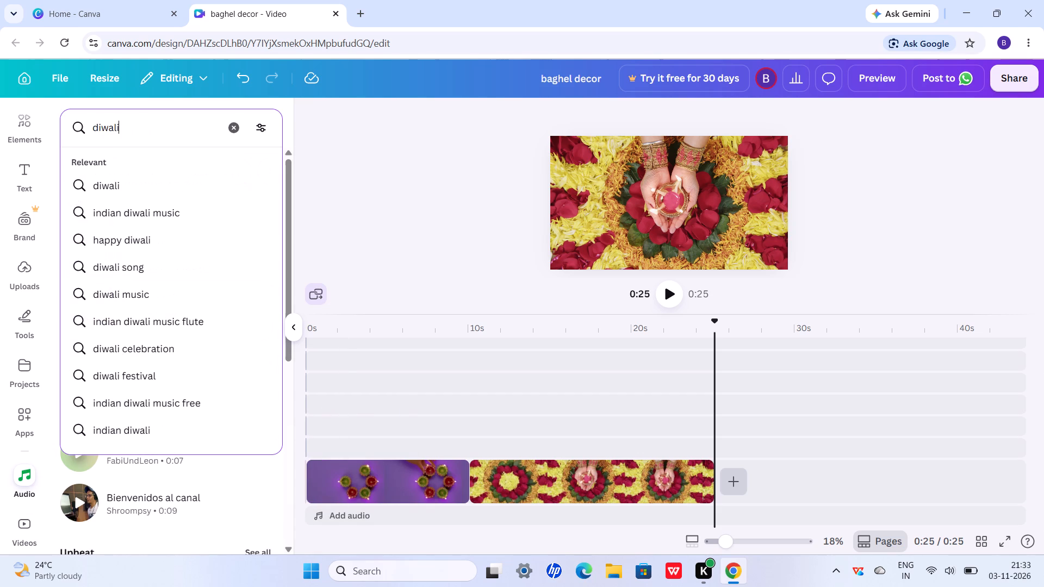
pyautogui.click(167, 186)
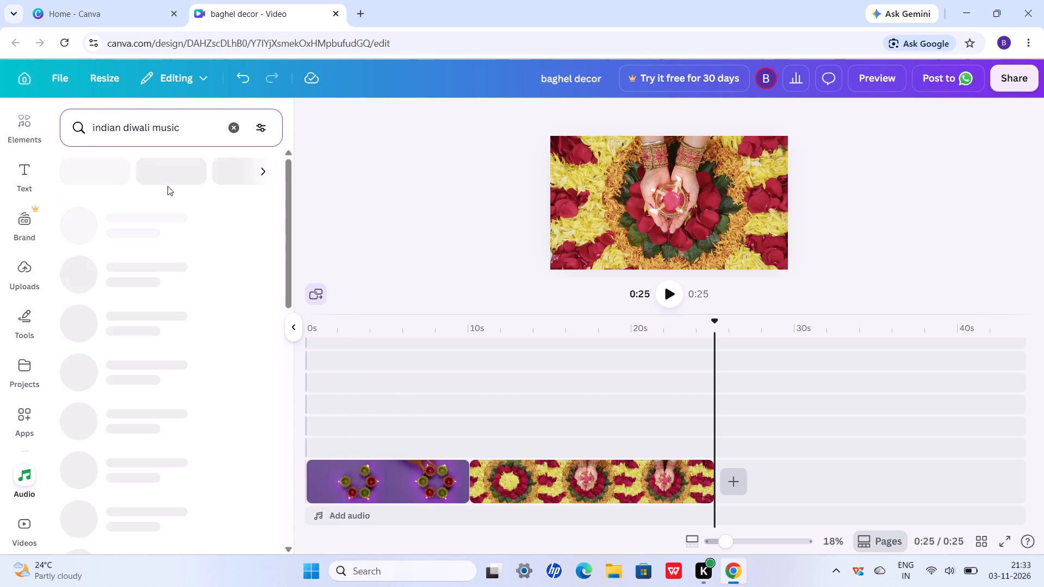
# Audition several of the Indian and Diwali tracks and add "Indian Background Music" by India Happy at the 0:25 playhead.
pyautogui.click(80, 228)
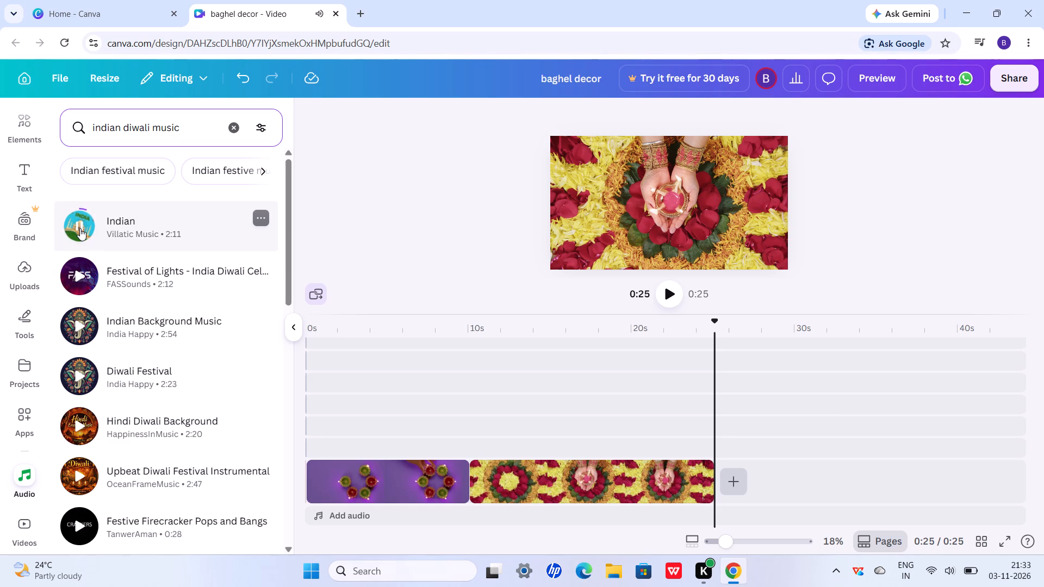
pyautogui.click(76, 270)
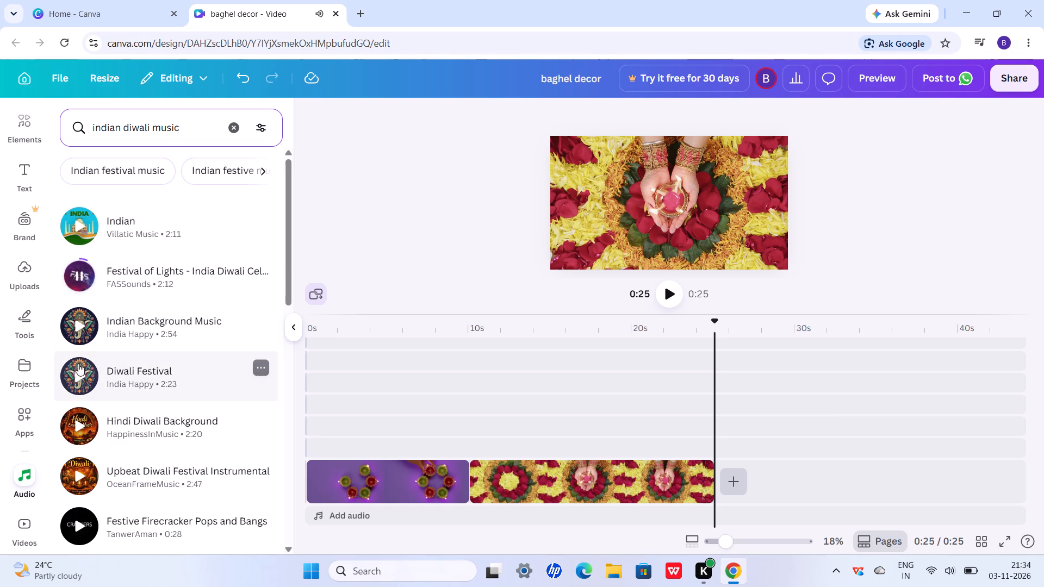
pyautogui.click(78, 371)
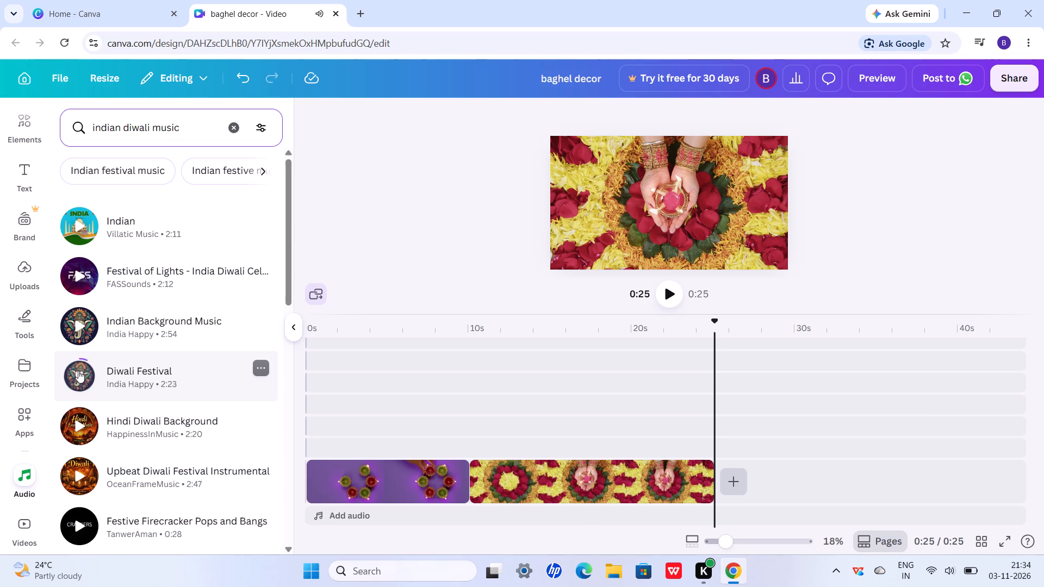
pyautogui.click(78, 320)
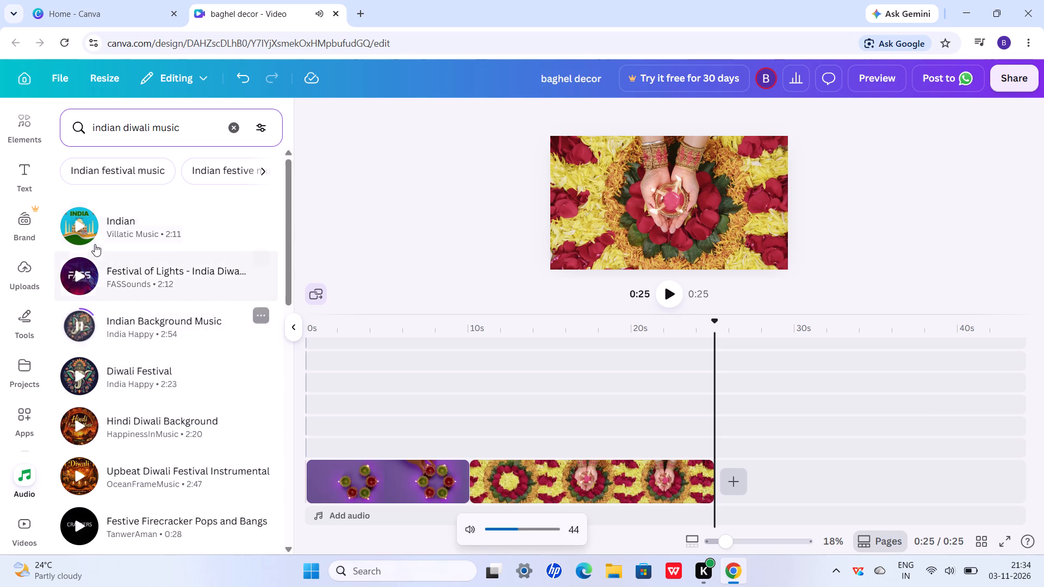
pyautogui.click(139, 338)
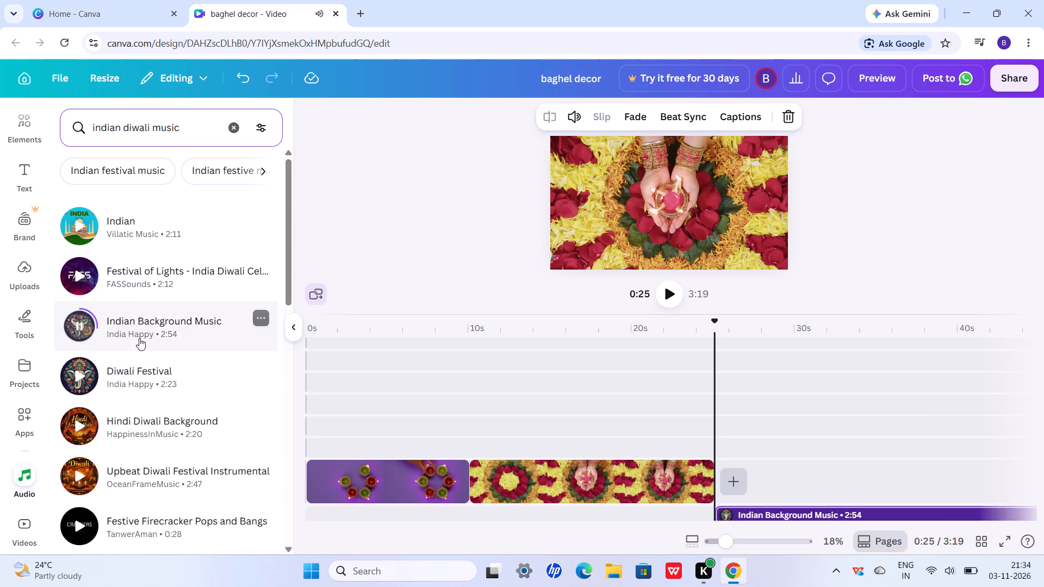
# Move the "Indian Background Music" track from 0:25 to the start of the timeline, under the purple diya ring clip.
pyautogui.scroll(-5, 407, 417)
pyautogui.scroll(-3, 468, 329)
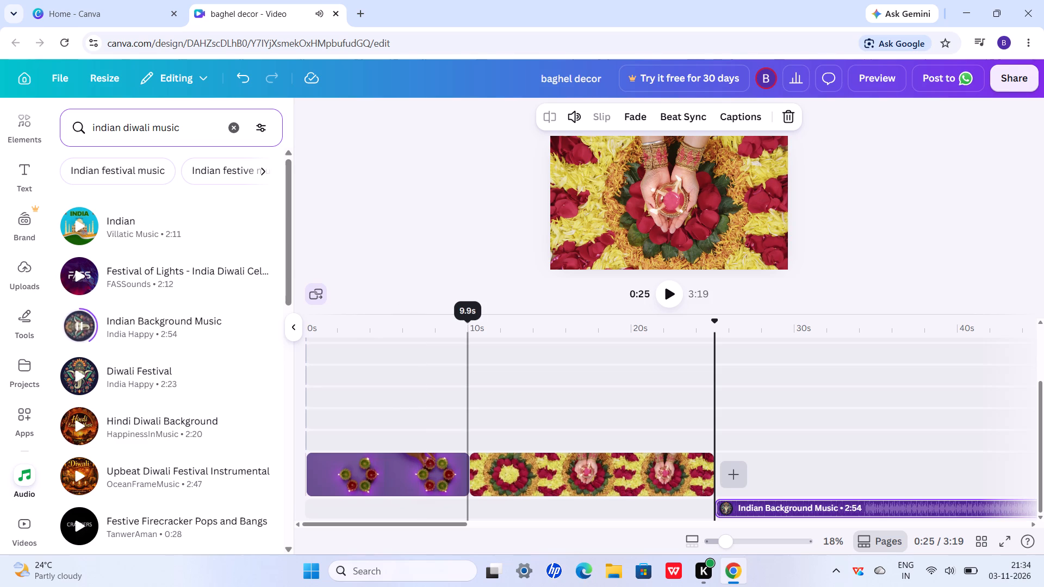
pyautogui.scroll(-1, 468, 329)
pyautogui.moveTo(783, 503); pyautogui.dragTo(718, 510)
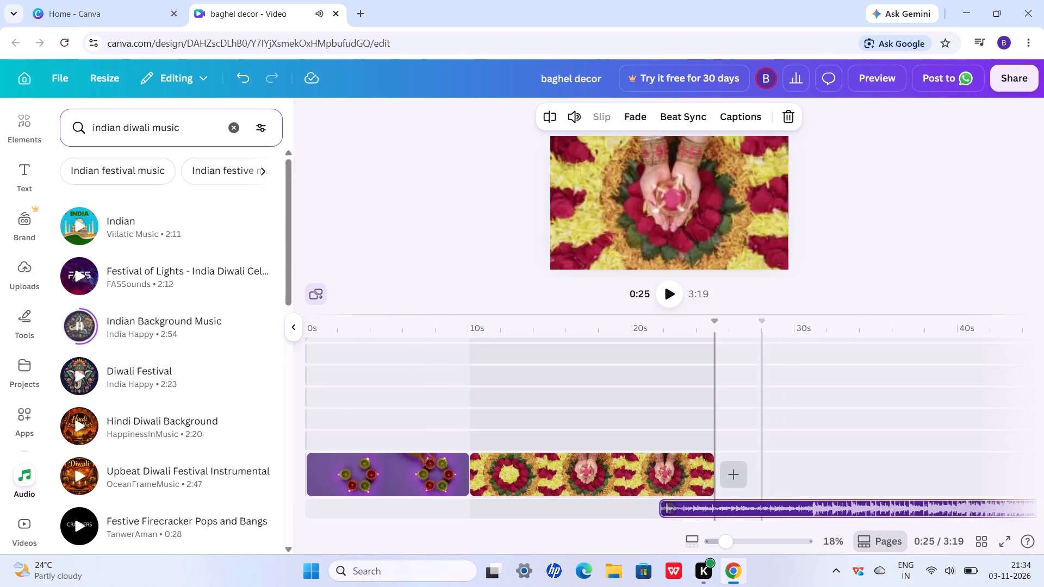
pyautogui.moveTo(718, 510); pyautogui.dragTo(352, 543)
pyautogui.scroll(1, 392, 543)
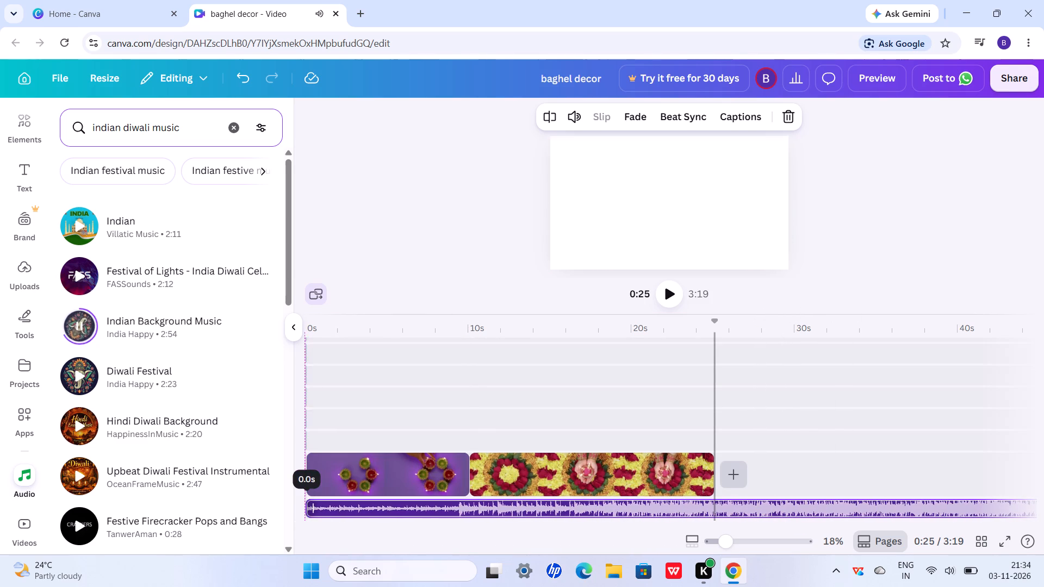
pyautogui.moveTo(352, 543); pyautogui.dragTo(403, 586)
pyautogui.scroll(1, 352, 543)
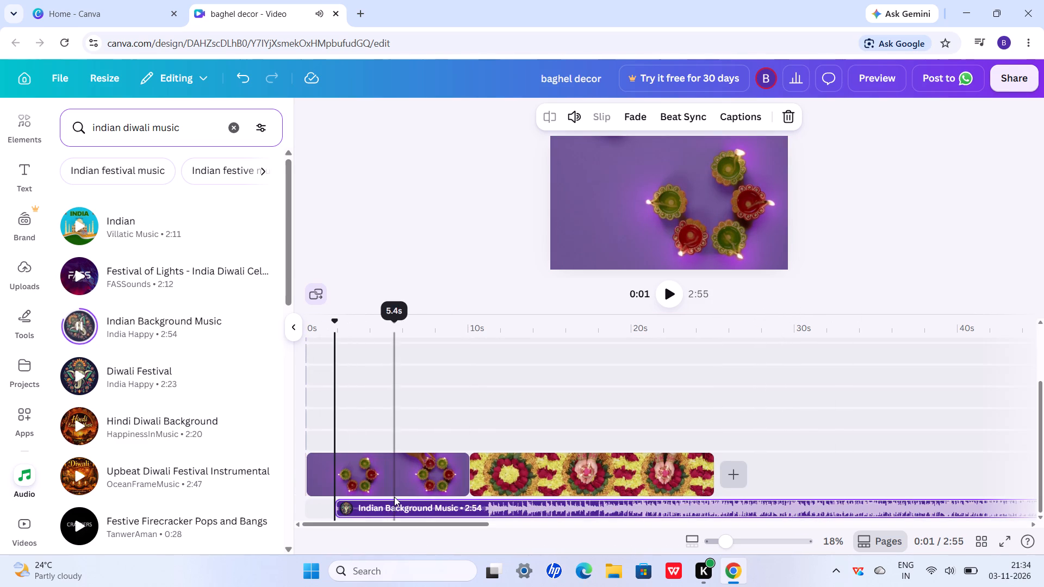
pyautogui.moveTo(396, 504); pyautogui.dragTo(347, 513)
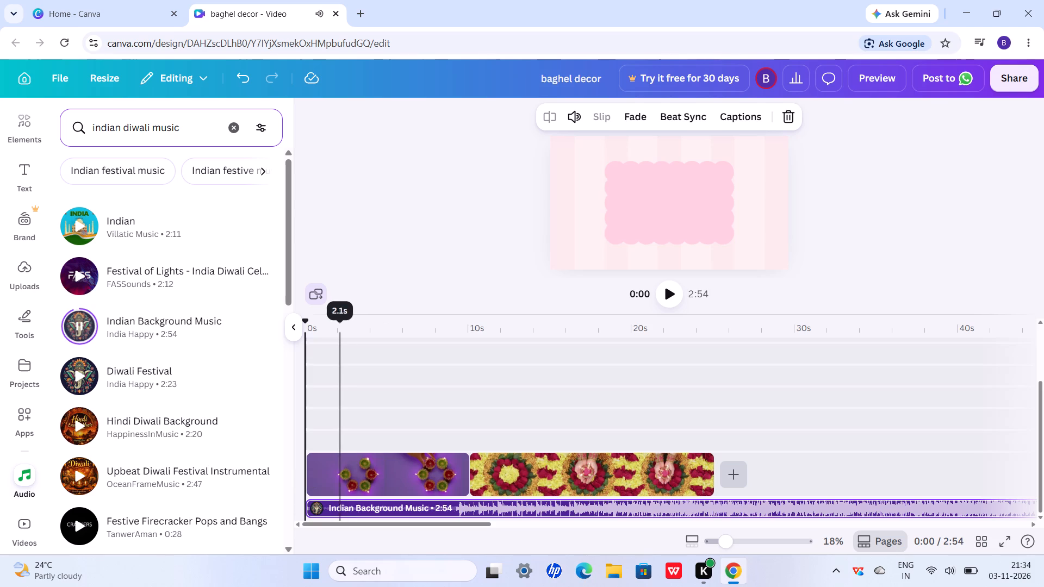
pyautogui.click(321, 173)
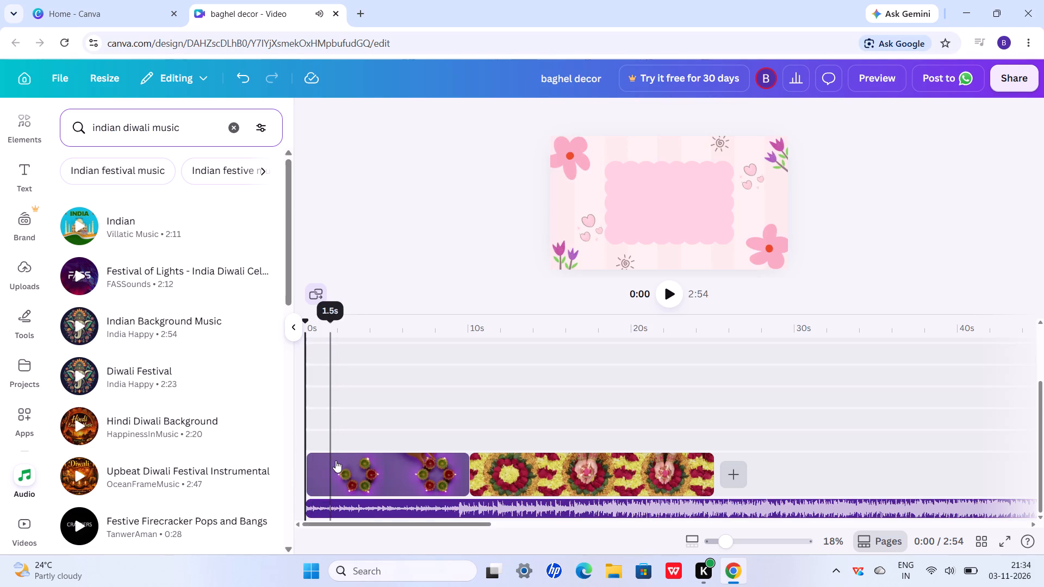
# Delete the leftover pink floral template artwork at 0:00 so the video begins with the purple diya ring clip.
pyautogui.hscroll(2, 335, 460)
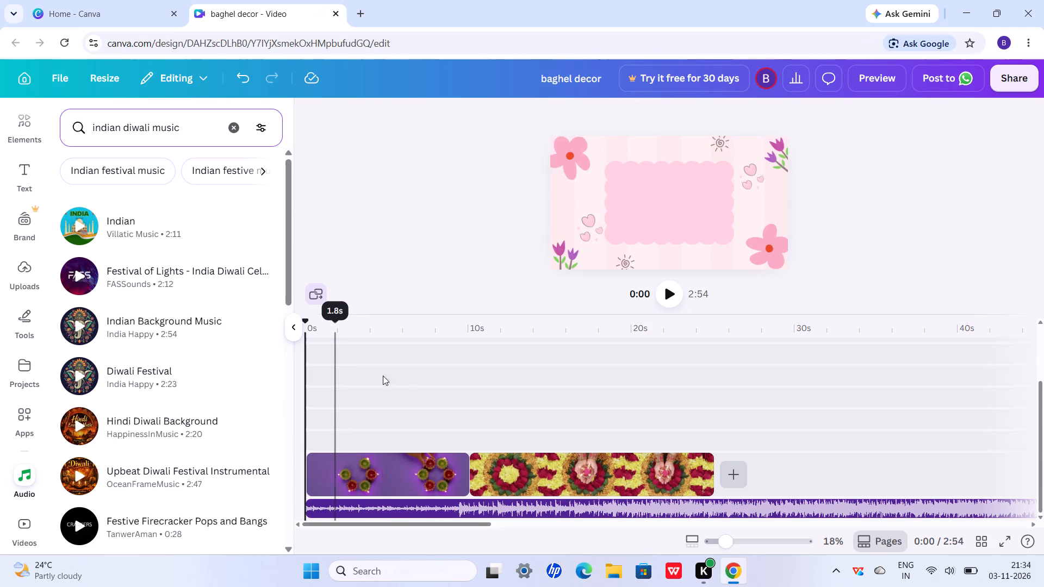
pyautogui.click(637, 176)
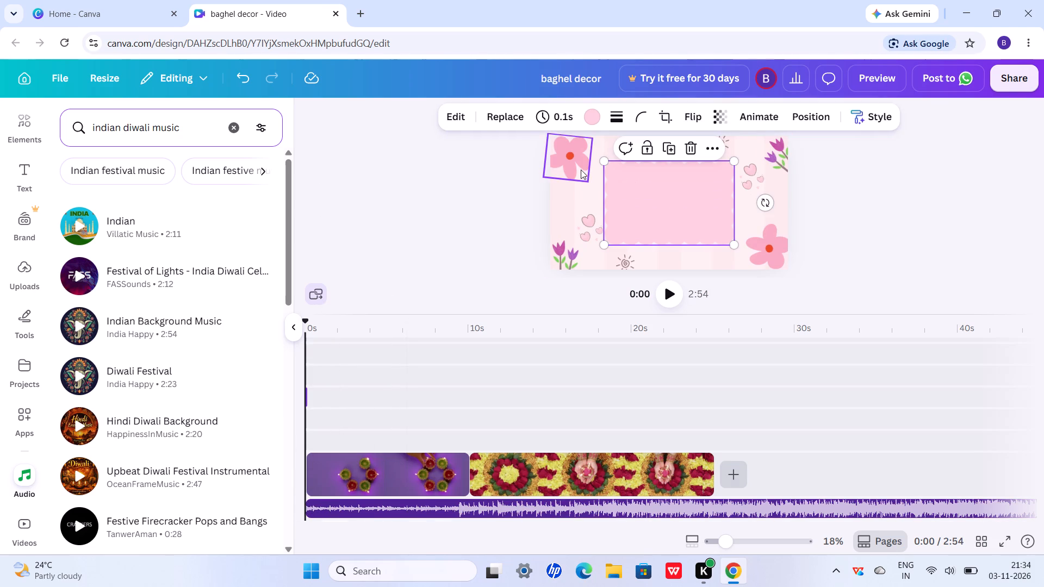
pyautogui.click(581, 170)
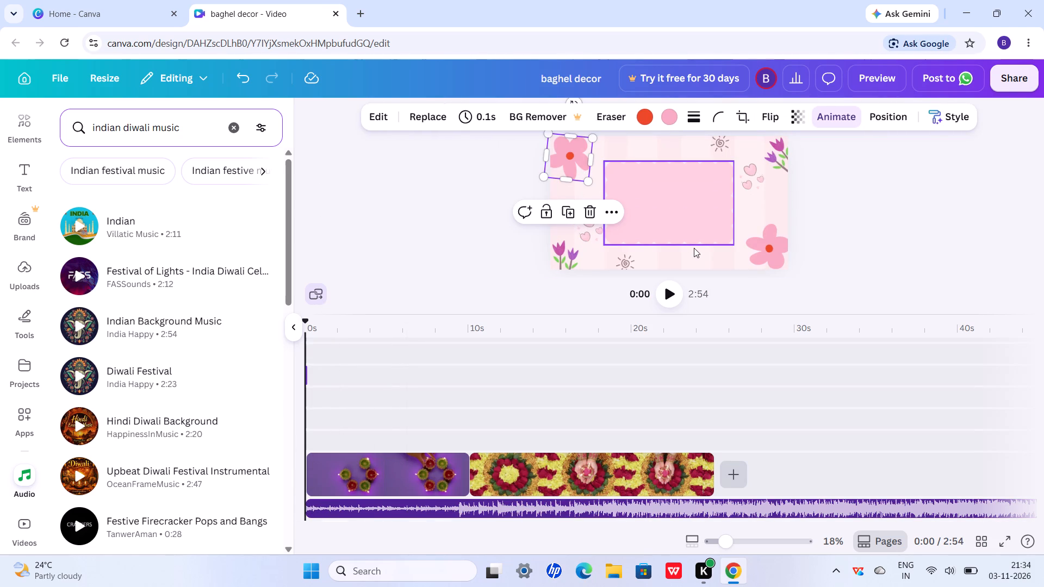
pyautogui.click(694, 248)
pyautogui.click(935, 112)
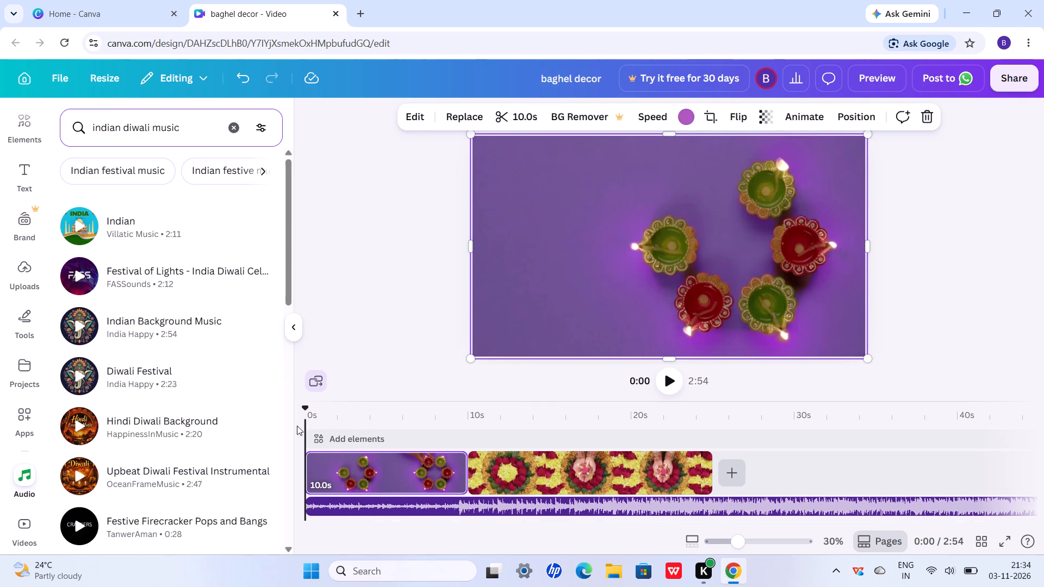
# Play the video from the start to review both clips with the background music.
pyautogui.hscroll(2, 366, 512)
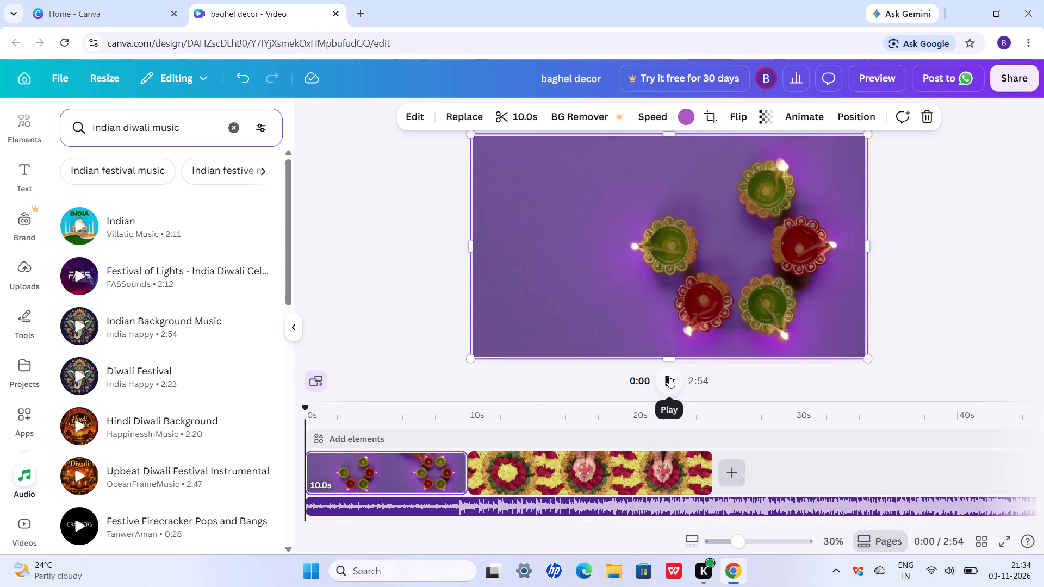
pyautogui.click(669, 376)
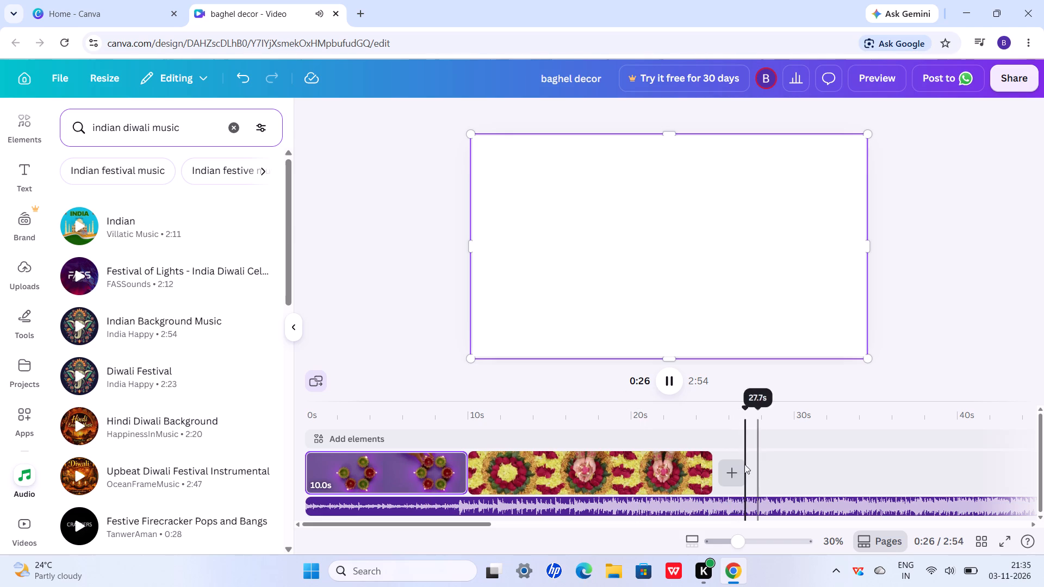
# Open the uploaded images as a media source for the spot after the rangoli clip.
pyautogui.click(742, 466)
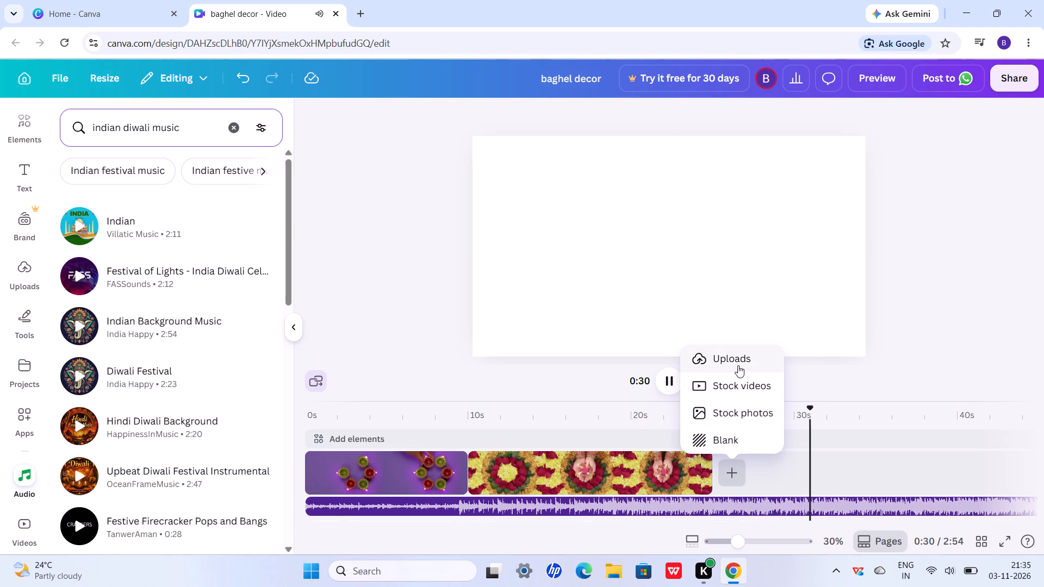
pyautogui.click(735, 355)
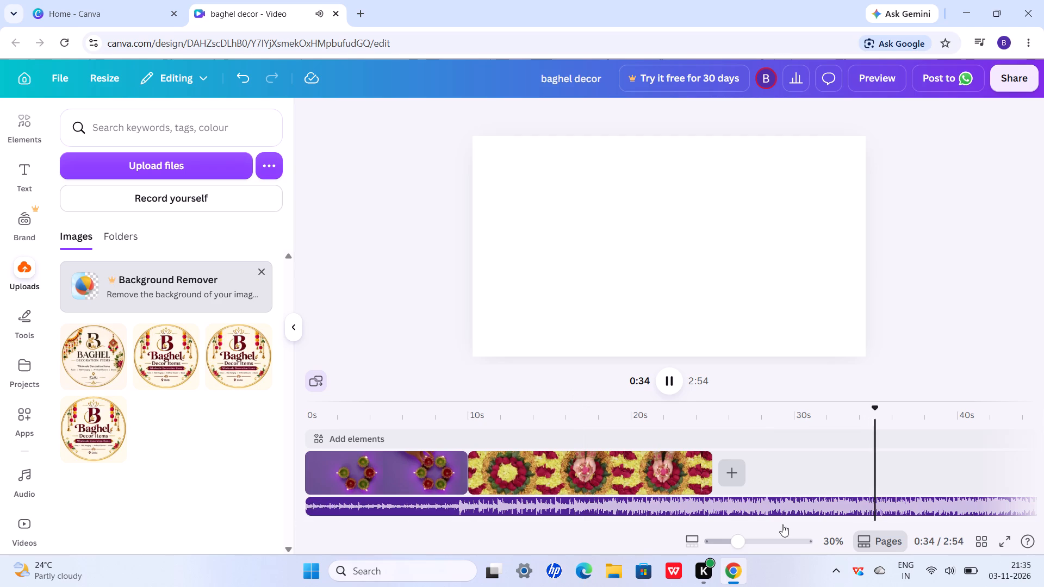
pyautogui.doubleClick(729, 465)
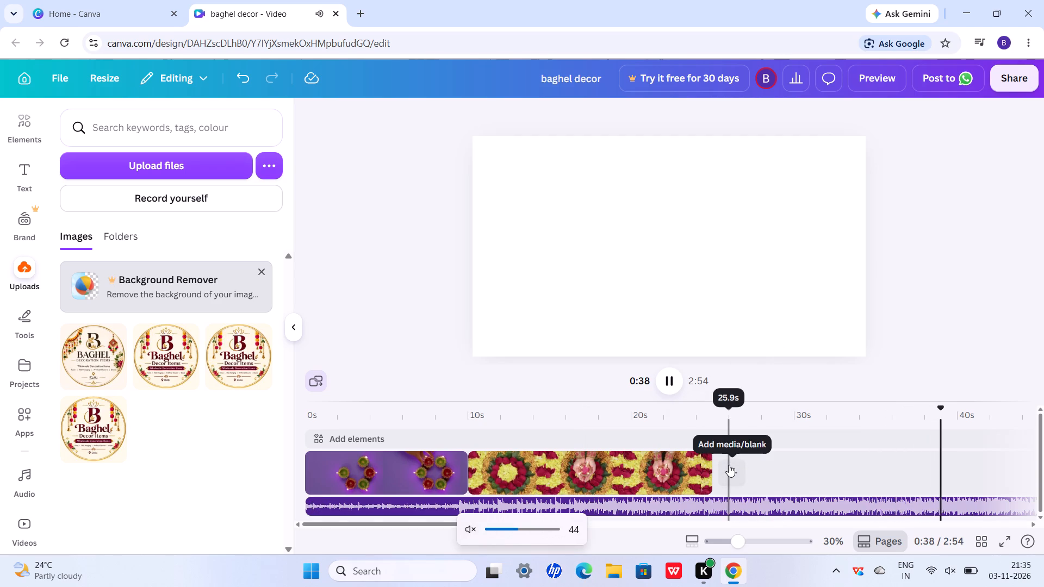
pyautogui.click(649, 467)
pyautogui.click(739, 472)
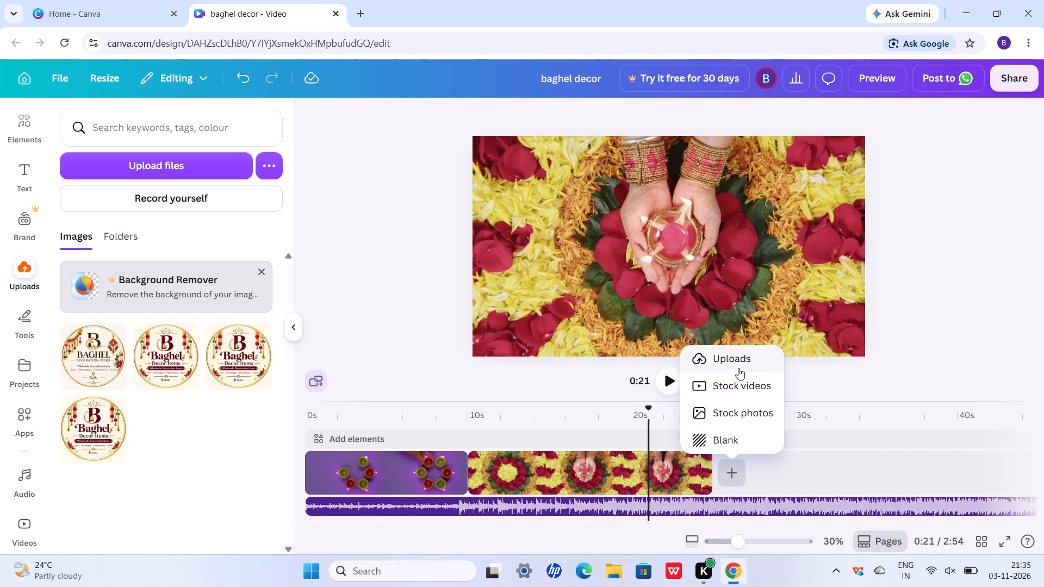
pyautogui.click(736, 359)
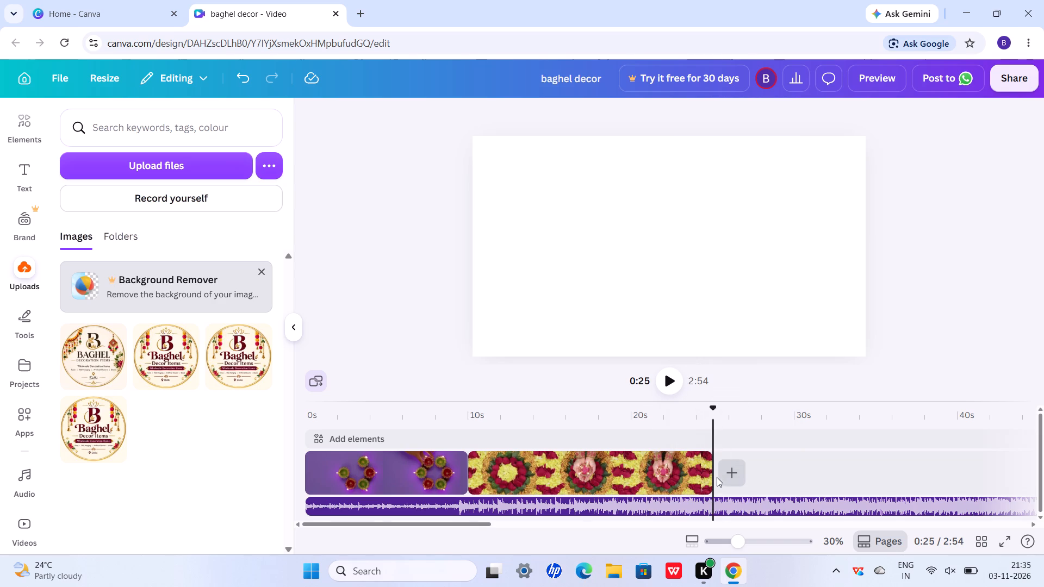
# Switch to stock videos for the spot after the rangoli clip and browse the "diwali crakers" clips.
pyautogui.click(724, 478)
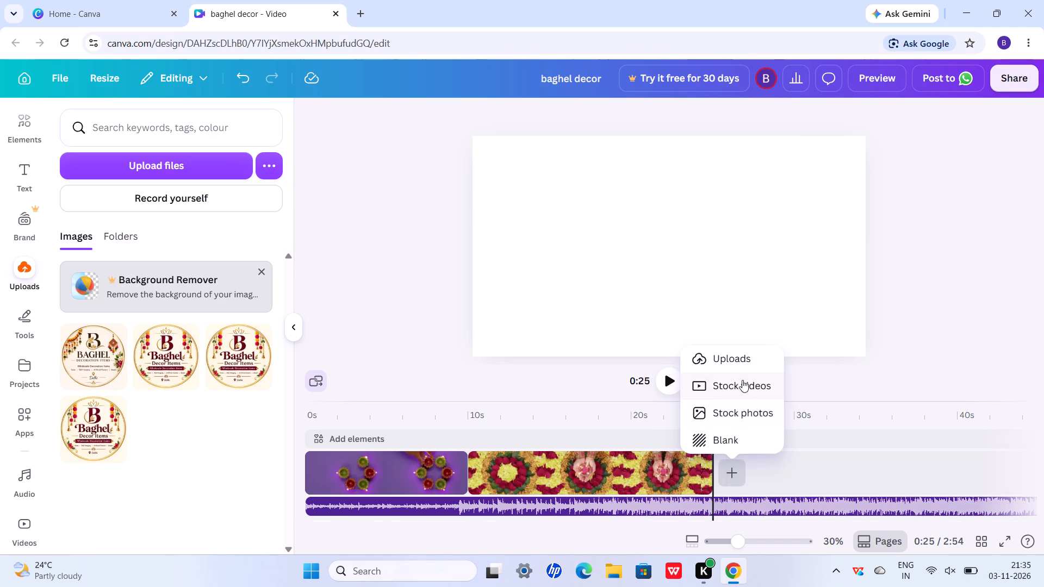
pyautogui.click(742, 380)
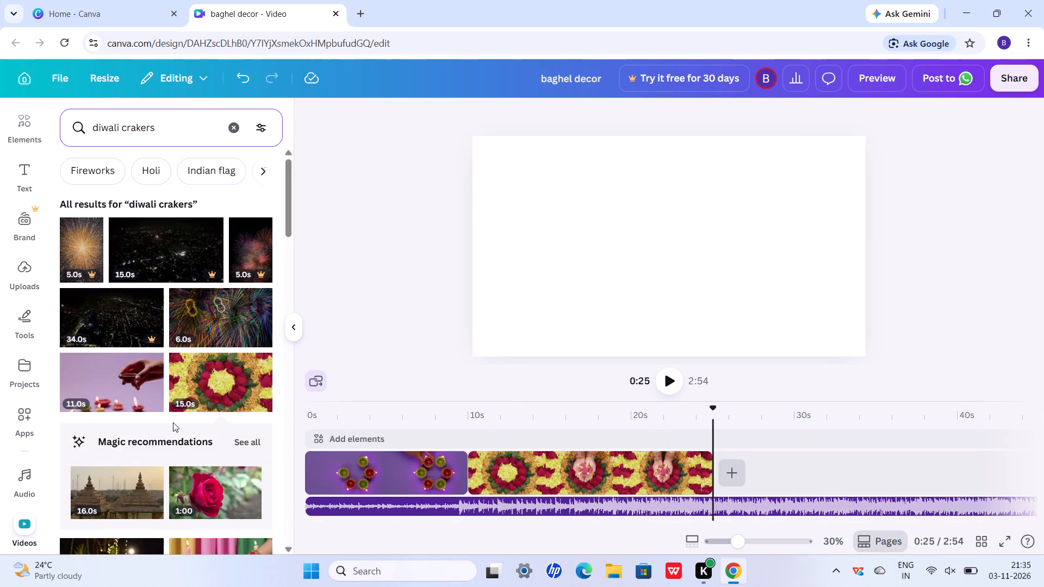
pyautogui.scroll(-6, 173, 422)
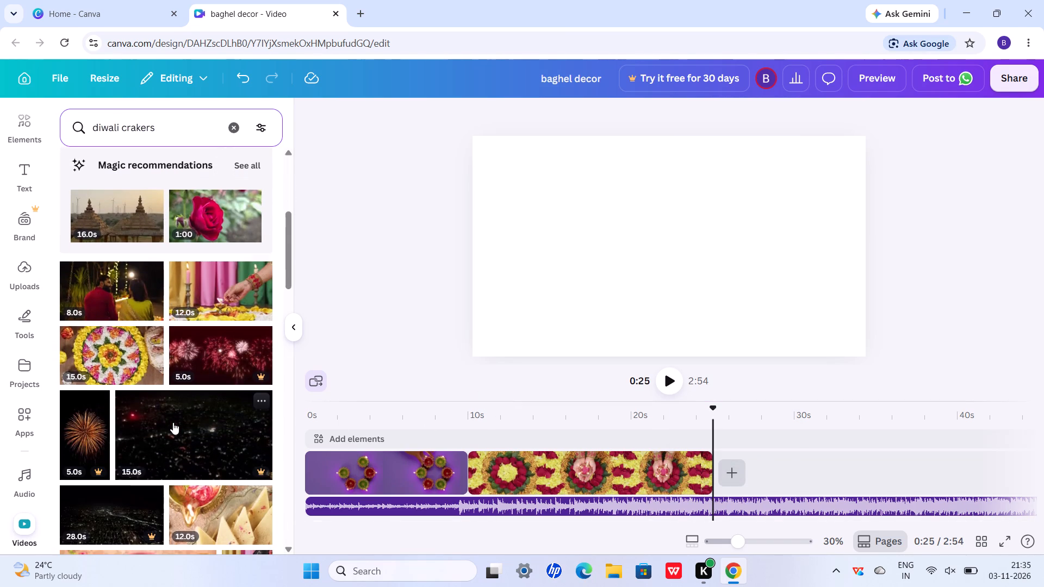
pyautogui.scroll(-5, 173, 422)
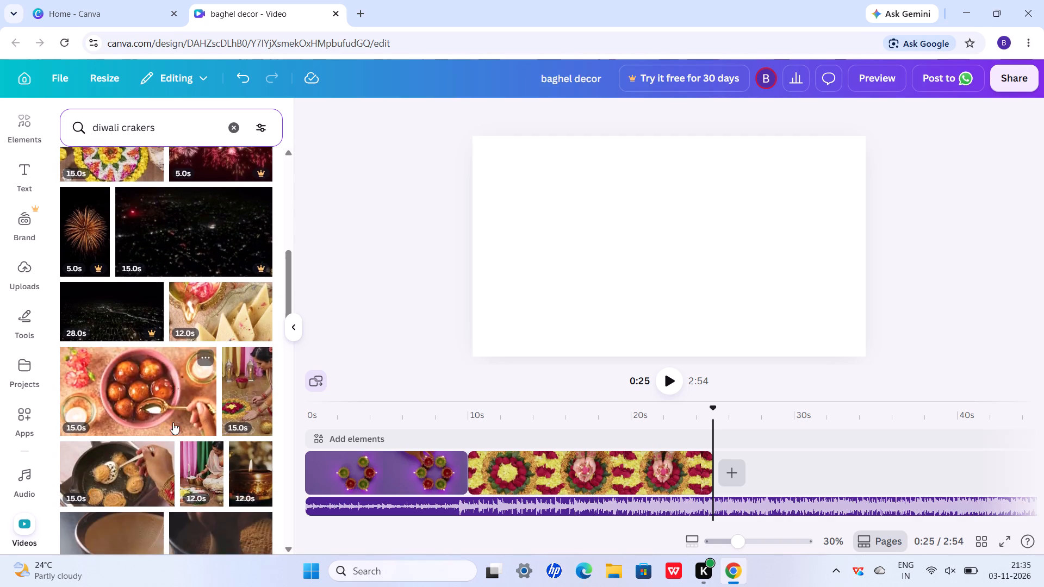
pyautogui.scroll(-5, 173, 422)
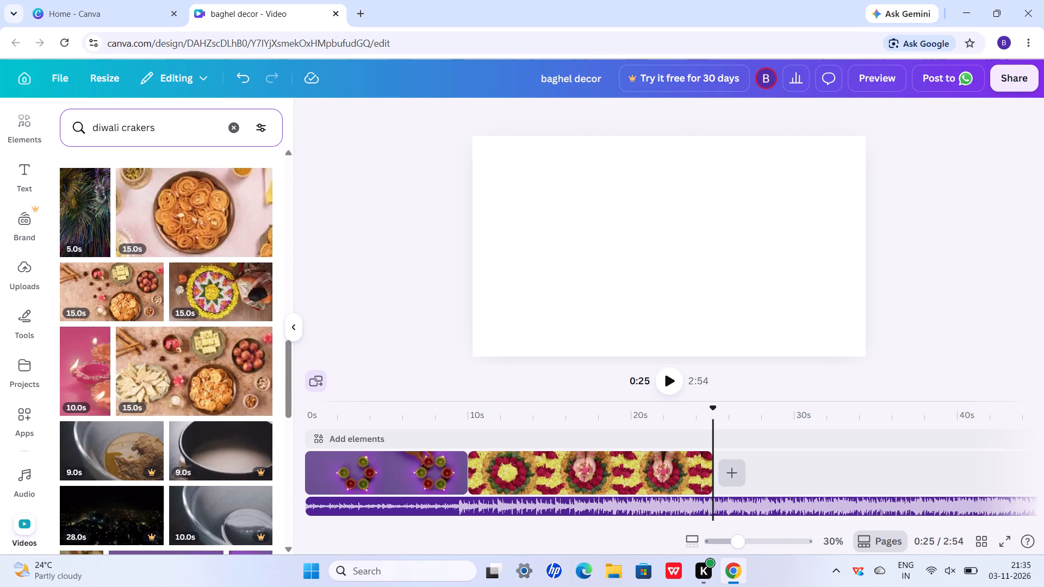
# Replace the stock video search with "diwali decoration".
pyautogui.click(177, 127)
pyautogui.press('BackSpace')
pyautogui.press('BackSpace')
pyautogui.press('BackSpace')
pyautogui.press('BackSpace')
pyautogui.press('BackSpace')
pyautogui.press('BackSpace')
pyautogui.press('BackSpace')
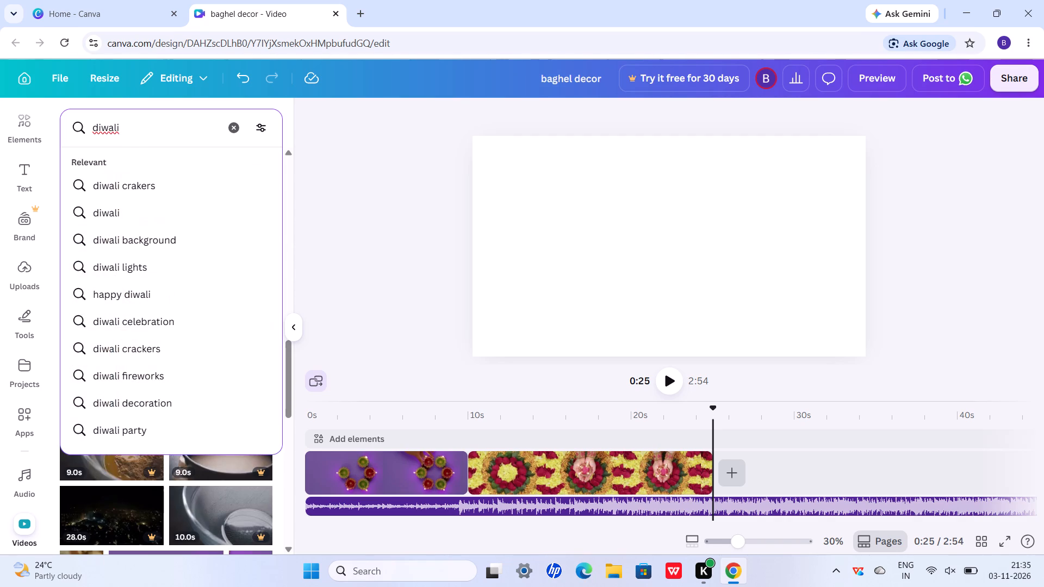
pyautogui.write('decor')
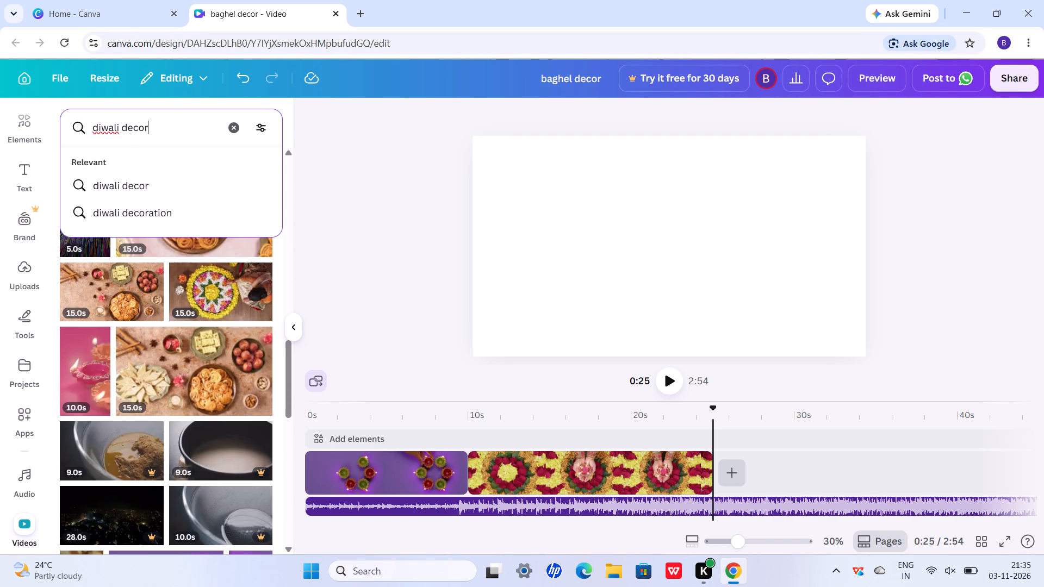
pyautogui.click(151, 188)
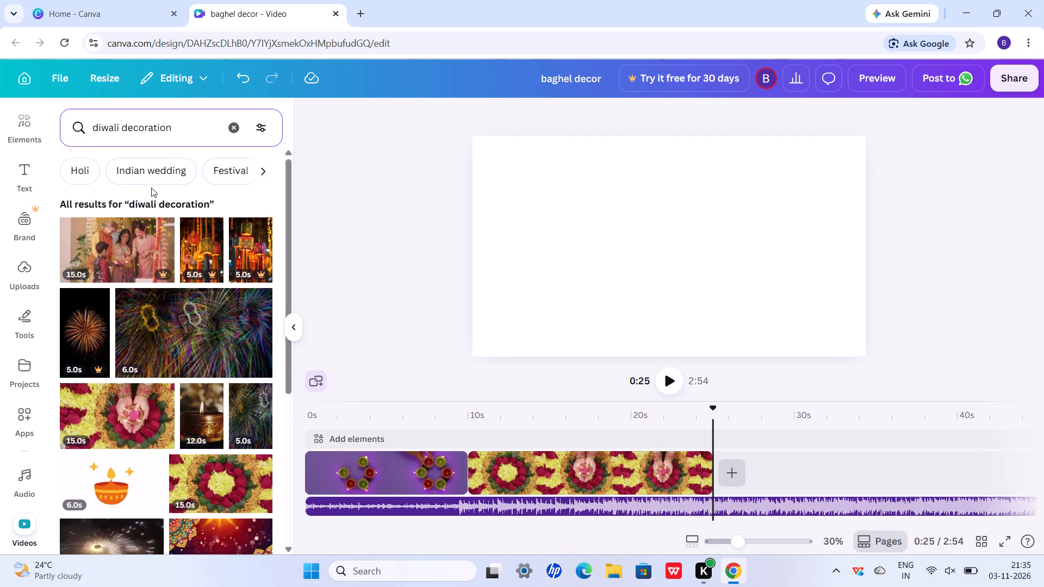
pyautogui.click(180, 118)
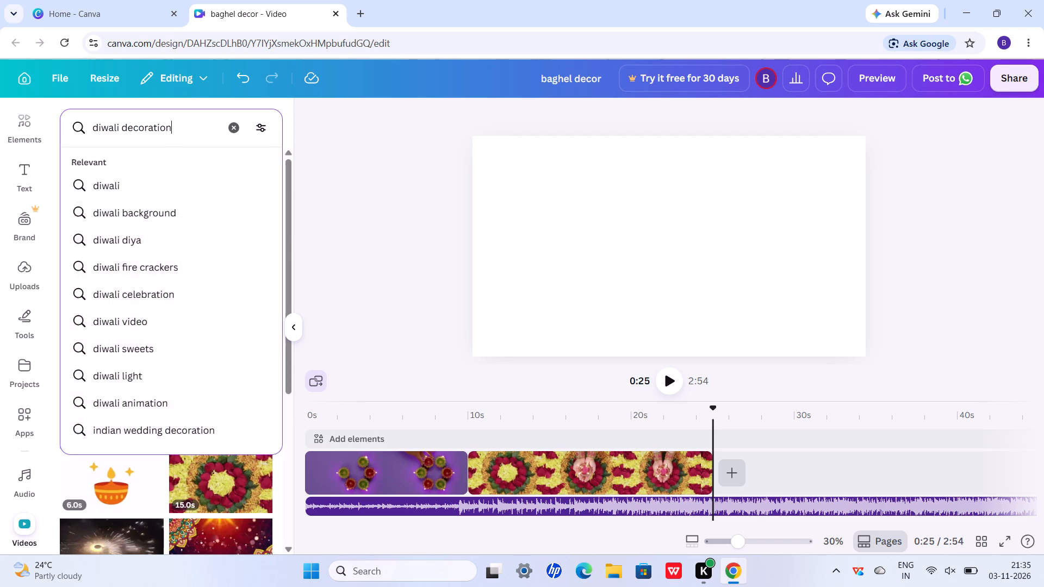
pyautogui.press('Return')
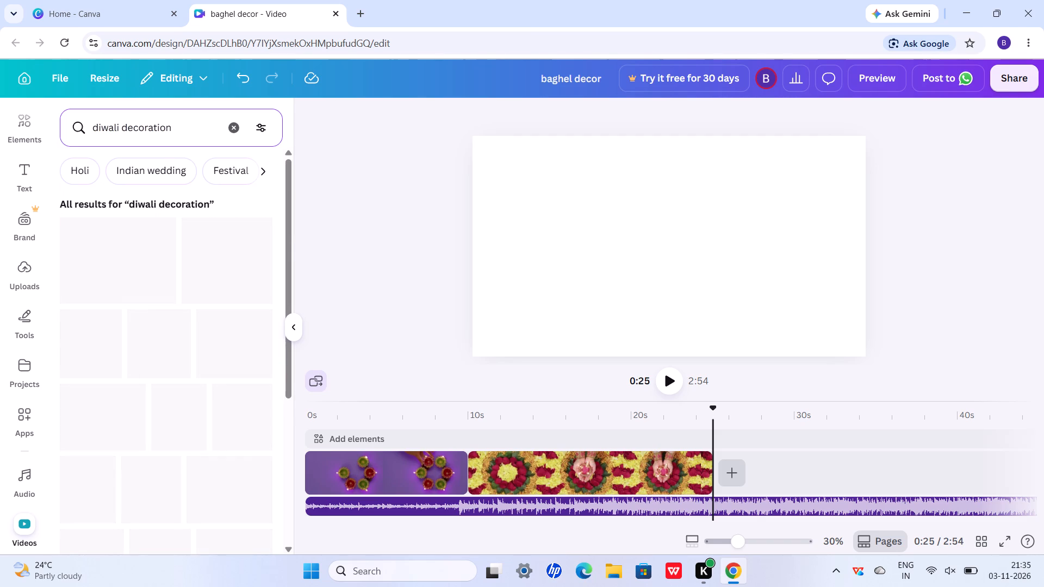
# Browse the results and add the 10-second clip of red and orange diyas on purple after the rangoli clip.
pyautogui.scroll(-1, 180, 118)
pyautogui.scroll(-4, 140, 394)
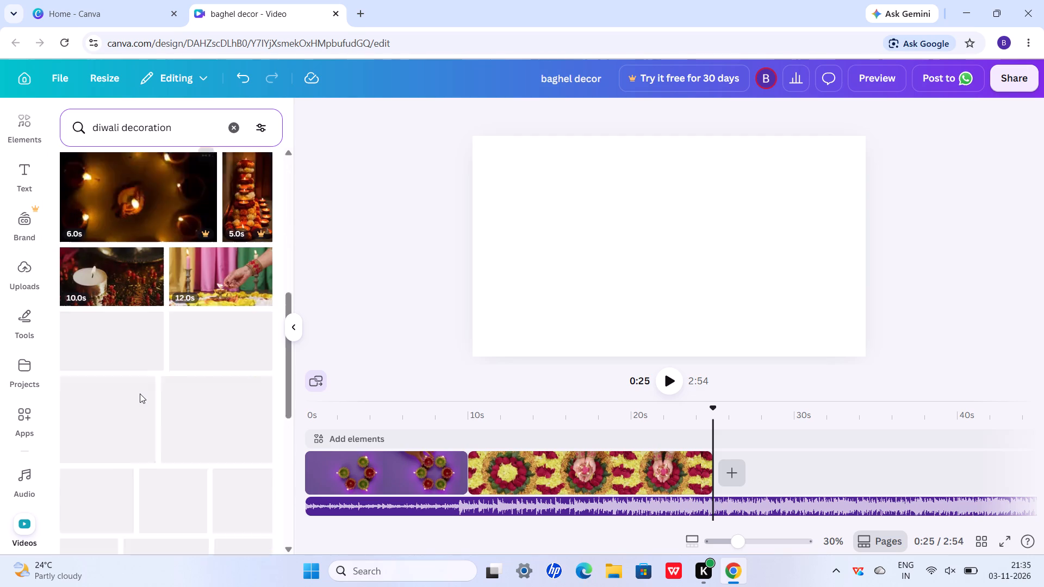
pyautogui.scroll(-1, 140, 394)
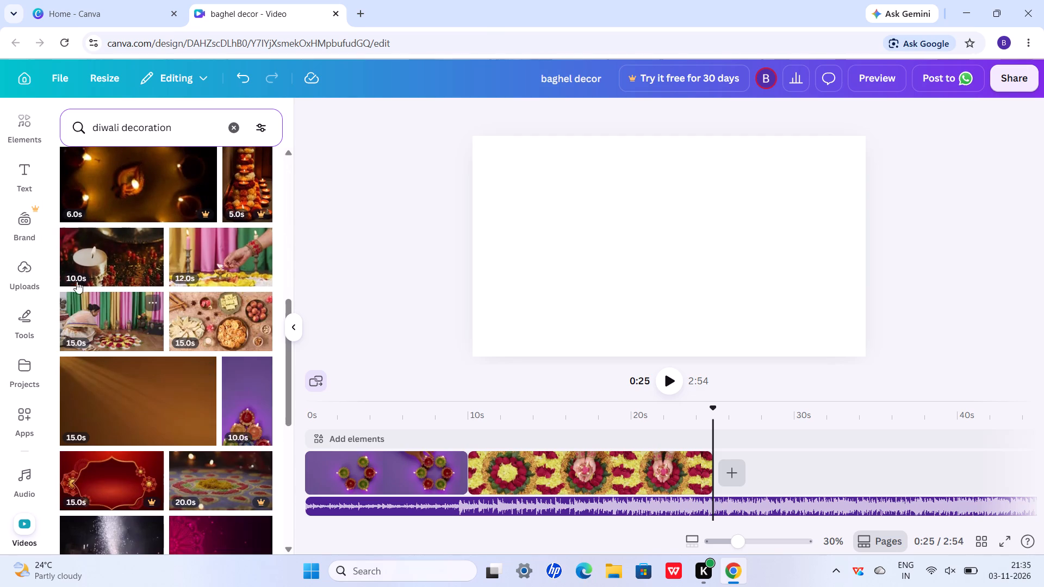
pyautogui.scroll(-3, 89, 270)
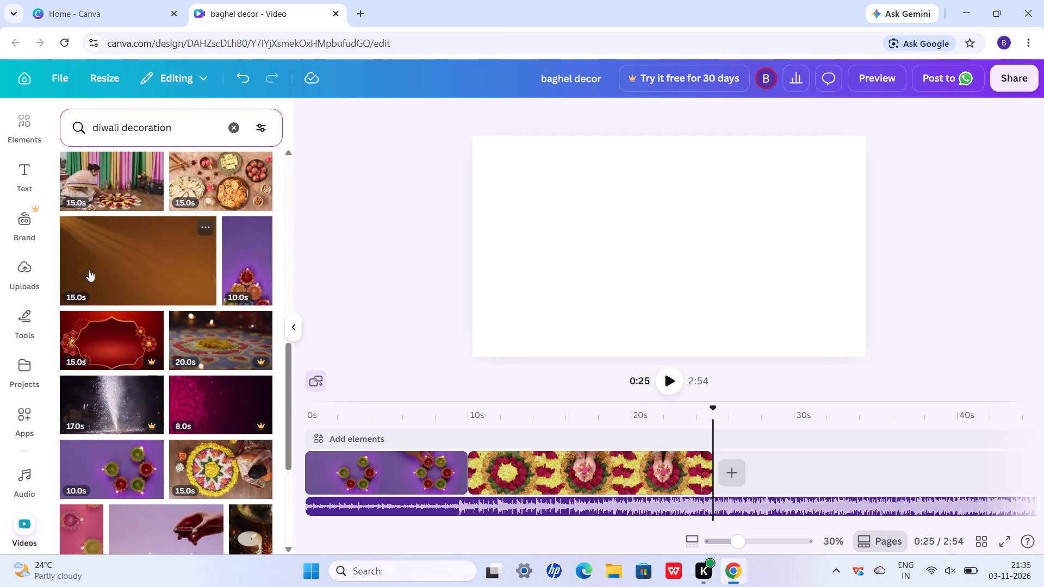
pyautogui.scroll(-2, 89, 270)
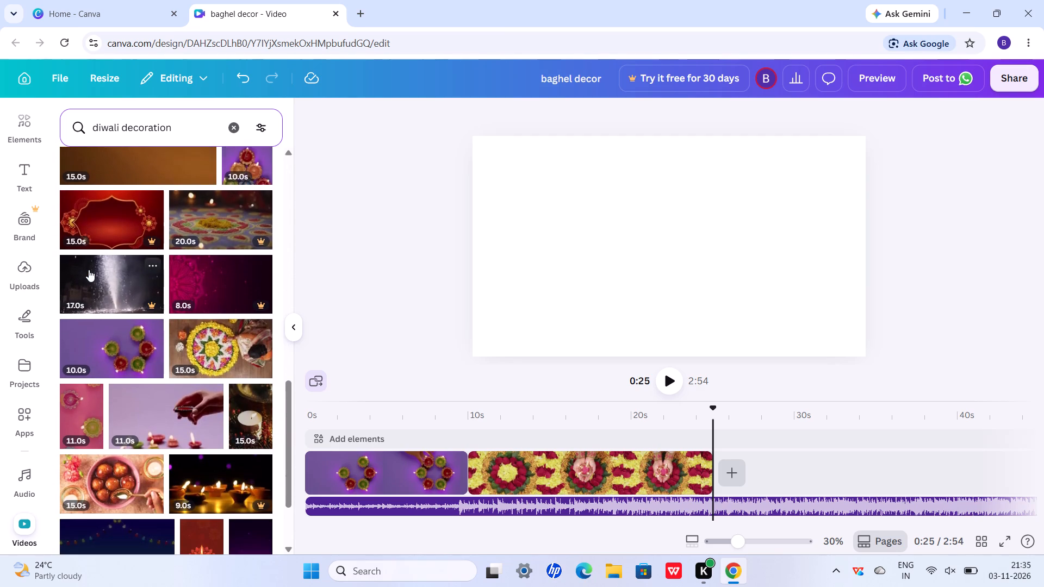
pyautogui.scroll(-3, 89, 270)
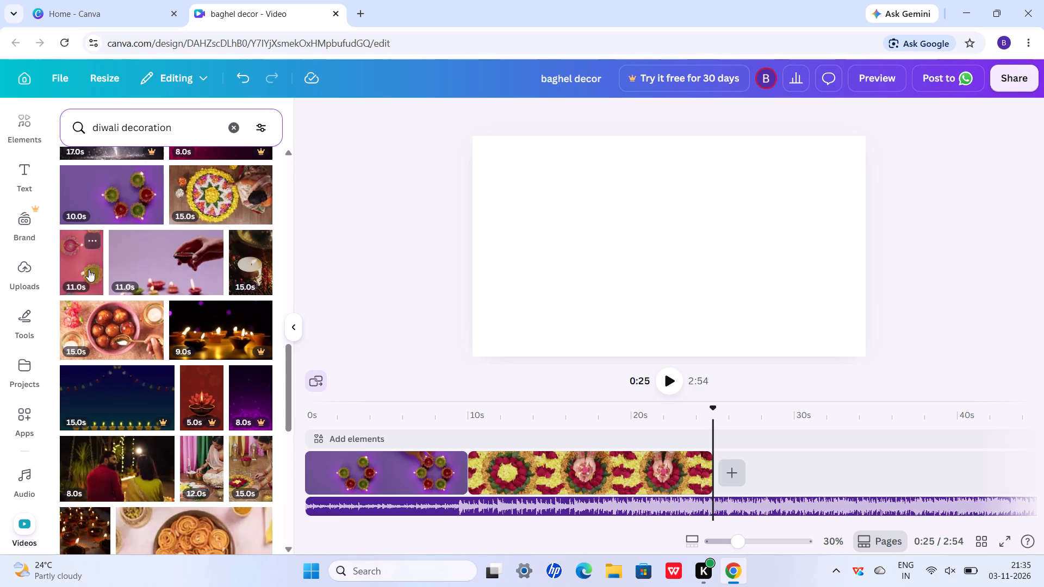
pyautogui.scroll(-5, 89, 270)
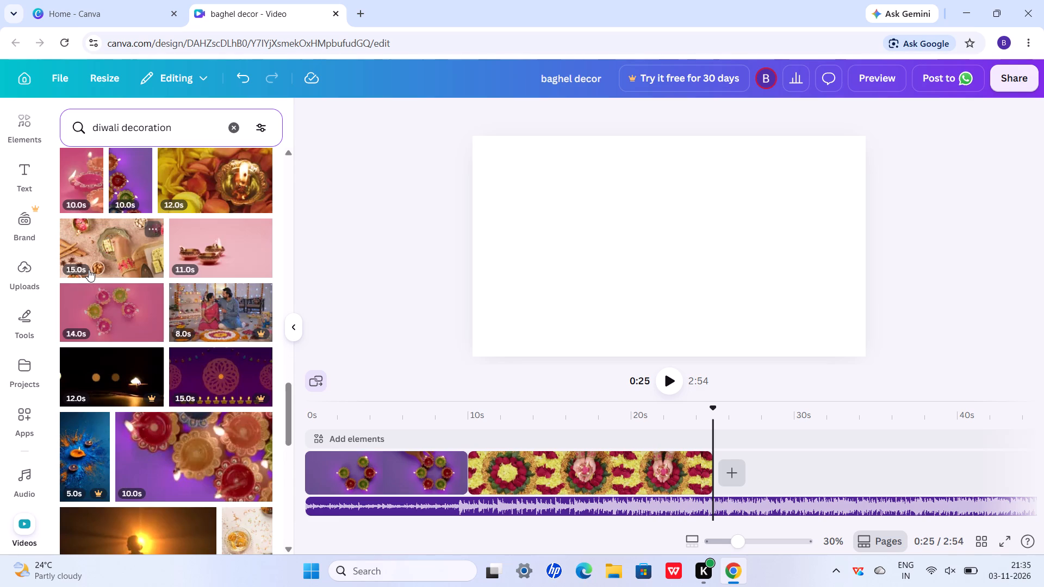
pyautogui.click(169, 452)
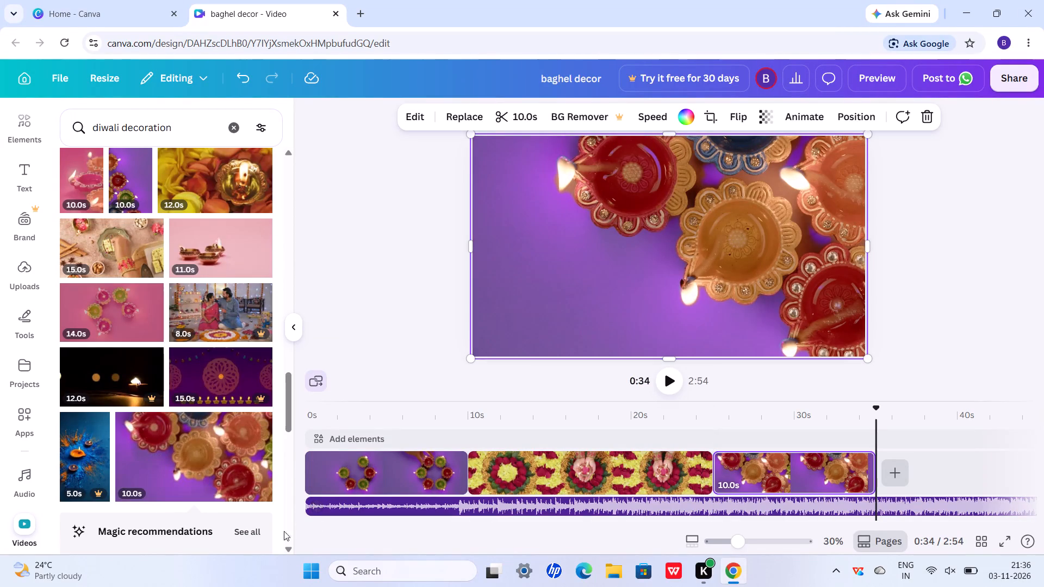
# Play the video from the start to review the diya ring, rangoli and decorative diya clips.
pyautogui.click(313, 479)
pyautogui.click(321, 480)
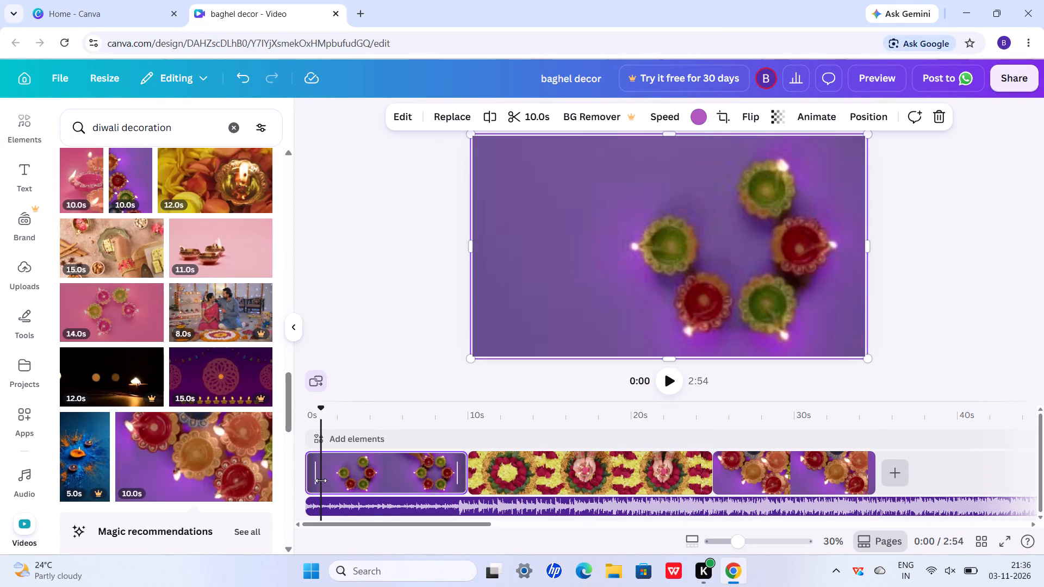
pyautogui.press('space')
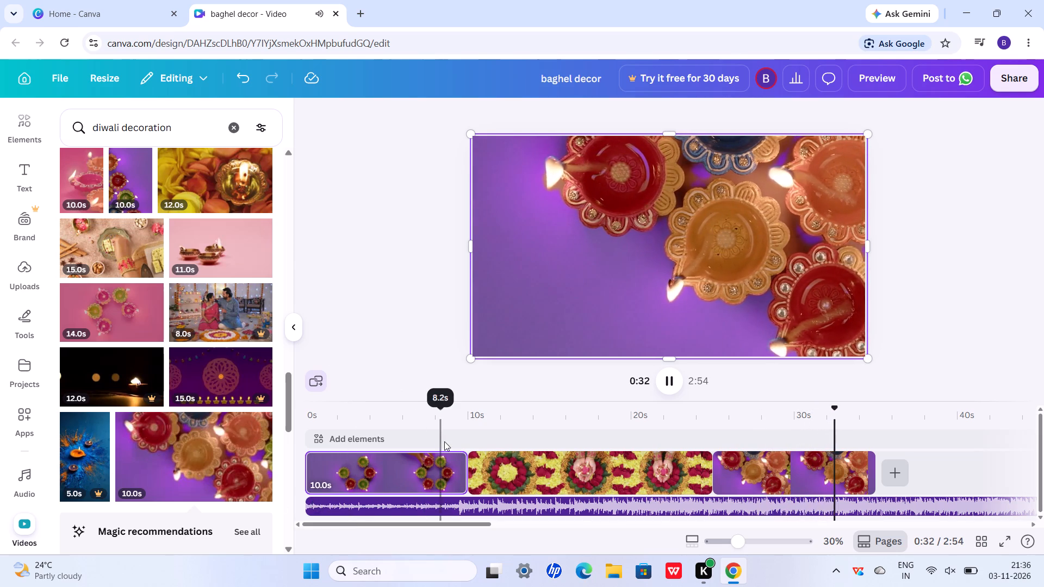
# Add the recommended firework burst animation over the diya ring clip at about 0:01.
pyautogui.click(358, 436)
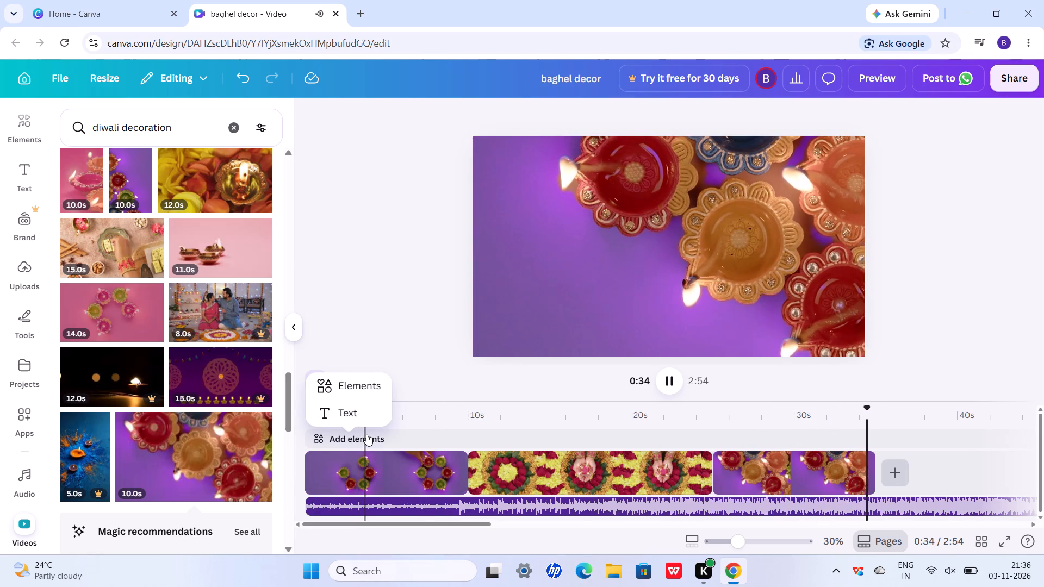
pyautogui.click(366, 434)
pyautogui.click(366, 434)
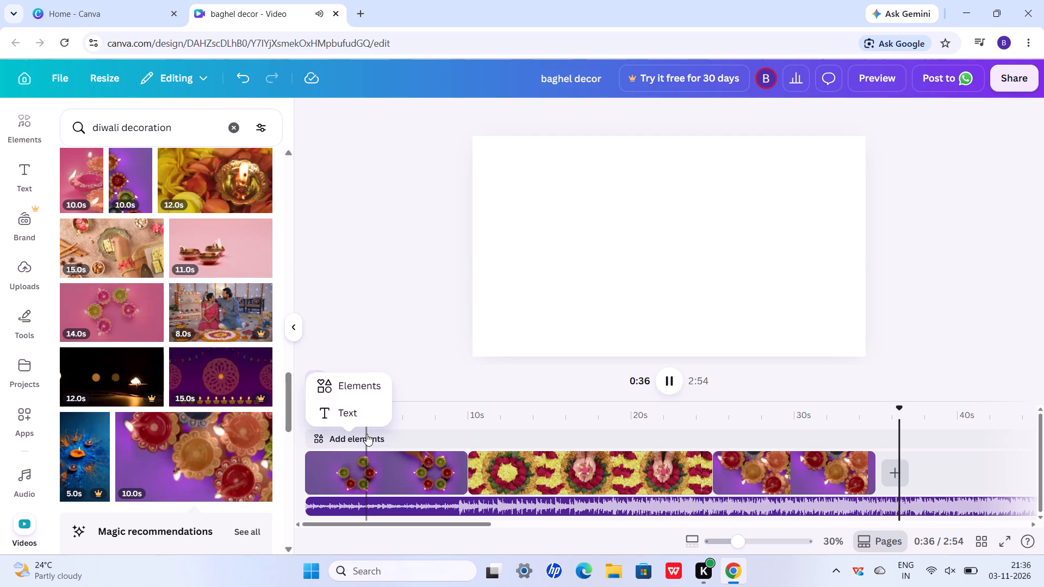
pyautogui.click(350, 383)
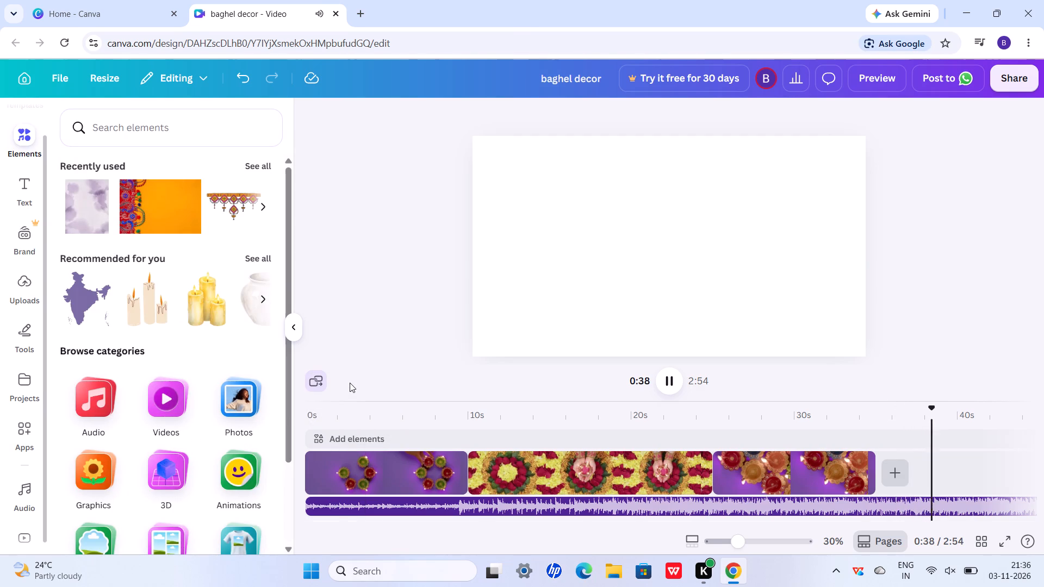
pyautogui.click(333, 467)
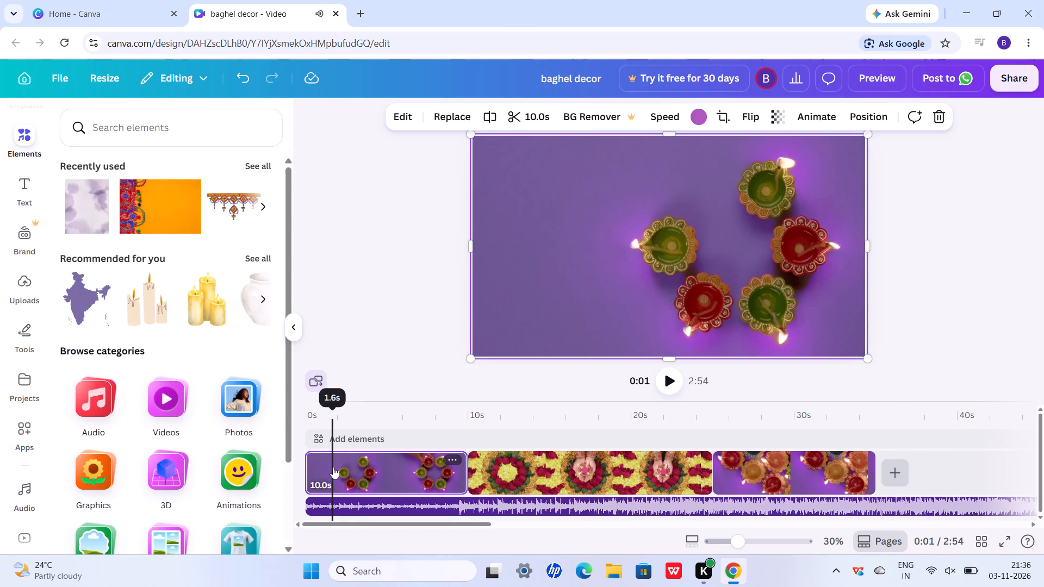
pyautogui.click(346, 440)
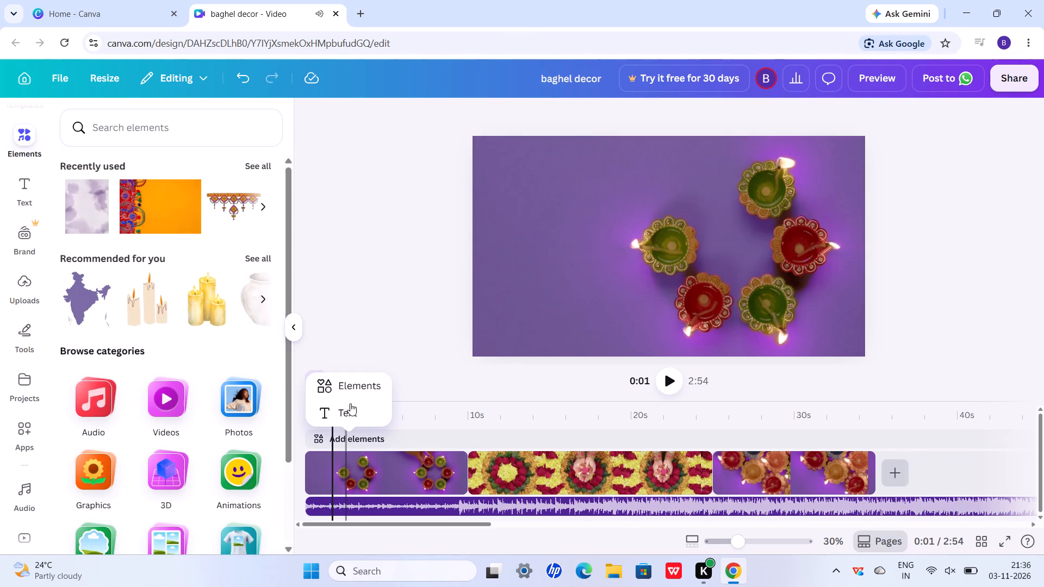
pyautogui.click(354, 383)
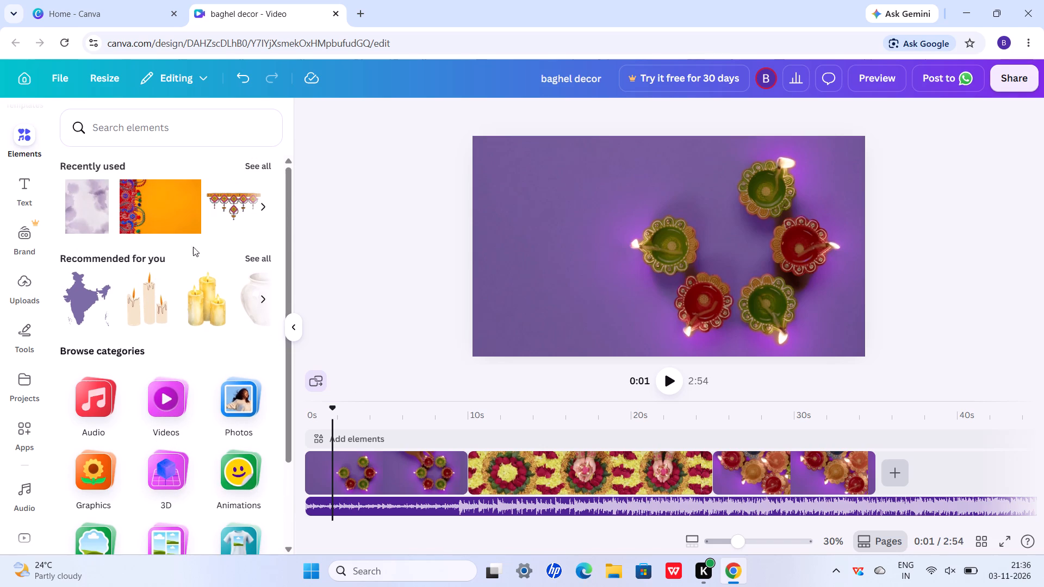
pyautogui.click(253, 258)
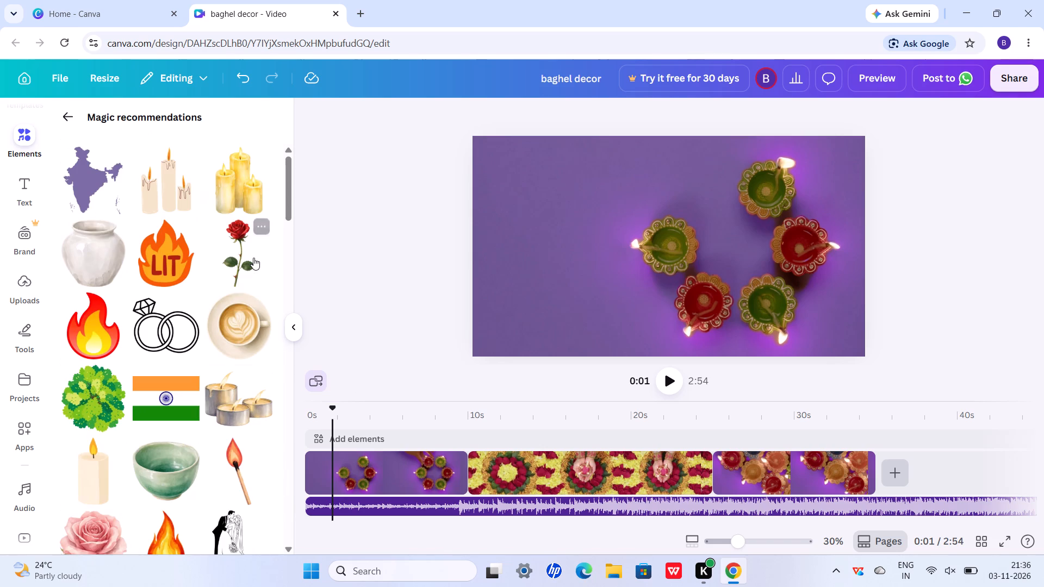
pyautogui.click(70, 113)
pyautogui.scroll(-1, 185, 434)
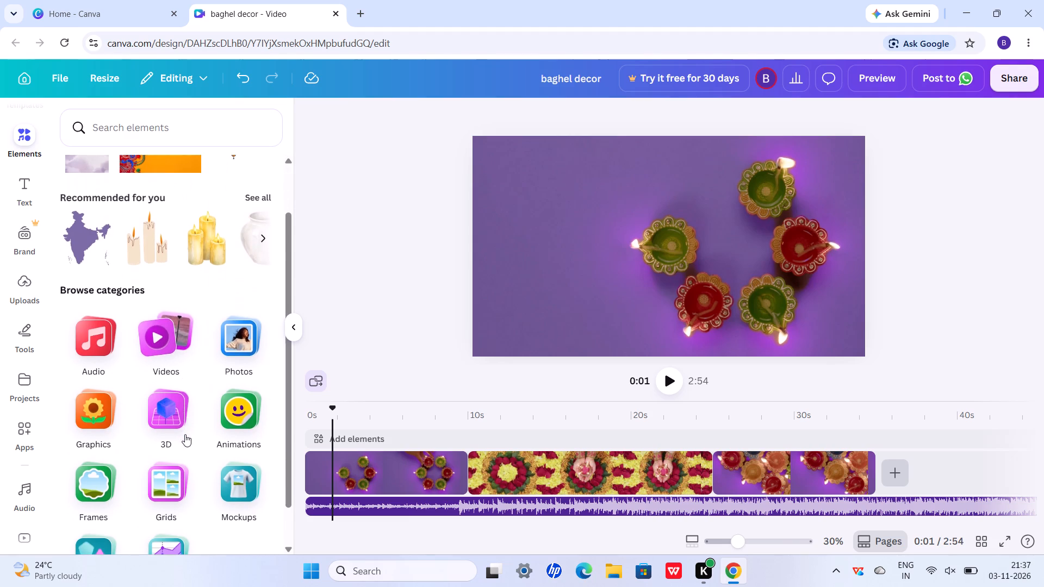
pyautogui.scroll(-1, 185, 434)
pyautogui.click(228, 423)
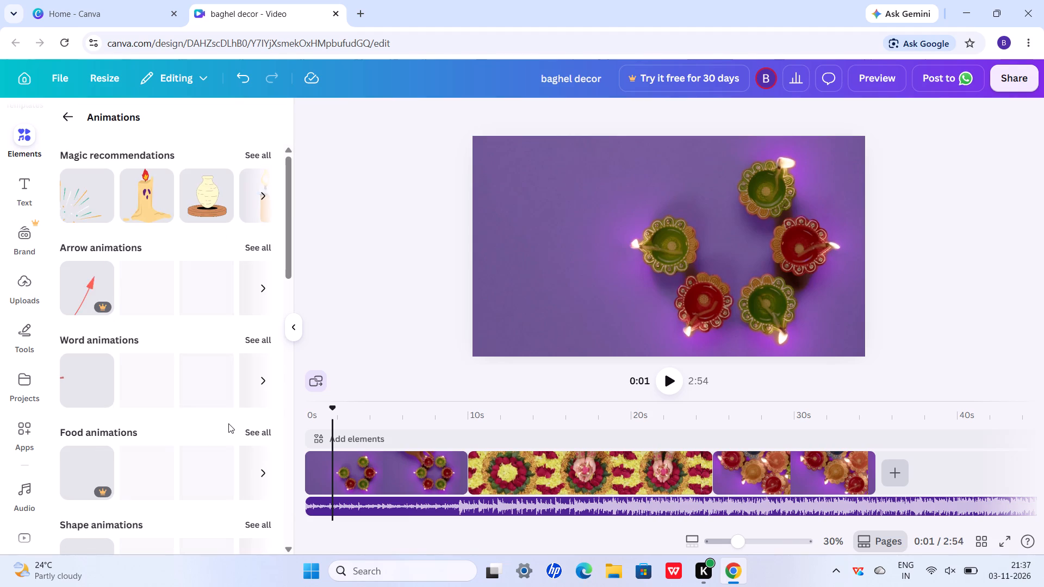
pyautogui.click(86, 188)
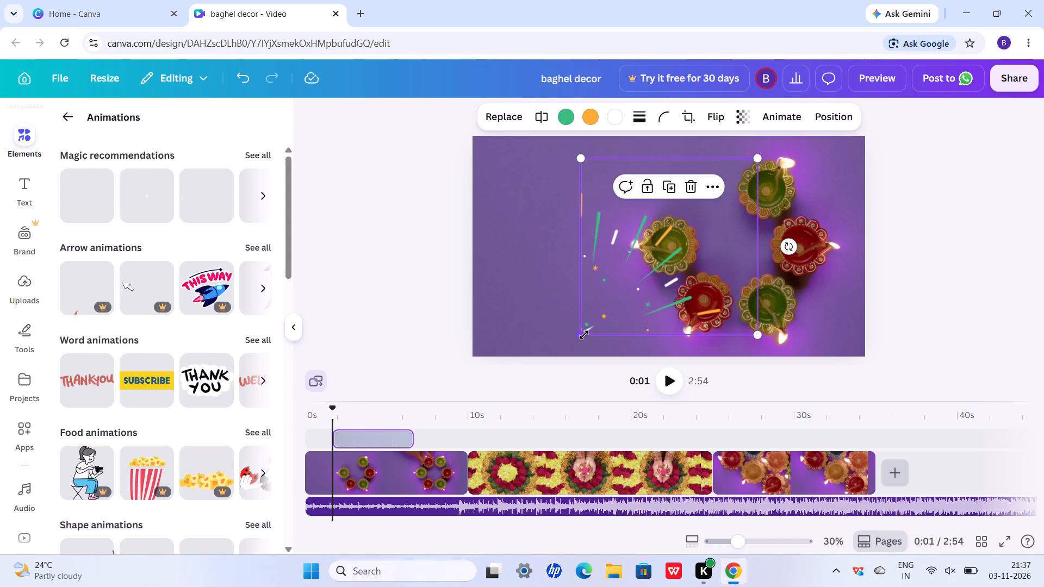
# Shrink the firework burst and place it in the lower-left corner of the diya ring frame.
pyautogui.moveTo(583, 333); pyautogui.dragTo(633, 282)
pyautogui.moveTo(680, 247); pyautogui.dragTo(512, 328)
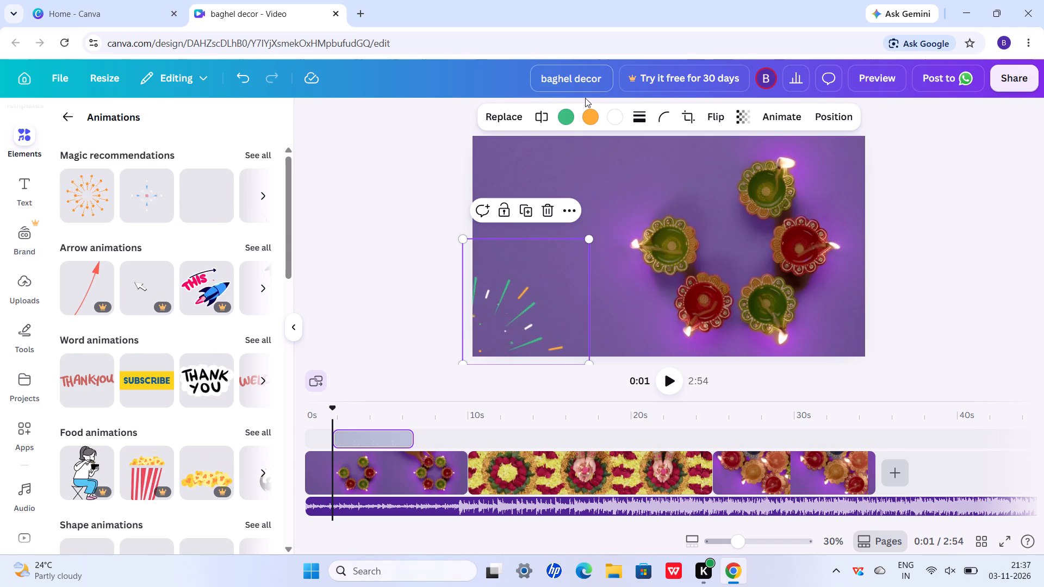
# Change the firework burst's green colour to the sticker's orange.
pyautogui.click(564, 119)
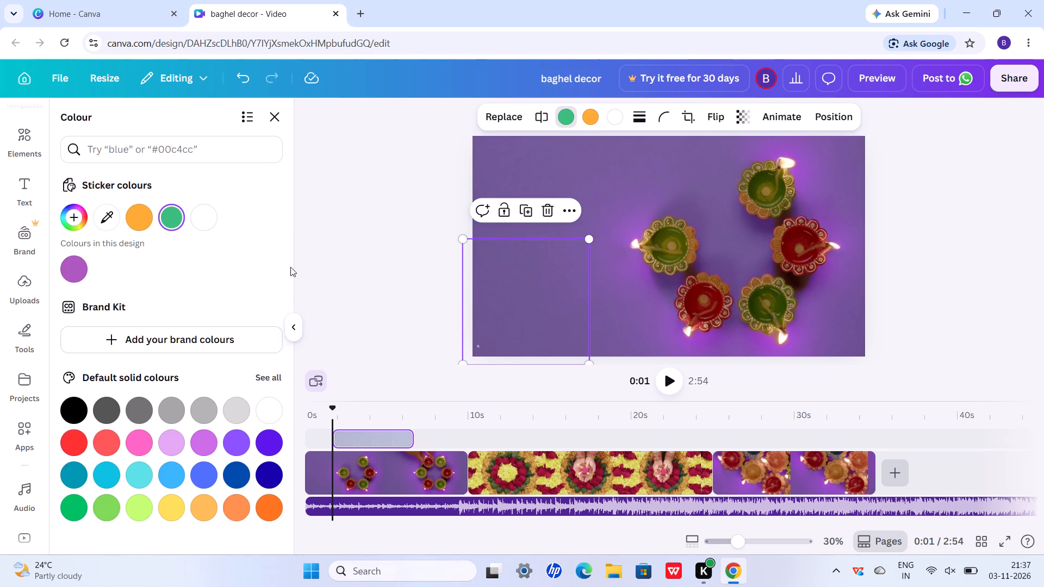
pyautogui.click(134, 218)
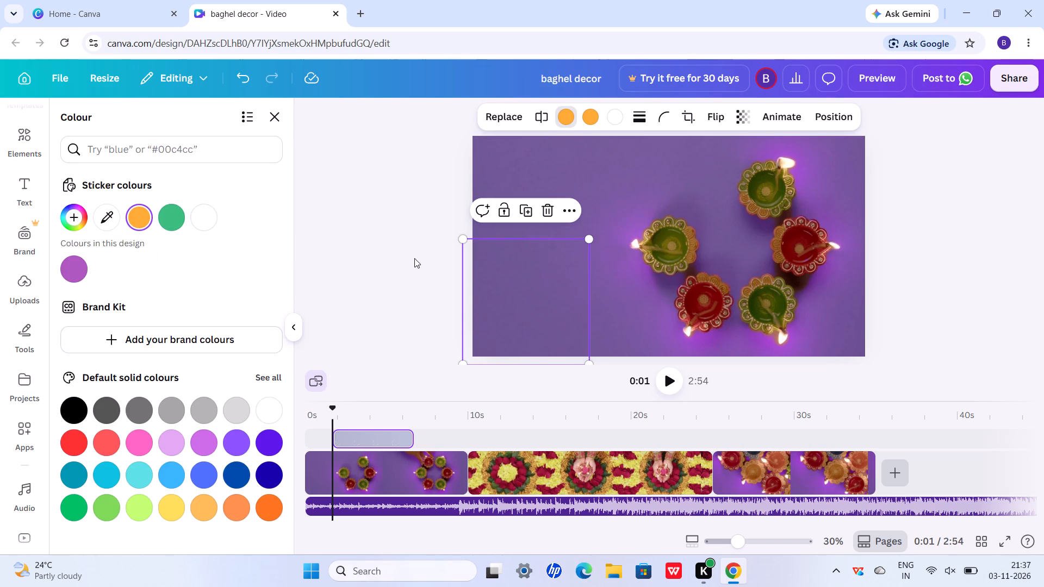
pyautogui.click(403, 190)
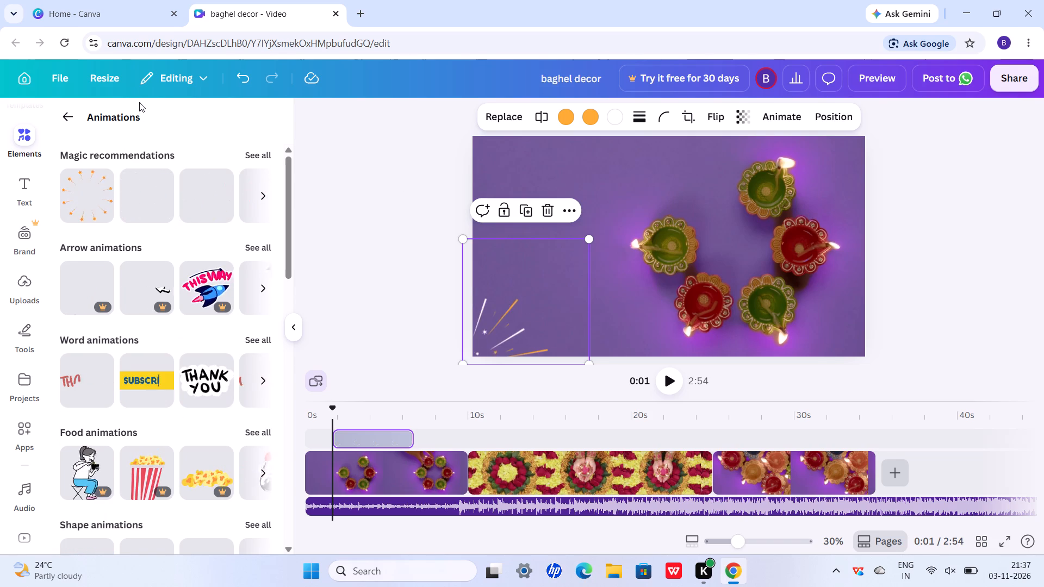
# Search the elements library for "happy diwali".
pyautogui.click(63, 108)
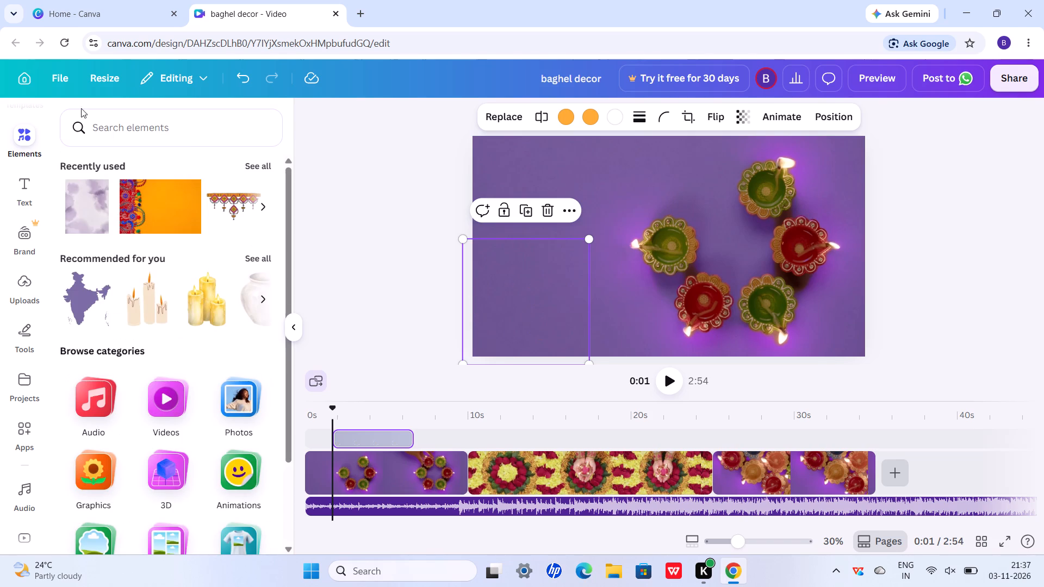
pyautogui.scroll(-2, 144, 364)
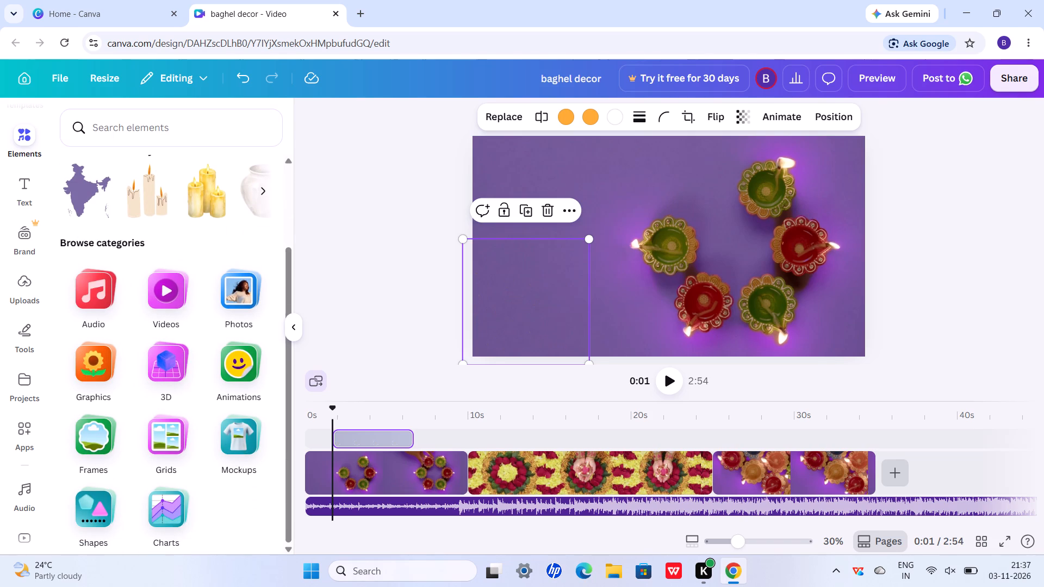
pyautogui.click(133, 143)
pyautogui.write('diwa')
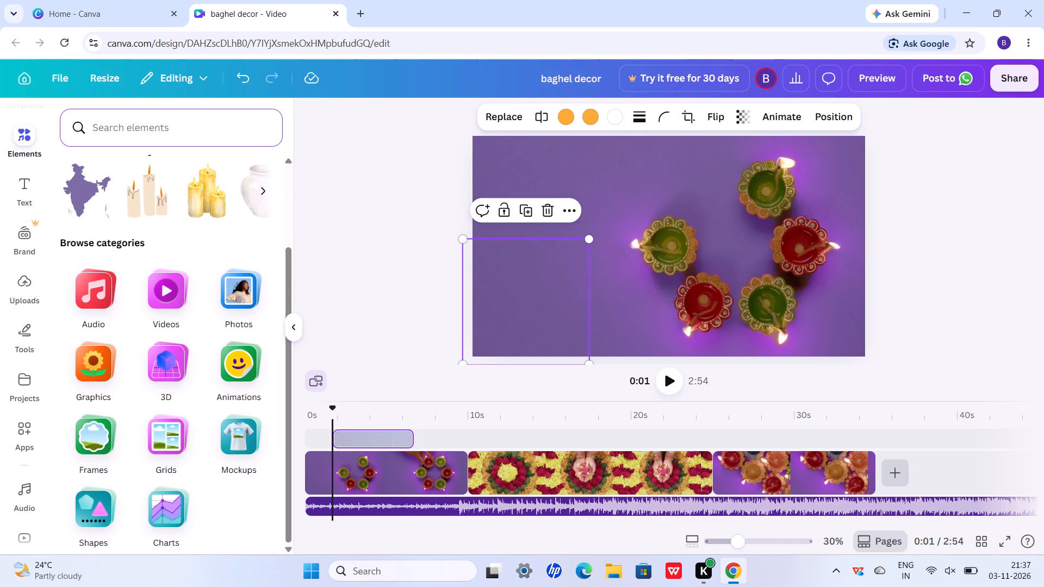
pyautogui.click(117, 129)
pyautogui.write('diwali')
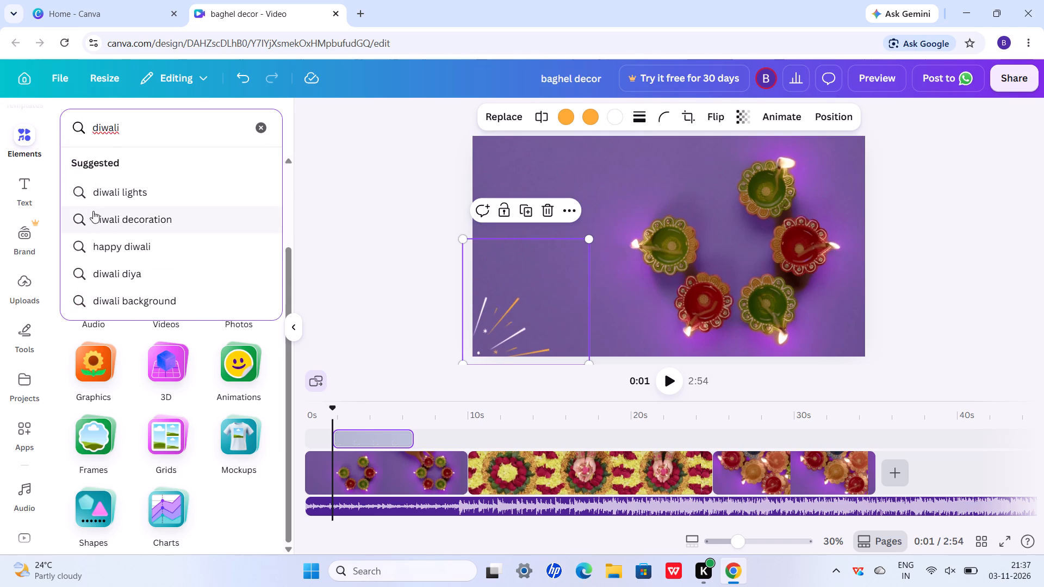
pyautogui.click(104, 243)
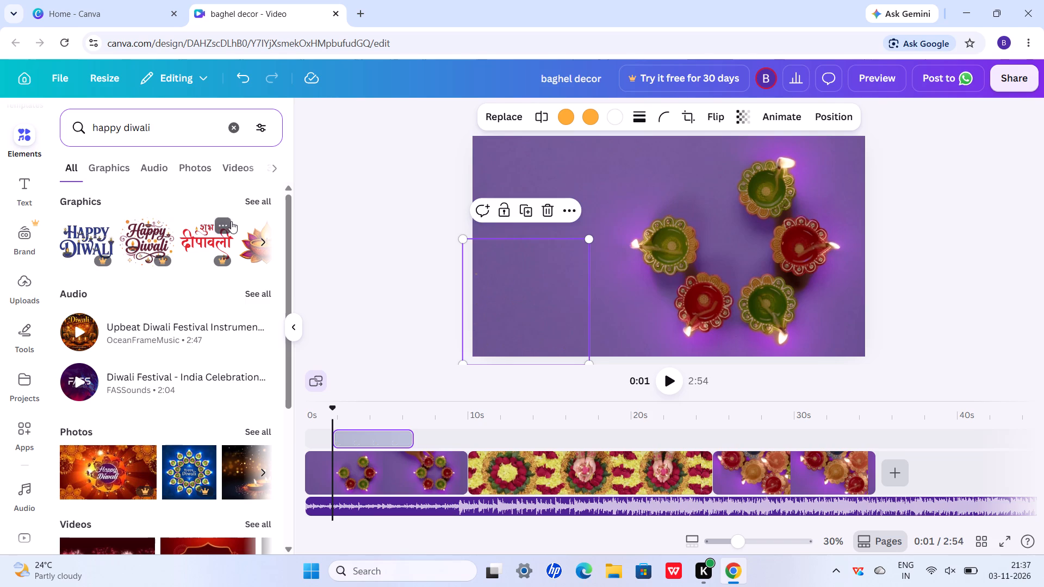
# Browse all the graphics results and place the red "Diwali ki Shubhkamanyein" lettering in the upper-left area of the diya ring frame.
pyautogui.click(257, 198)
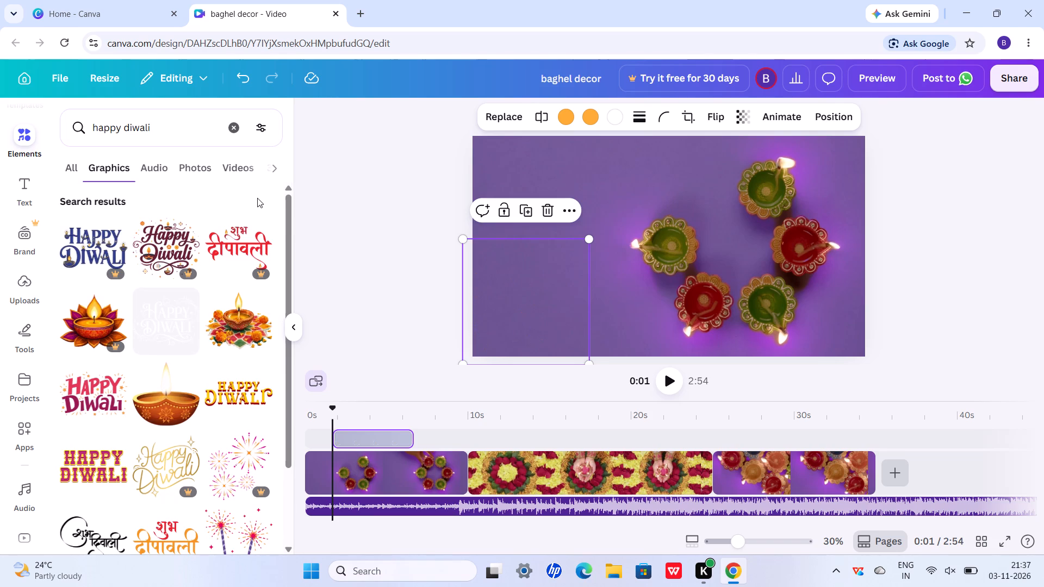
pyautogui.scroll(-3, 163, 379)
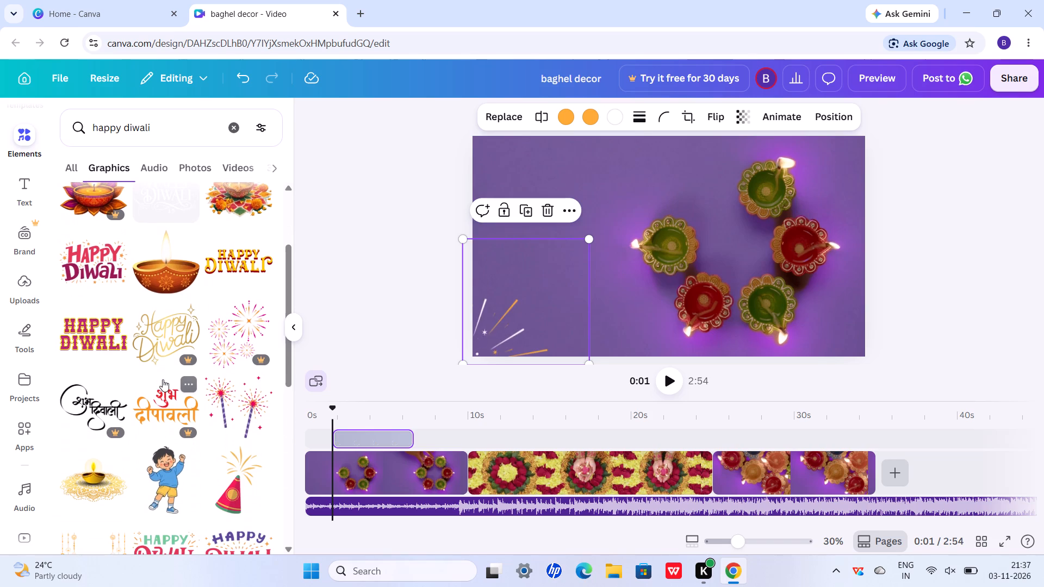
pyautogui.scroll(-1, 163, 379)
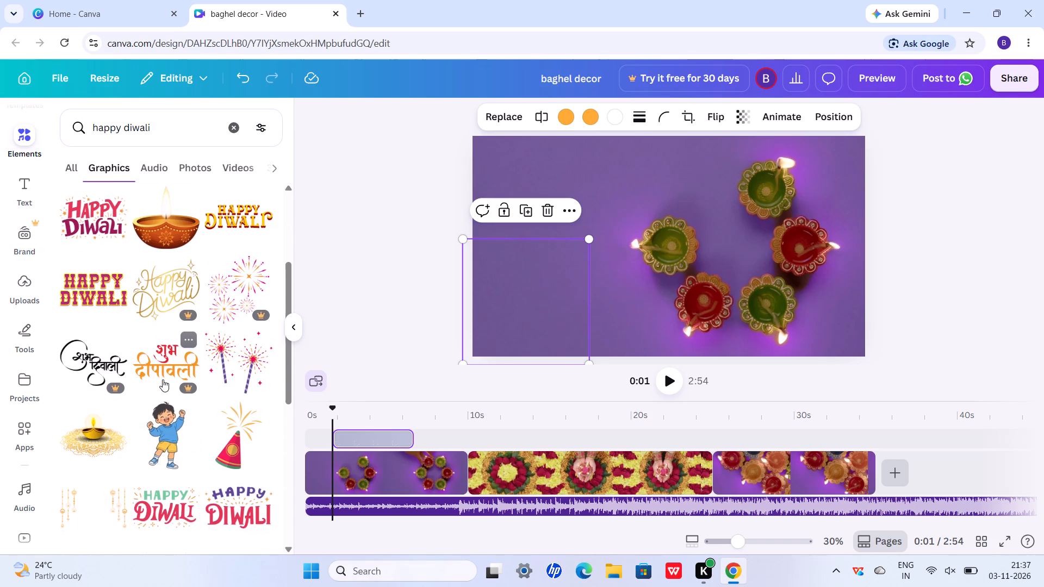
pyautogui.scroll(-3, 163, 379)
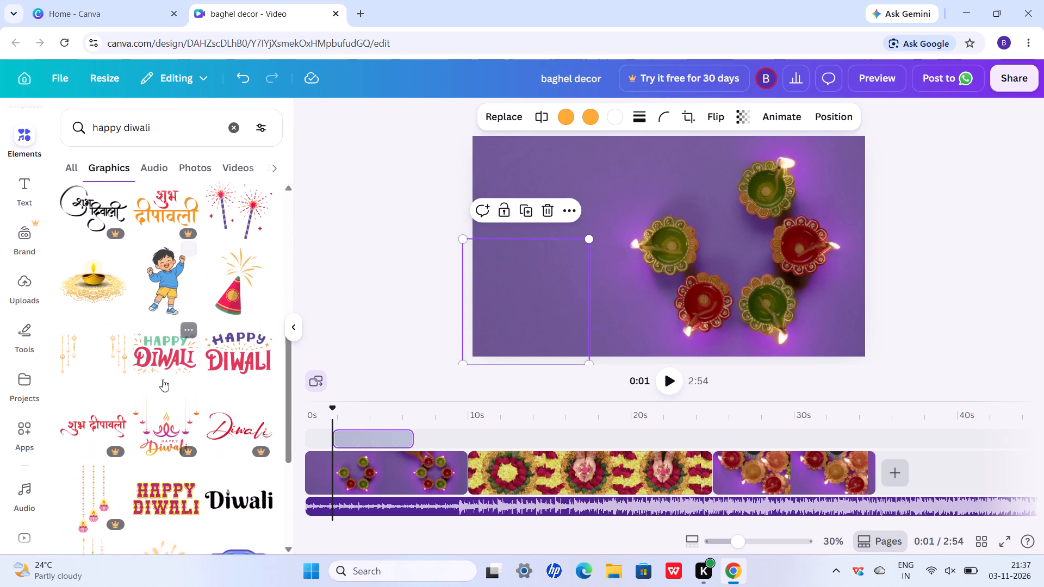
pyautogui.scroll(-1, 163, 379)
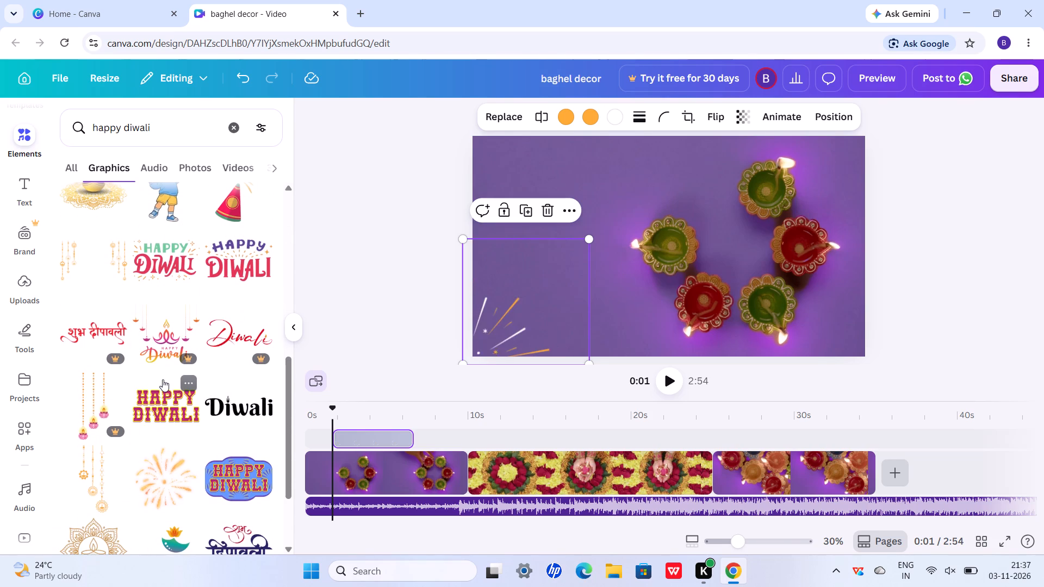
pyautogui.scroll(-4, 163, 379)
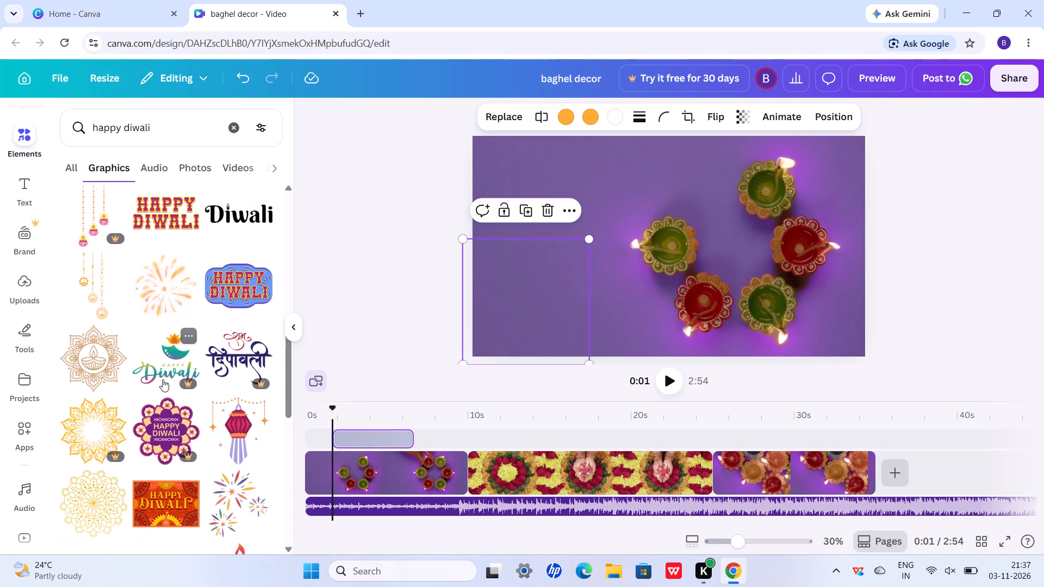
pyautogui.scroll(-3, 163, 379)
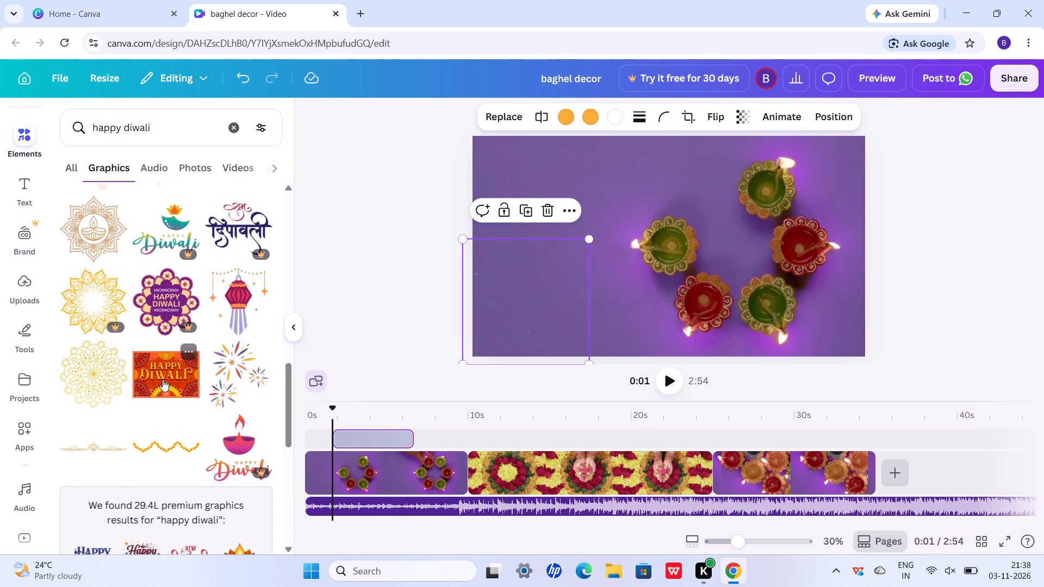
pyautogui.scroll(-8, 163, 379)
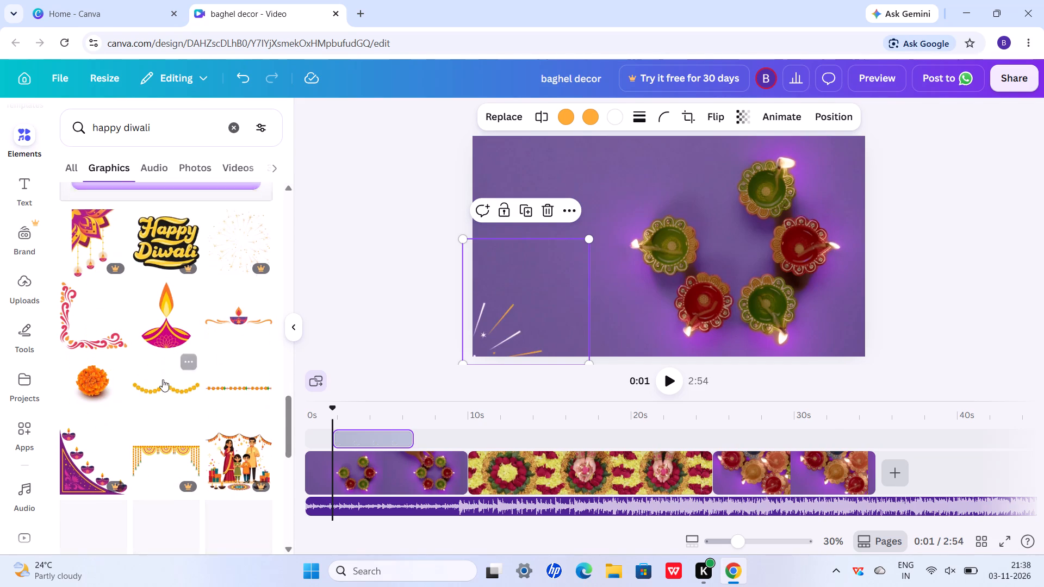
pyautogui.scroll(-3, 163, 379)
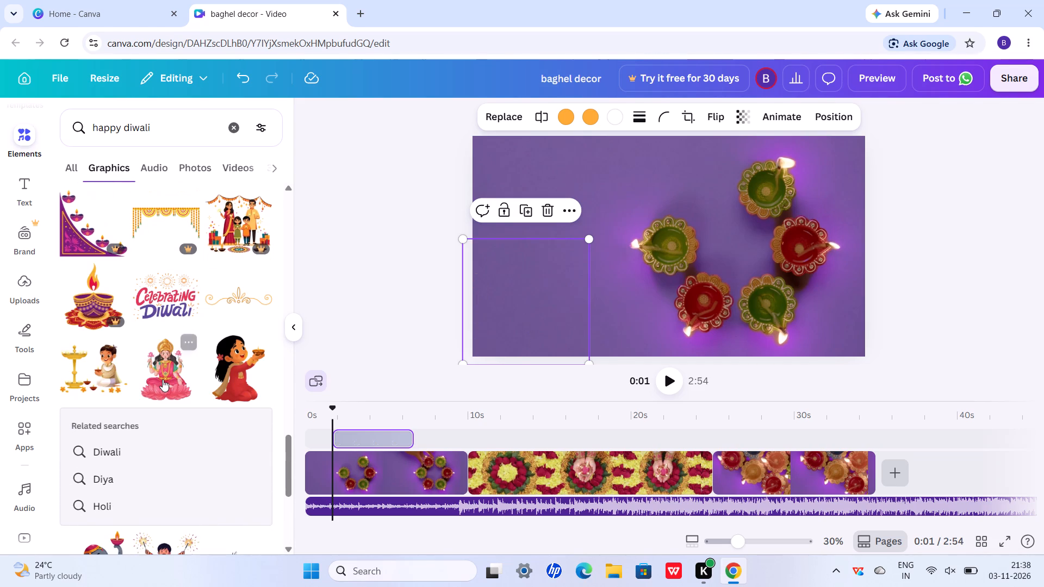
pyautogui.scroll(-1, 163, 379)
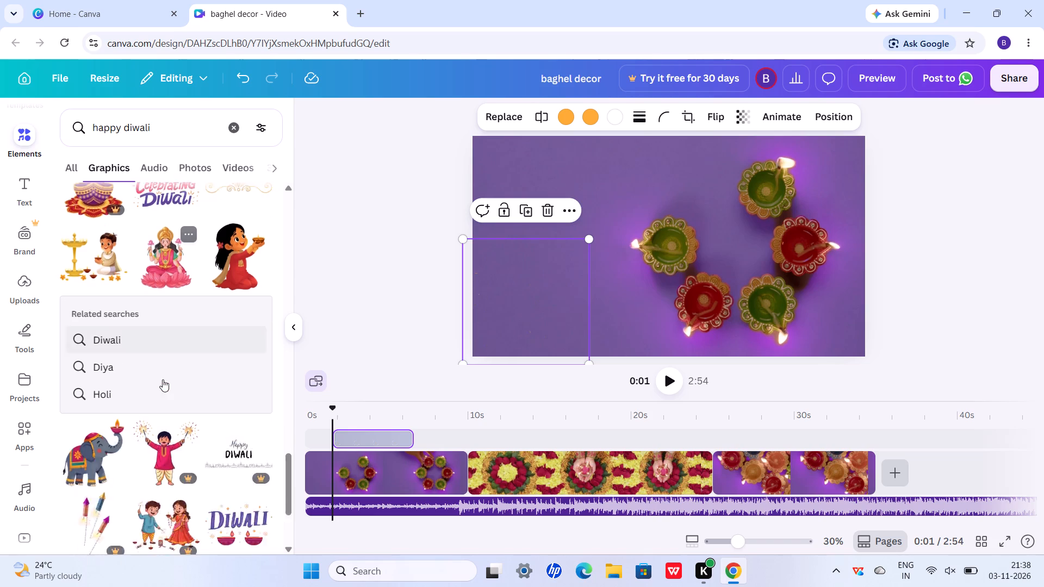
pyautogui.scroll(-5, 163, 379)
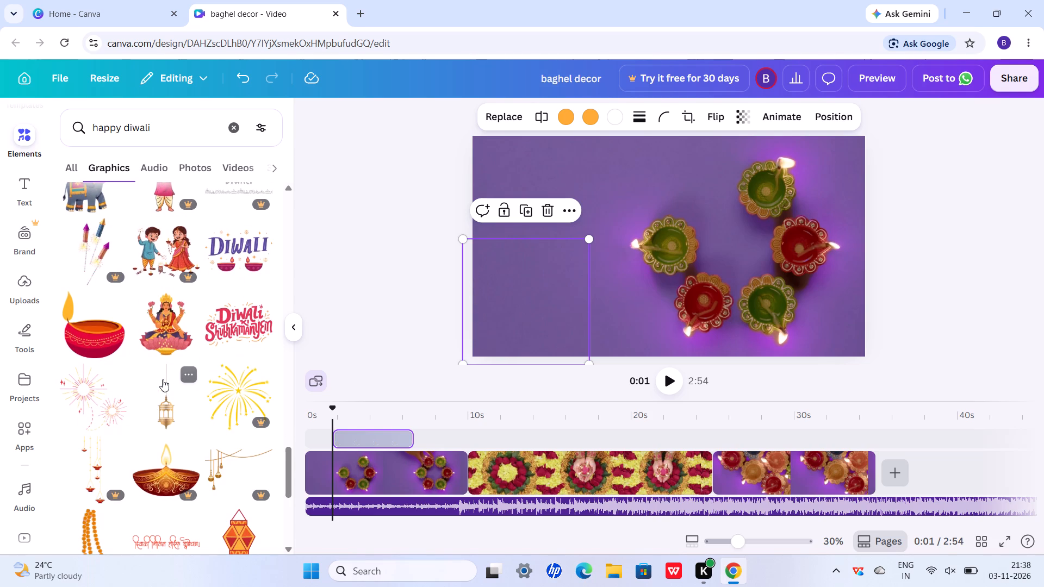
pyautogui.scroll(-1, 163, 379)
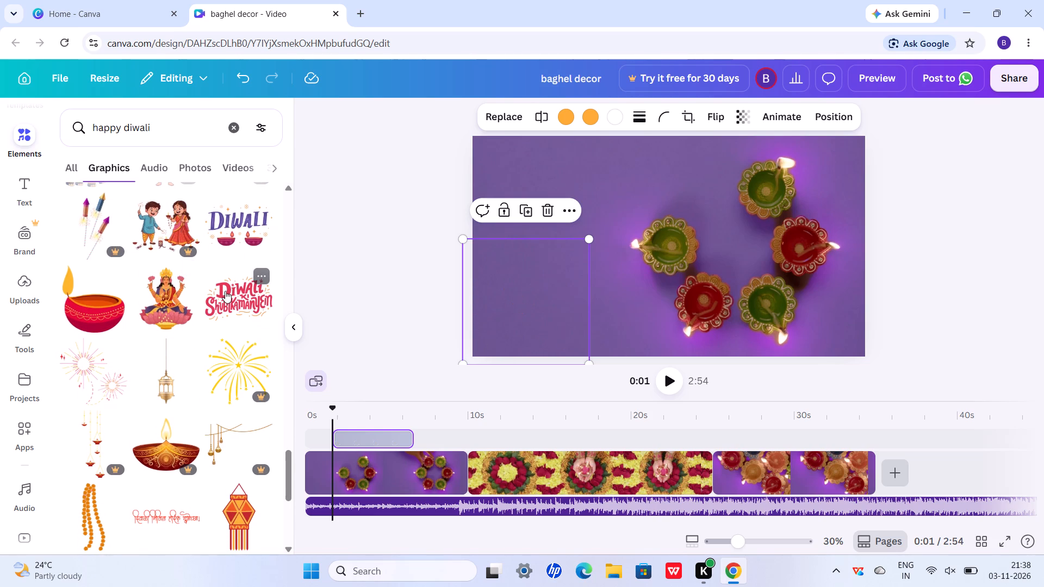
pyautogui.click(230, 288)
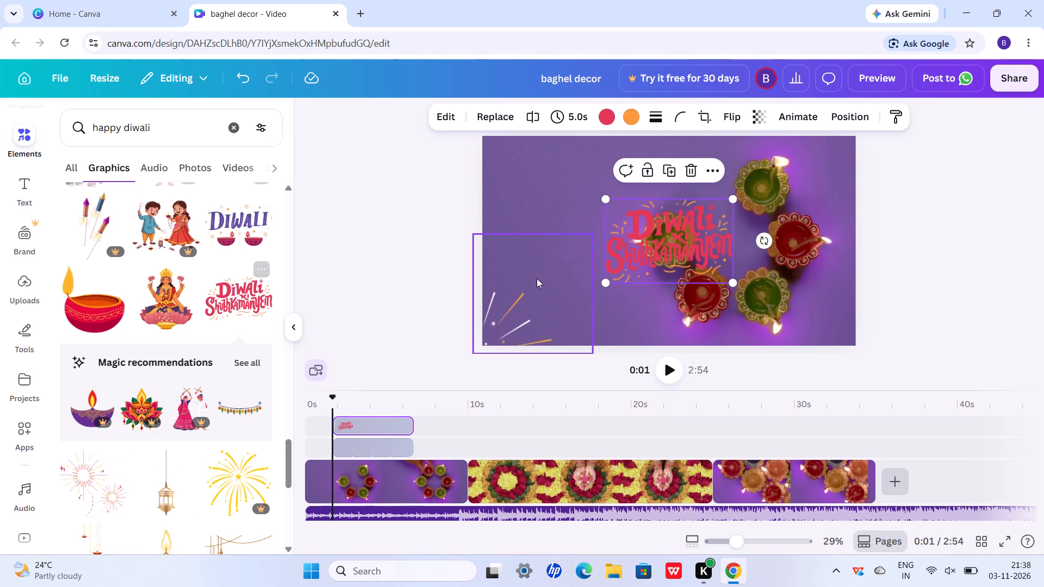
pyautogui.moveTo(659, 247); pyautogui.dragTo(550, 200)
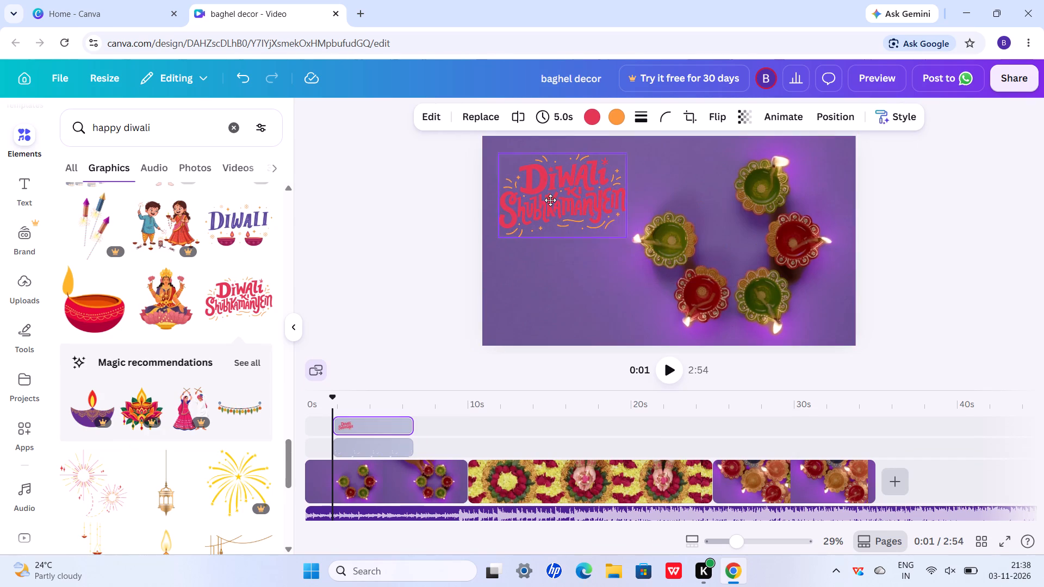
# Move the "Diwali ki Shubhkamanyein" lettering slightly down and towards the left edge of the diya ring frame.
pyautogui.moveTo(550, 200); pyautogui.dragTo(550, 222)
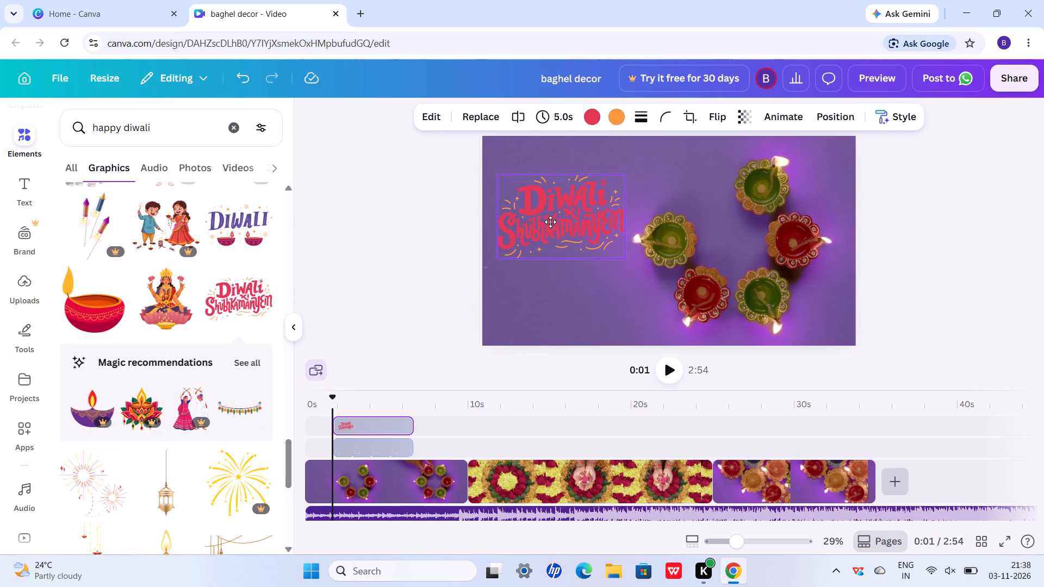
pyautogui.moveTo(550, 222); pyautogui.dragTo(546, 218)
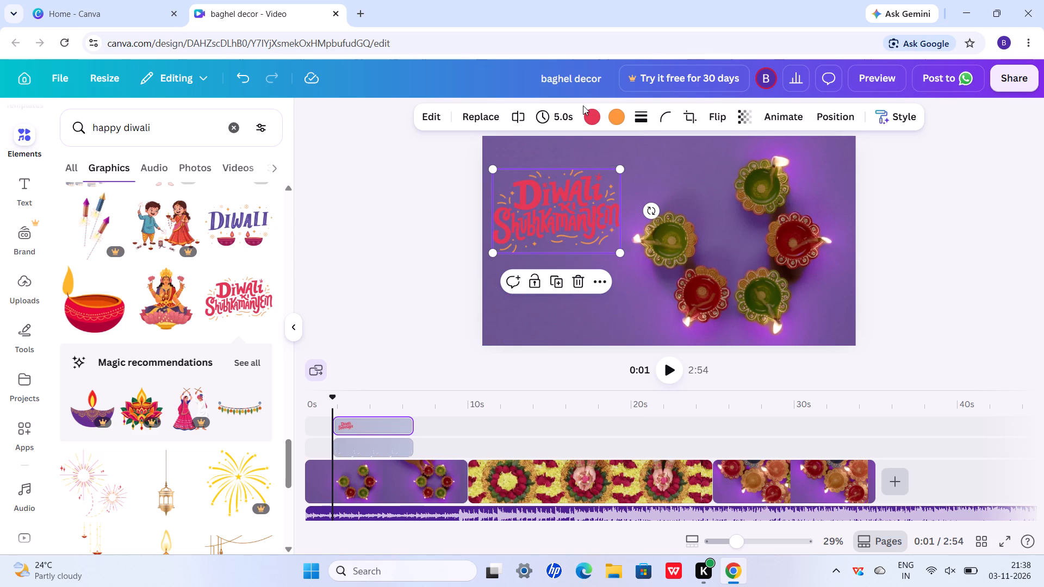
# Change the red of the "Diwali ki Shubhkamanyein" lettering to white.
pyautogui.click(589, 113)
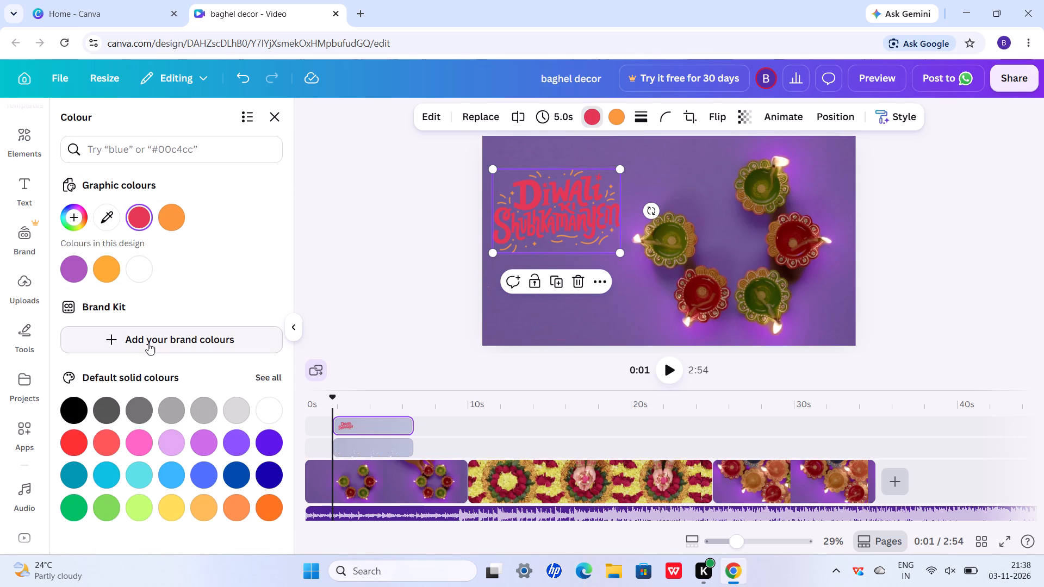
pyautogui.click(270, 410)
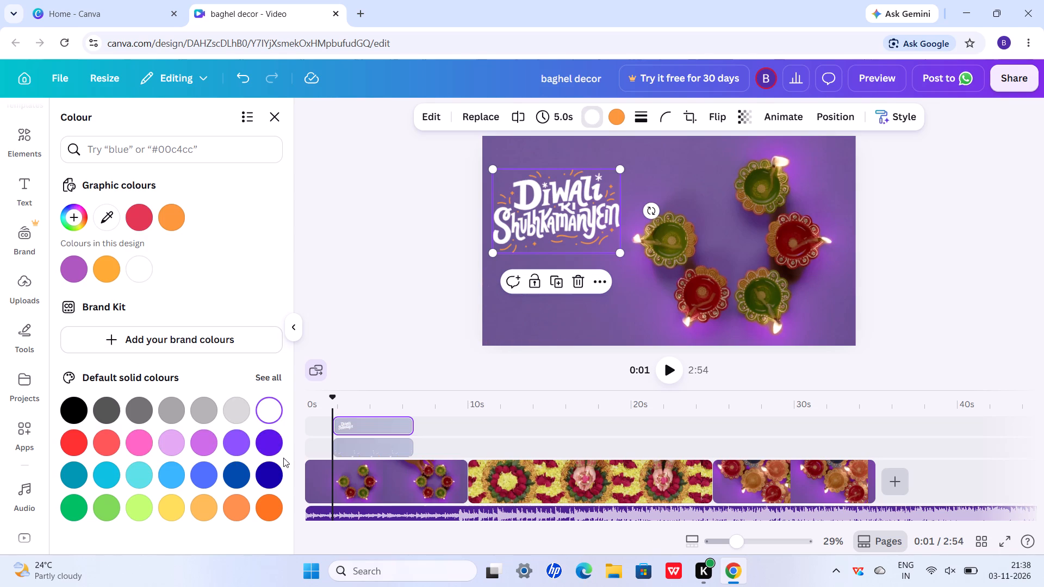
# Select the opening diya ring clip and set the playhead near its start on the timeline.
pyautogui.hscroll(3, 345, 477)
pyautogui.click(312, 478)
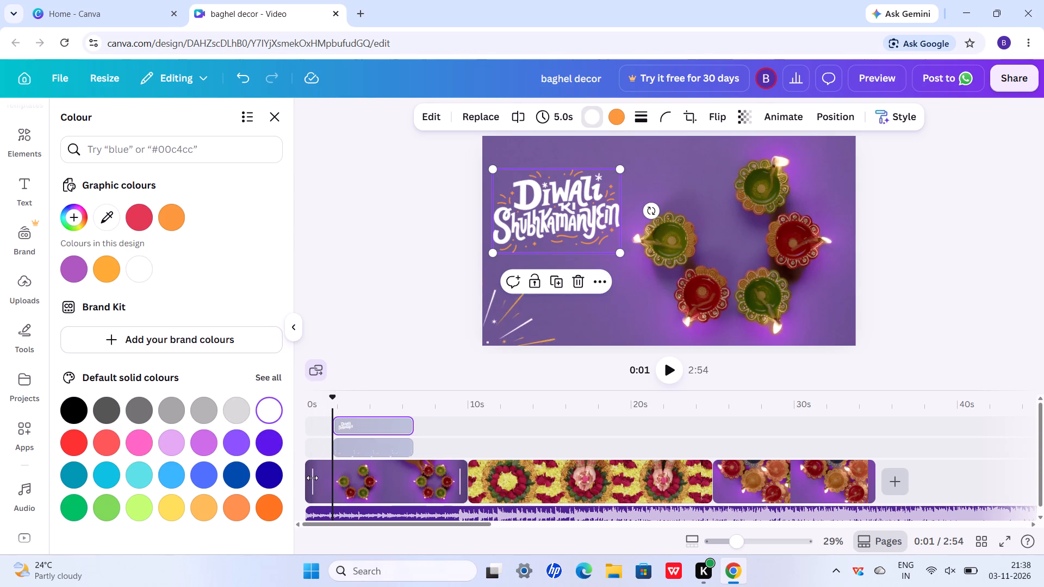
pyautogui.click(320, 480)
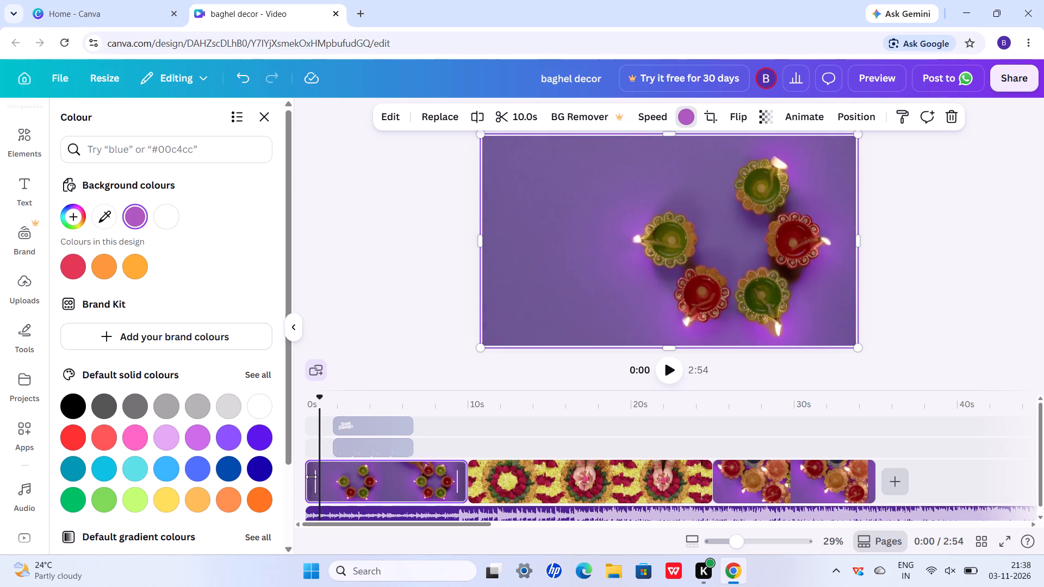
pyautogui.scroll(-2, 311, 477)
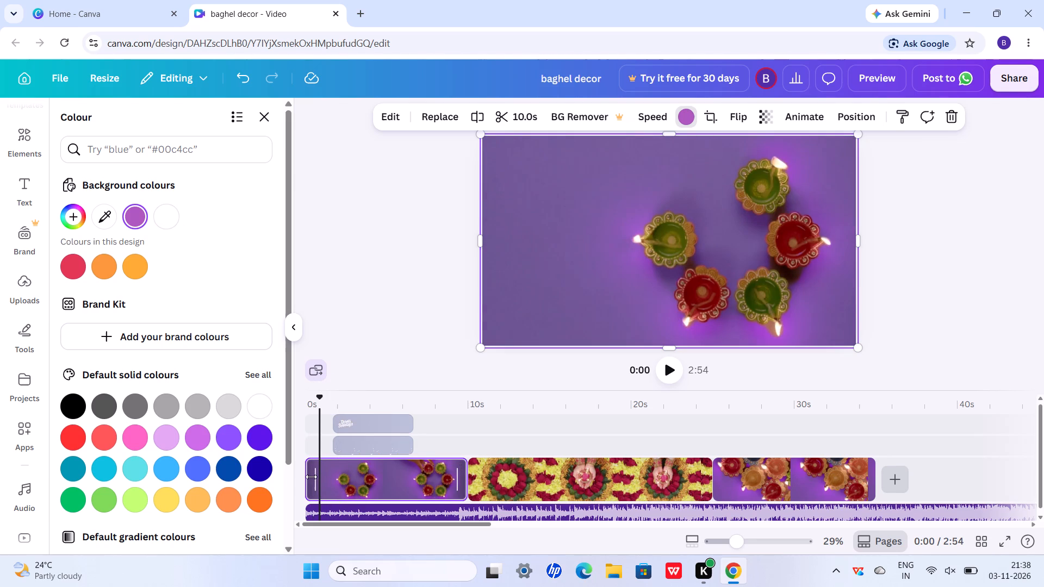
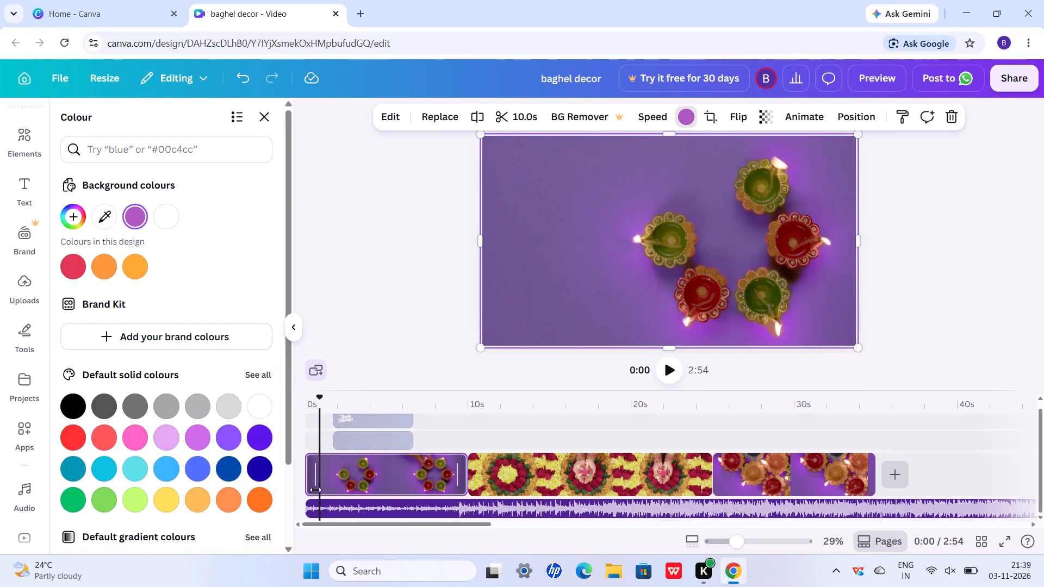
# Move the "Diwali ki Shubhkamanyein" lettering's timeline track to start at 0 s, in line with the opening clip.
pyautogui.scroll(2, 370, 454)
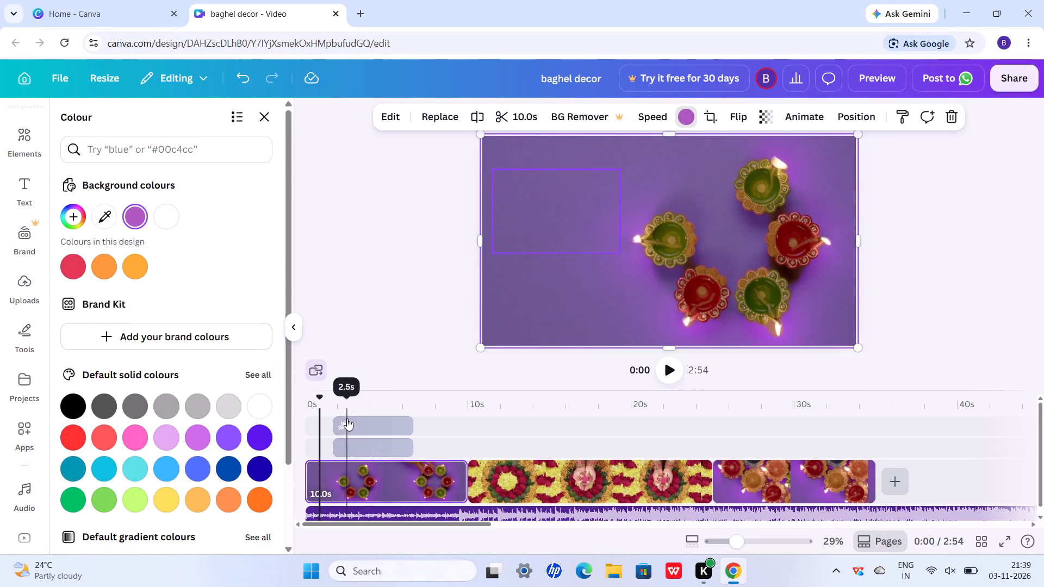
pyautogui.click(354, 428)
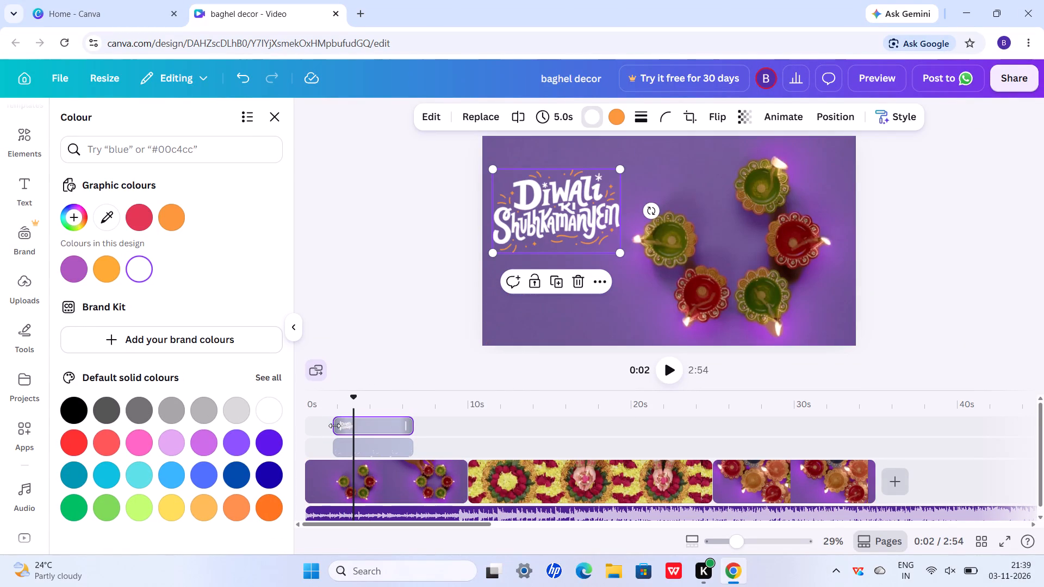
pyautogui.click(338, 428)
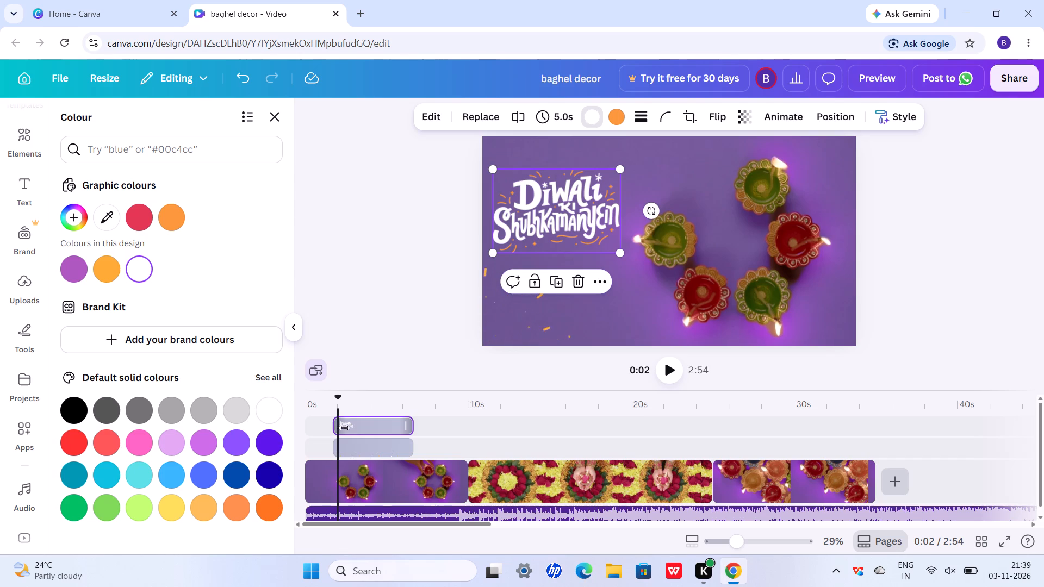
pyautogui.click(356, 428)
pyautogui.moveTo(356, 428); pyautogui.dragTo(316, 428)
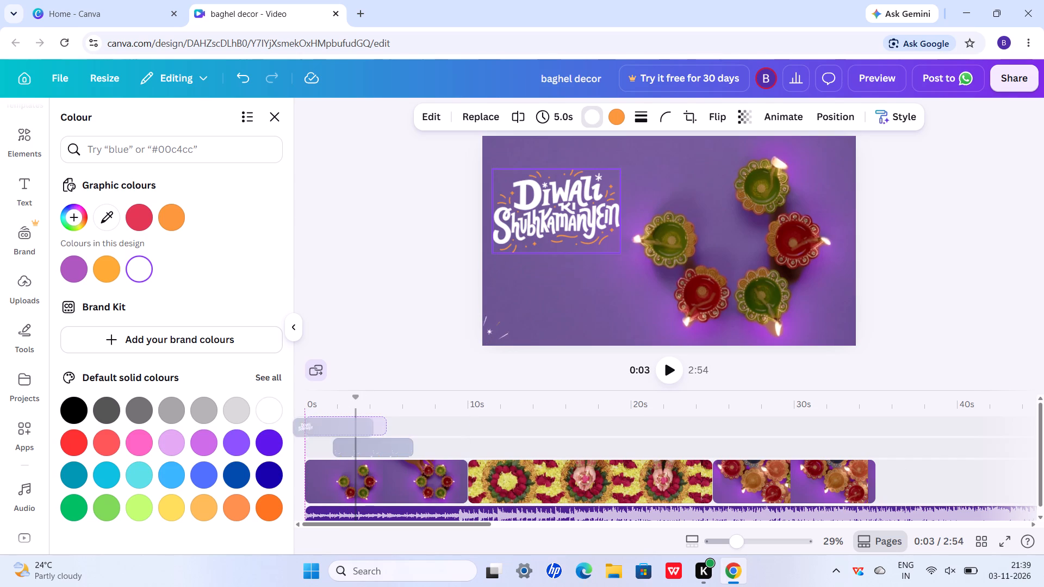
pyautogui.moveTo(316, 428); pyautogui.dragTo(329, 427)
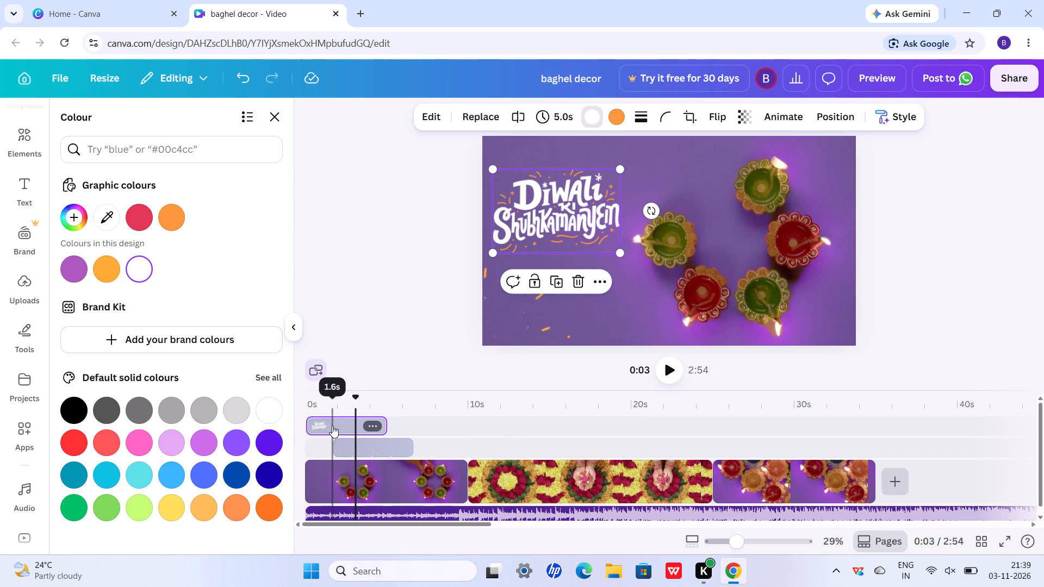
# Extend the "Diwali ki Shubhkamanyein" lettering's duration to about 9.9 s, ending with the opening diya ring clip.
pyautogui.click(332, 426)
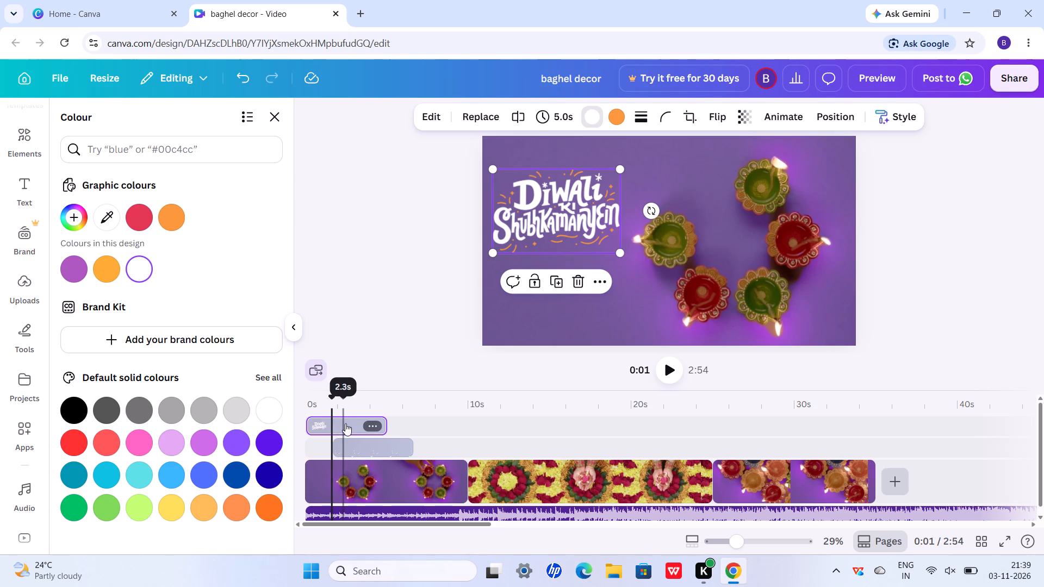
pyautogui.click(349, 423)
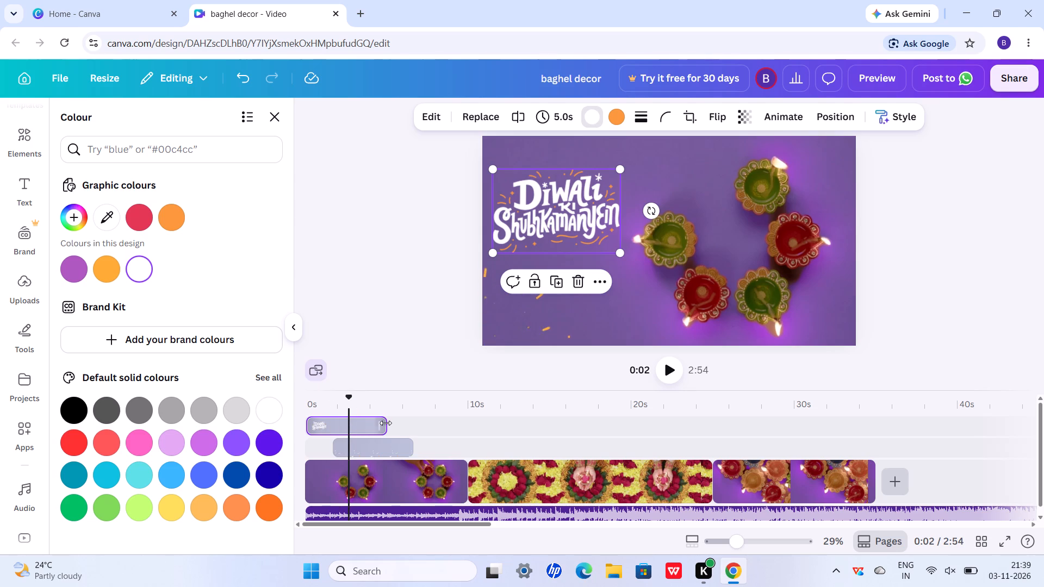
pyautogui.moveTo(386, 423); pyautogui.dragTo(449, 420)
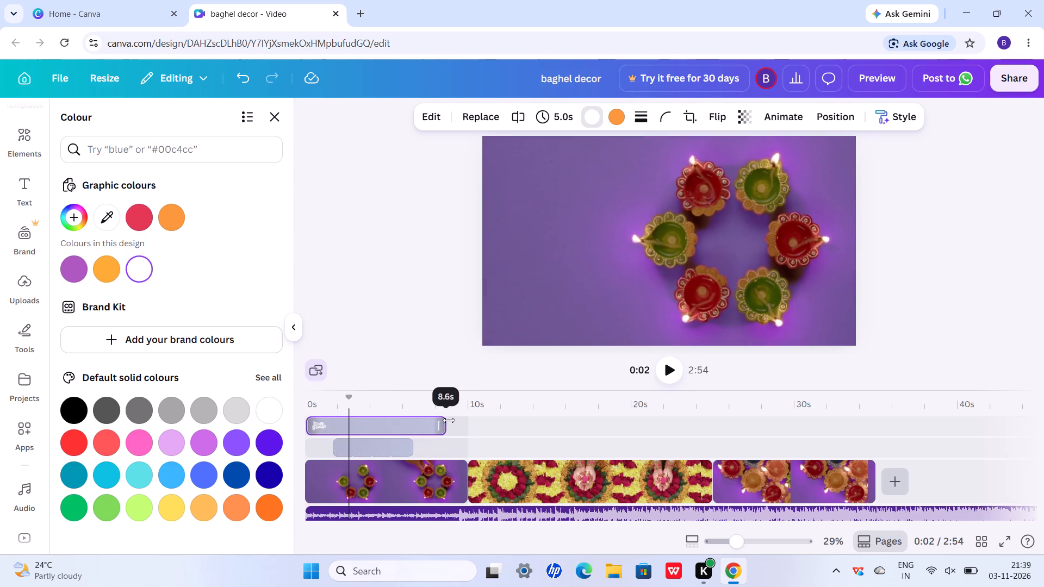
pyautogui.moveTo(449, 420); pyautogui.dragTo(469, 421)
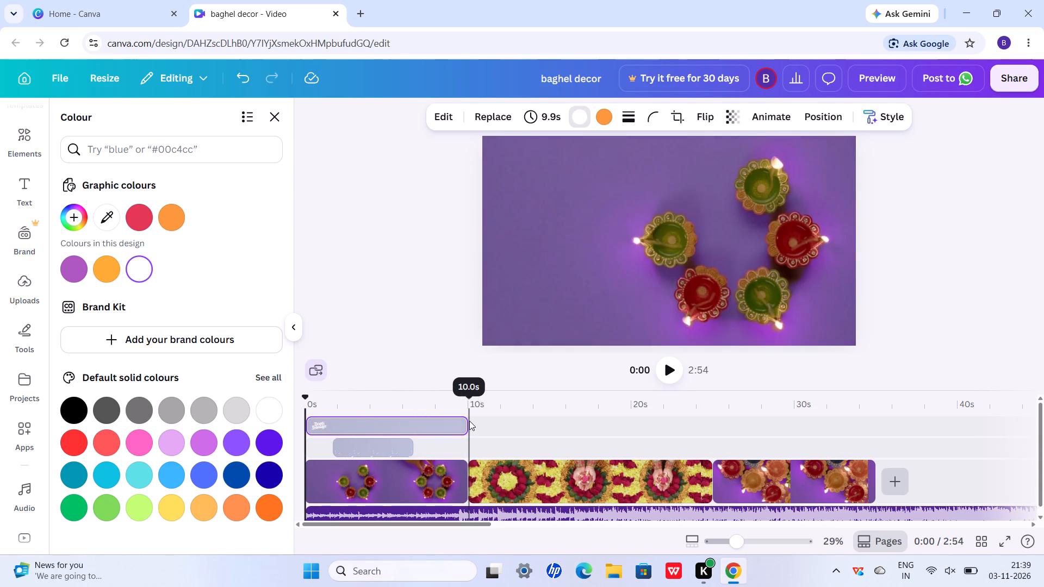
# Move the fireworks sticker's timeline track to the very start of the opening diya ring clip.
pyautogui.click(374, 439)
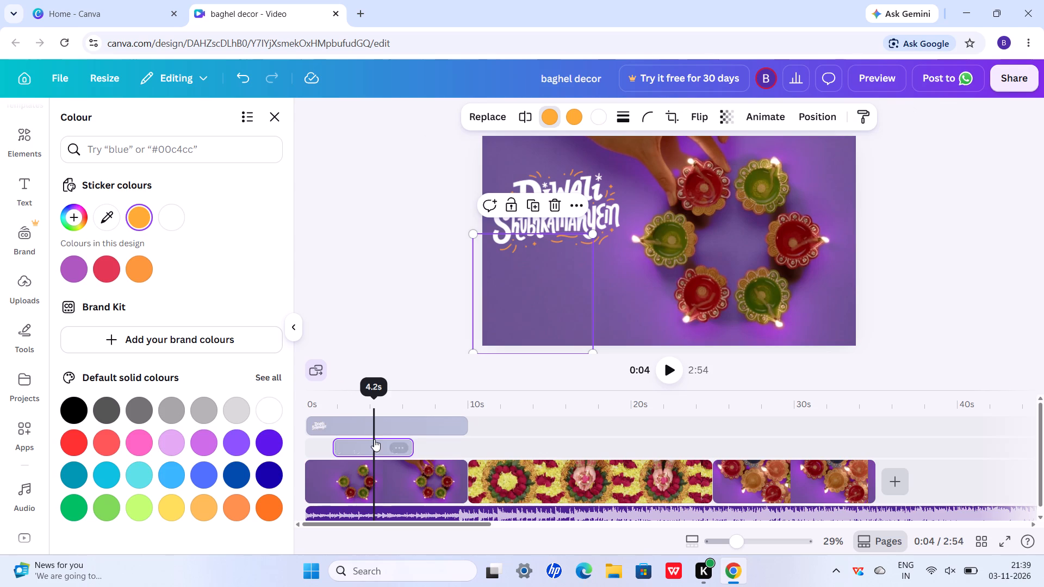
pyautogui.moveTo(352, 439); pyautogui.dragTo(324, 439)
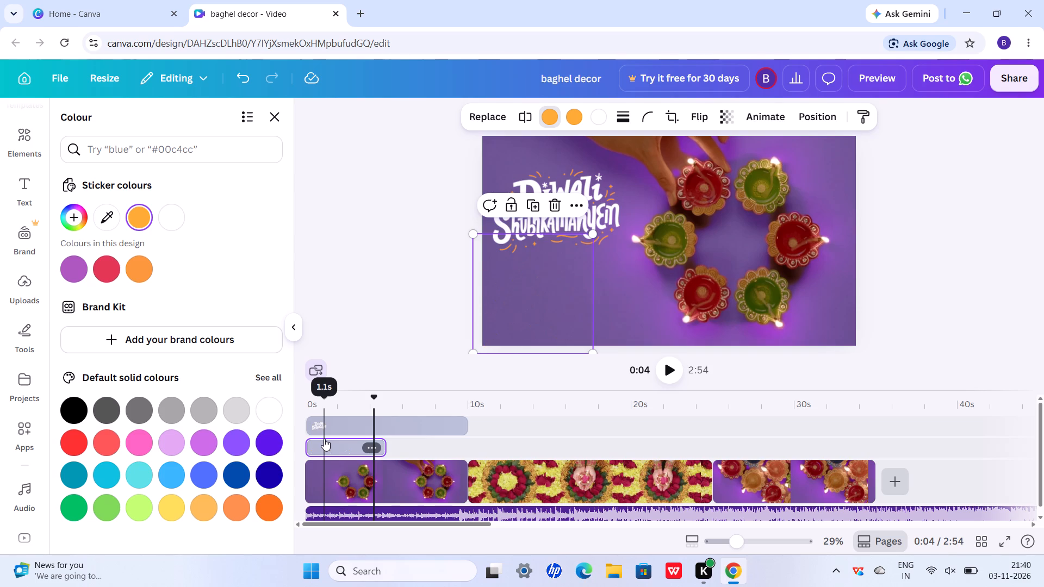
pyautogui.scroll(-3, 324, 439)
pyautogui.scroll(2, 324, 439)
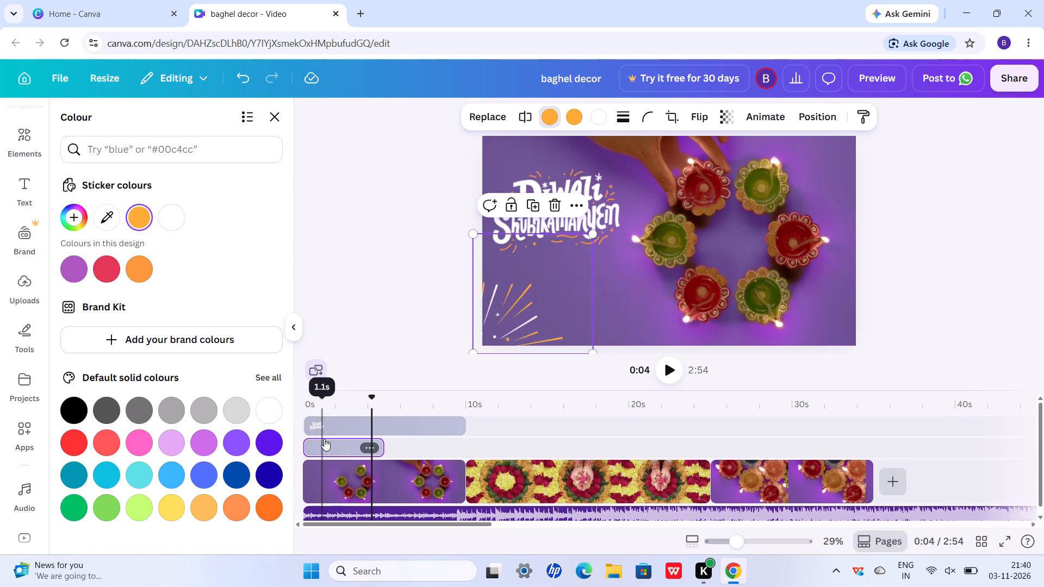
pyautogui.scroll(2, 324, 439)
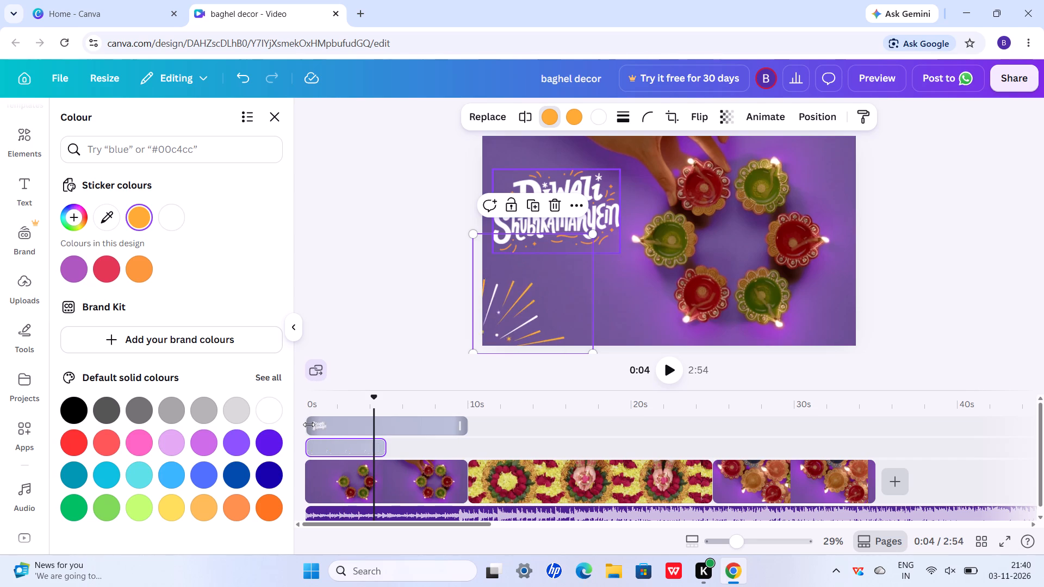
# Play the opening clip from its start and apply the Blur animation to the "Diwali ki Shubhkamanyein" lettering.
pyautogui.click(312, 428)
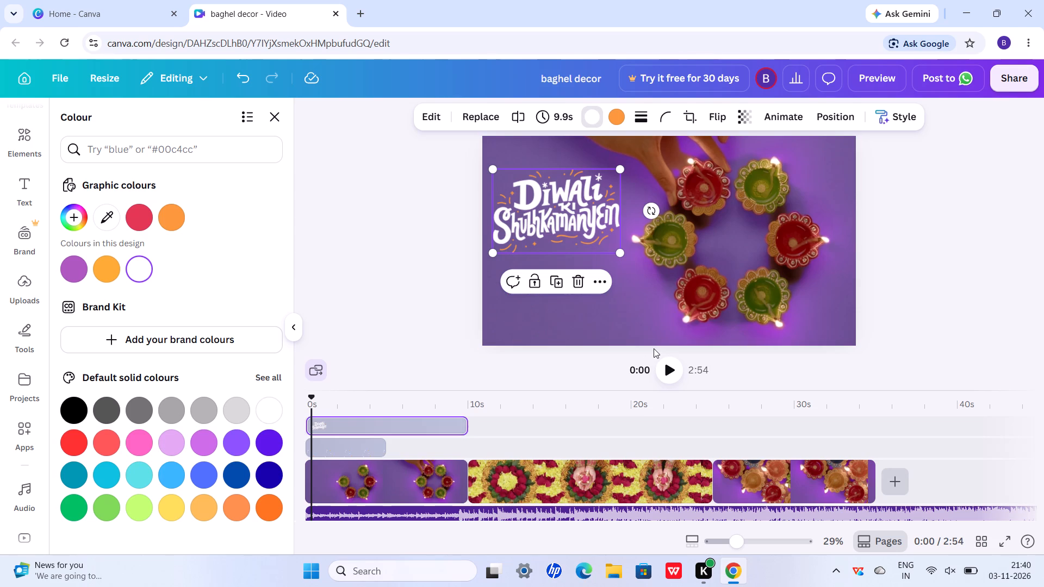
pyautogui.click(670, 367)
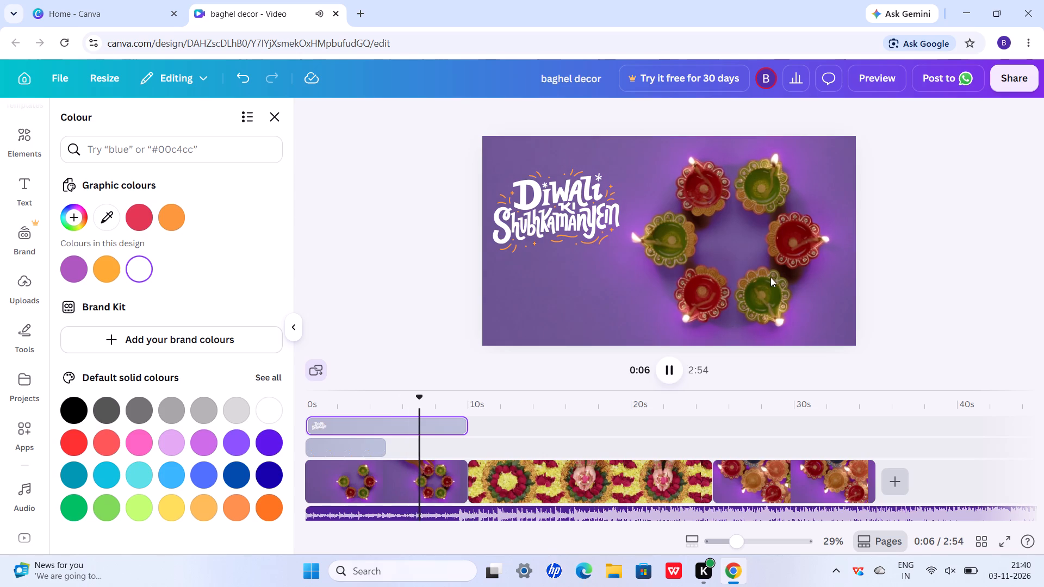
pyautogui.click(551, 205)
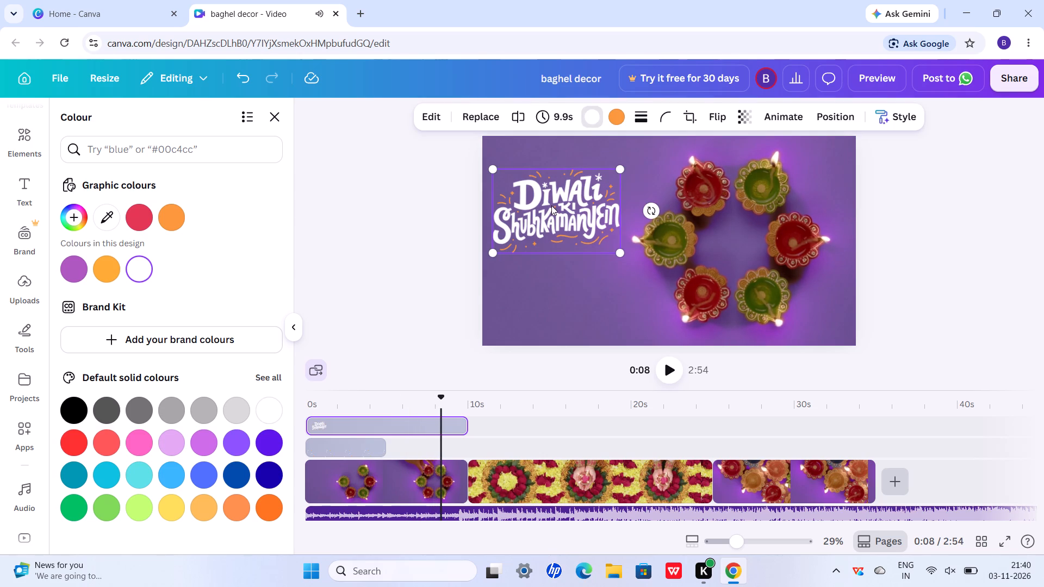
pyautogui.click(778, 122)
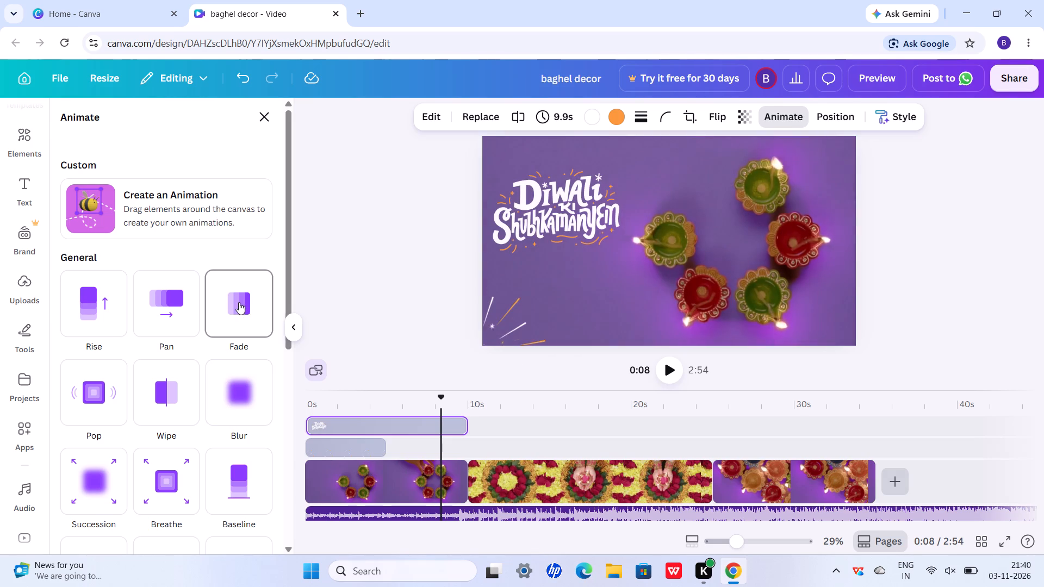
pyautogui.click(228, 403)
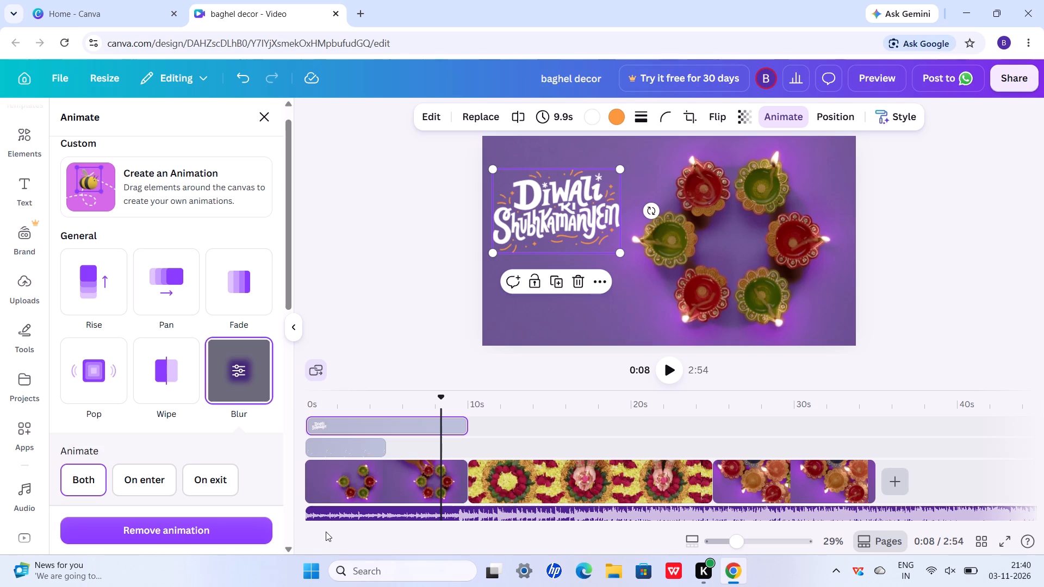
# Set the playhead at the start of the flower rangoli clip, at about 10 s on the timeline.
pyautogui.hscroll(2, 364, 470)
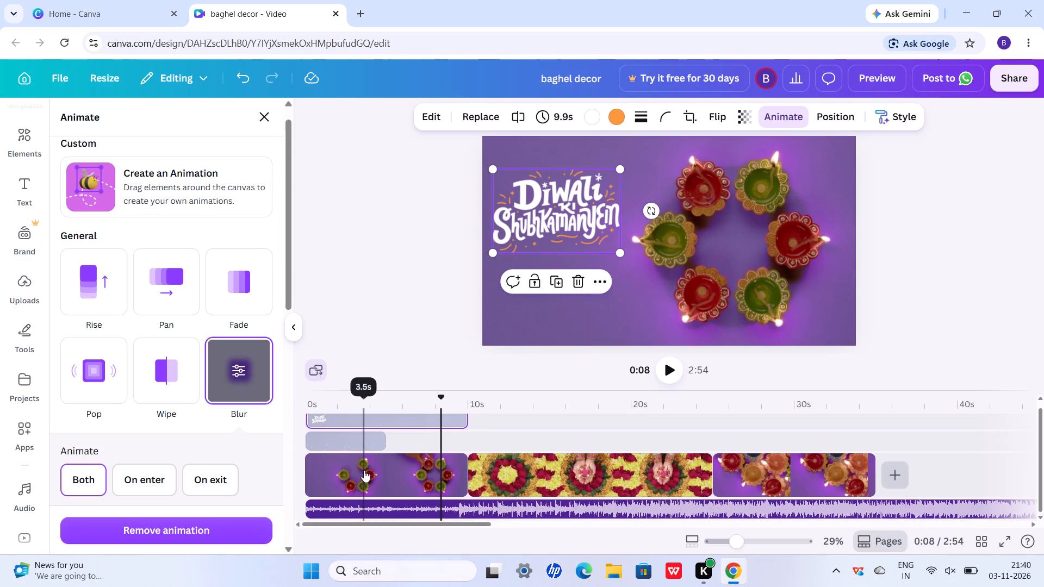
pyautogui.scroll(-2, 326, 431)
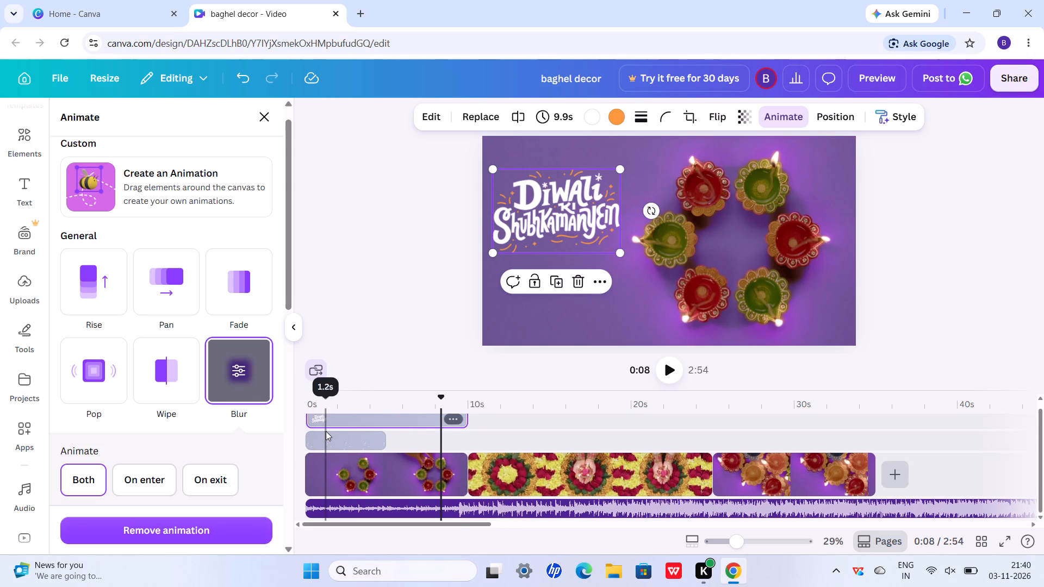
pyautogui.scroll(-1, 326, 431)
pyautogui.scroll(2, 326, 431)
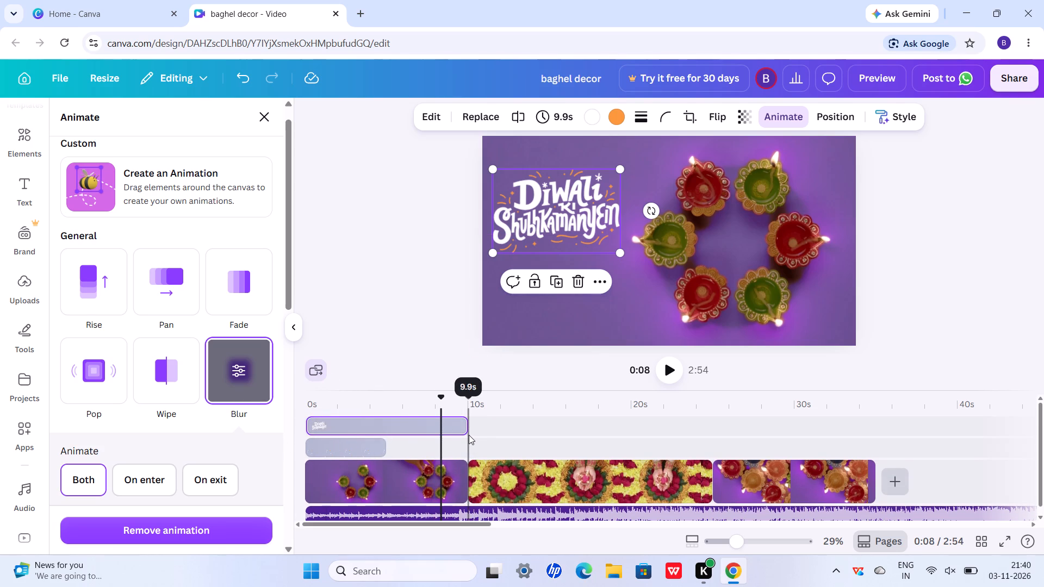
pyautogui.click(469, 435)
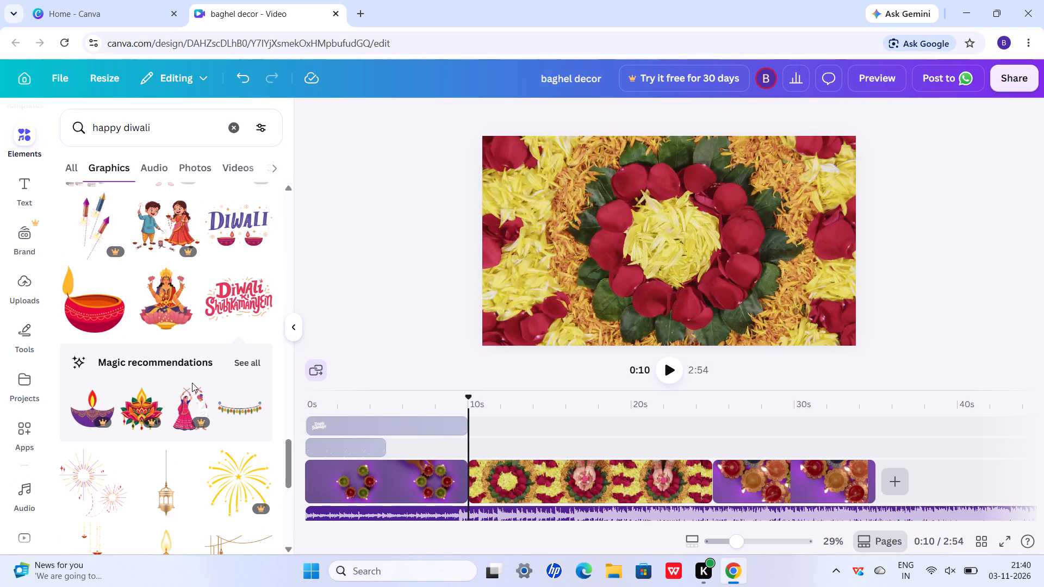
# Browse the "happy diwali" graphics results for a greeting or decoration suited to the flower rangoli clip.
pyautogui.scroll(-4, 192, 383)
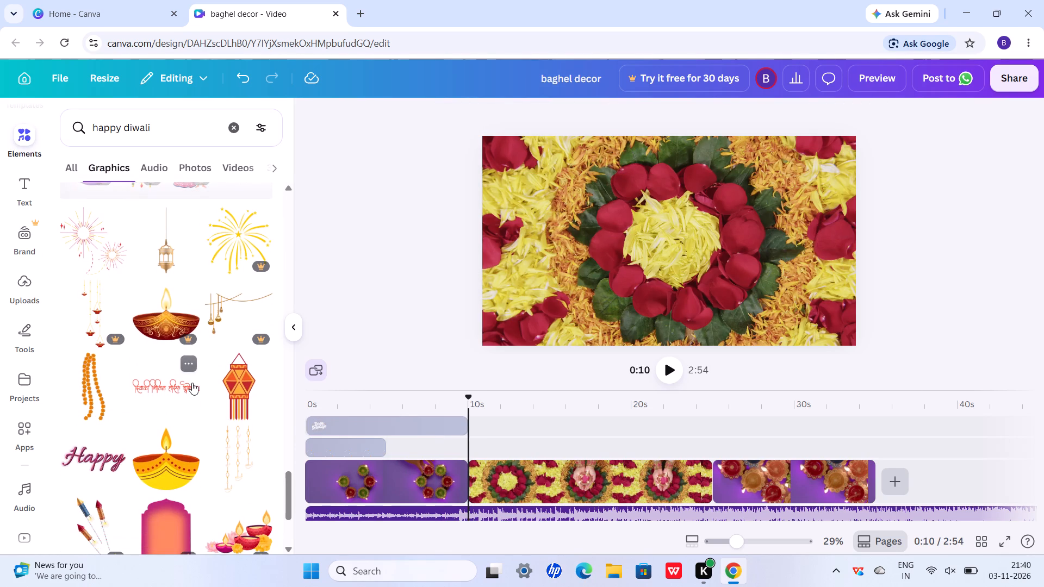
pyautogui.scroll(-1, 192, 383)
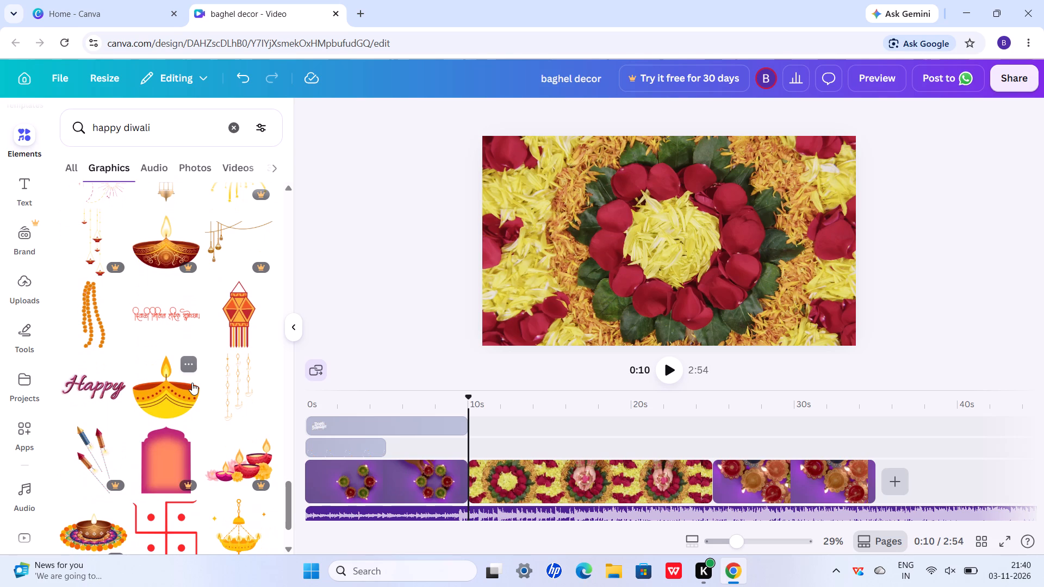
pyautogui.scroll(-2, 192, 383)
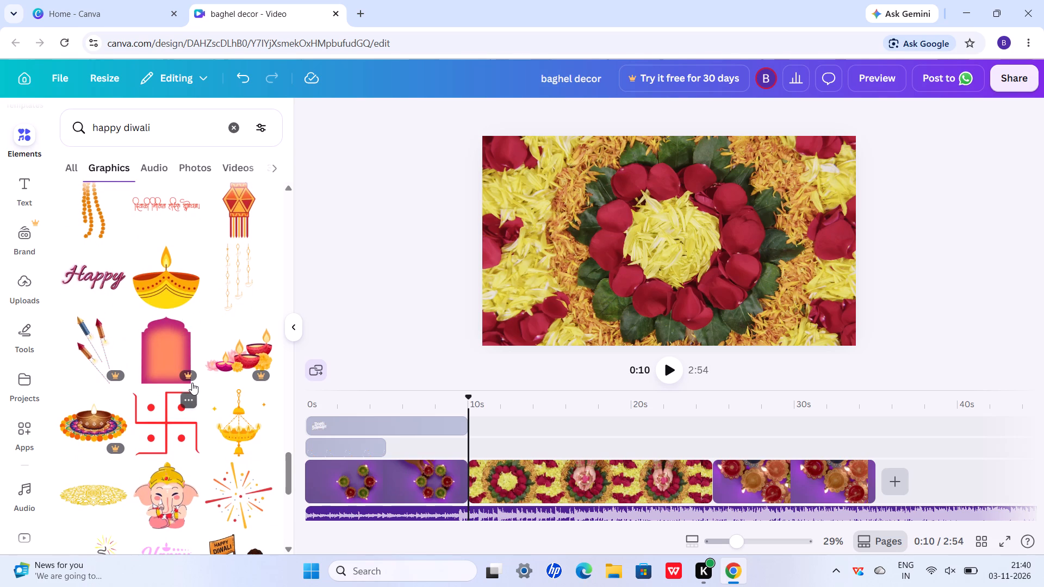
pyautogui.scroll(-2, 192, 383)
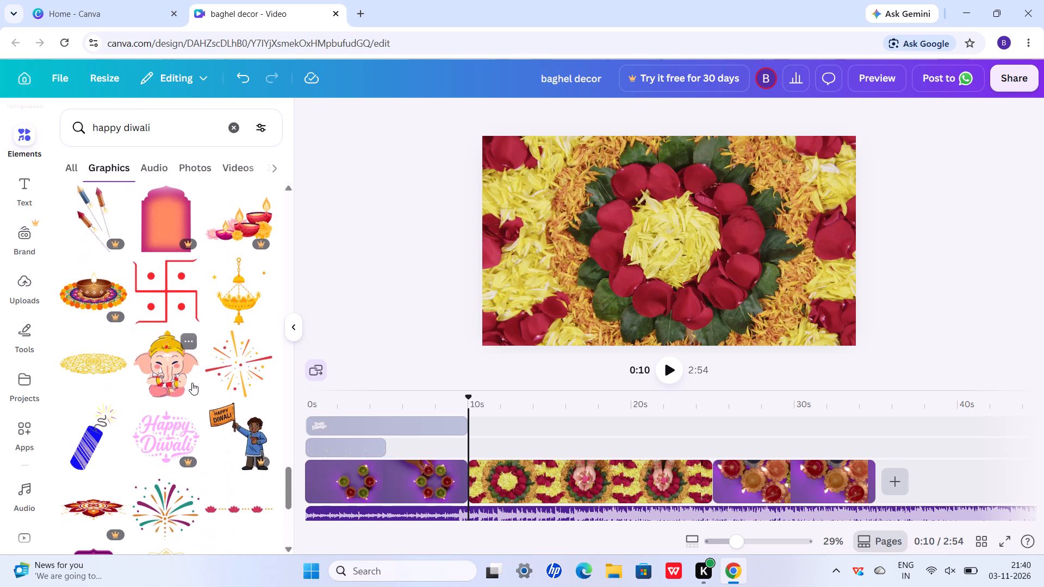
pyautogui.scroll(-2, 192, 383)
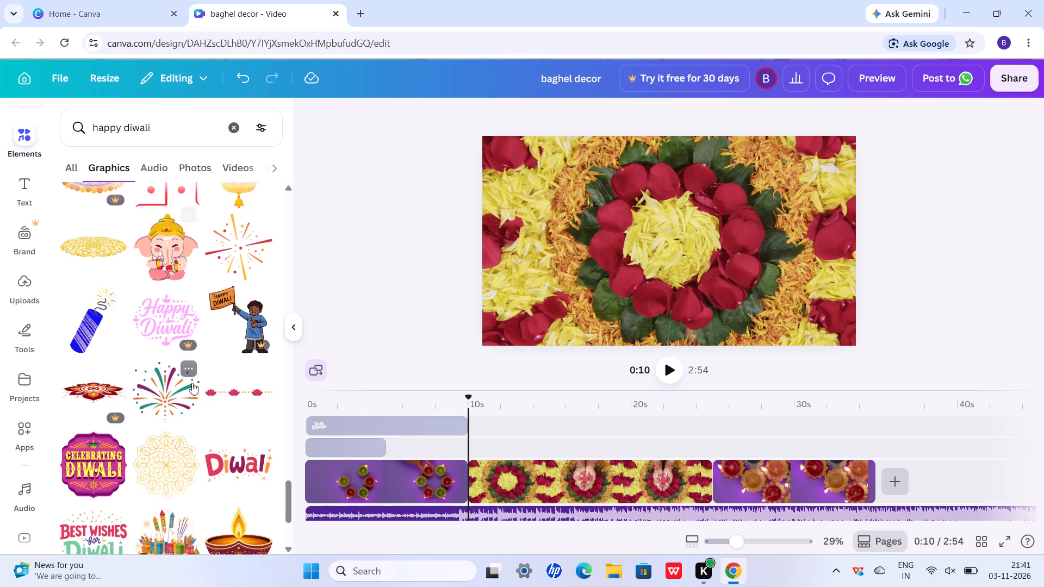
pyautogui.scroll(-1, 192, 383)
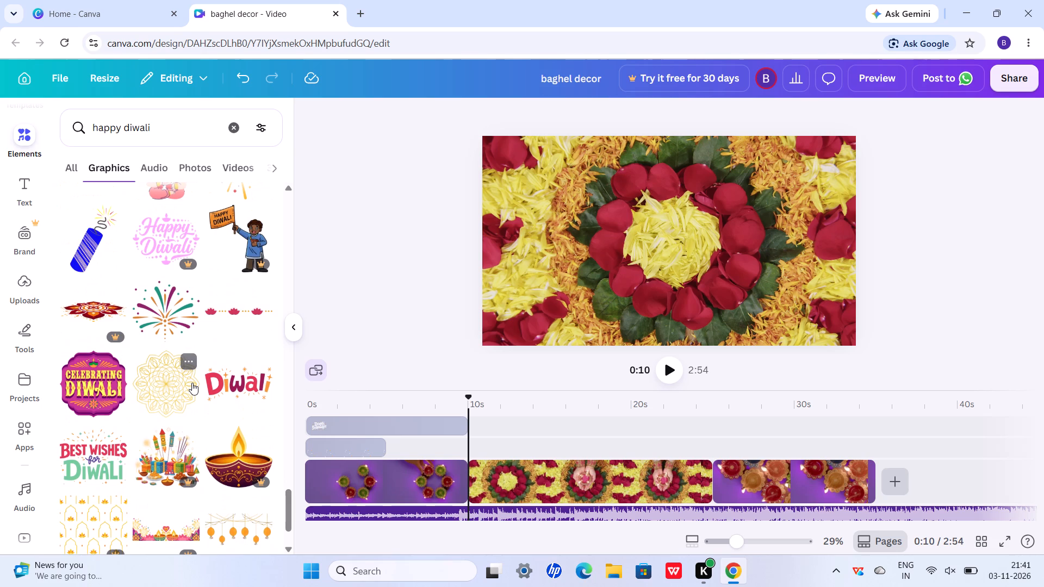
pyautogui.scroll(-2, 192, 383)
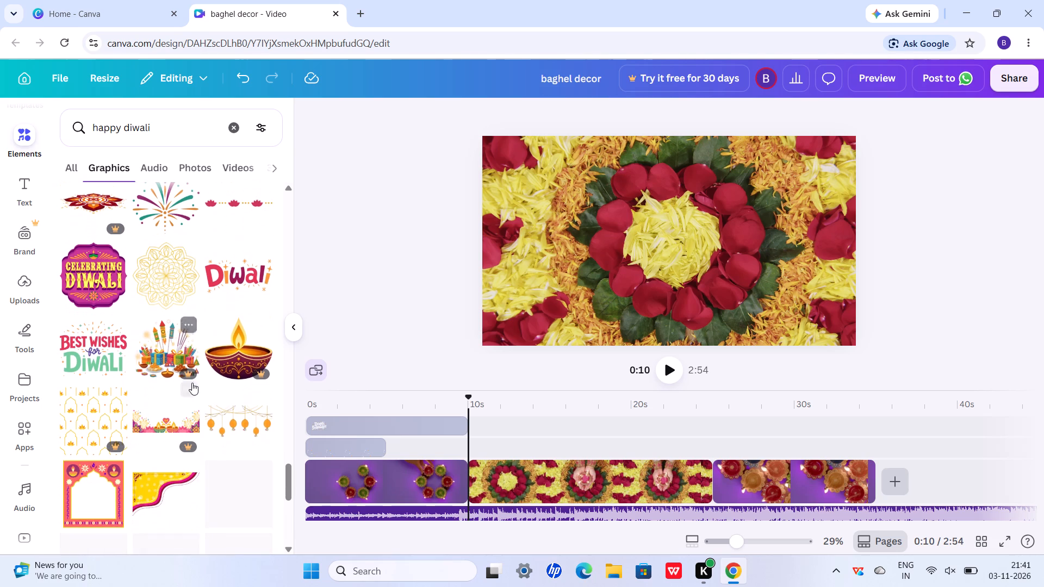
pyautogui.scroll(-2, 192, 383)
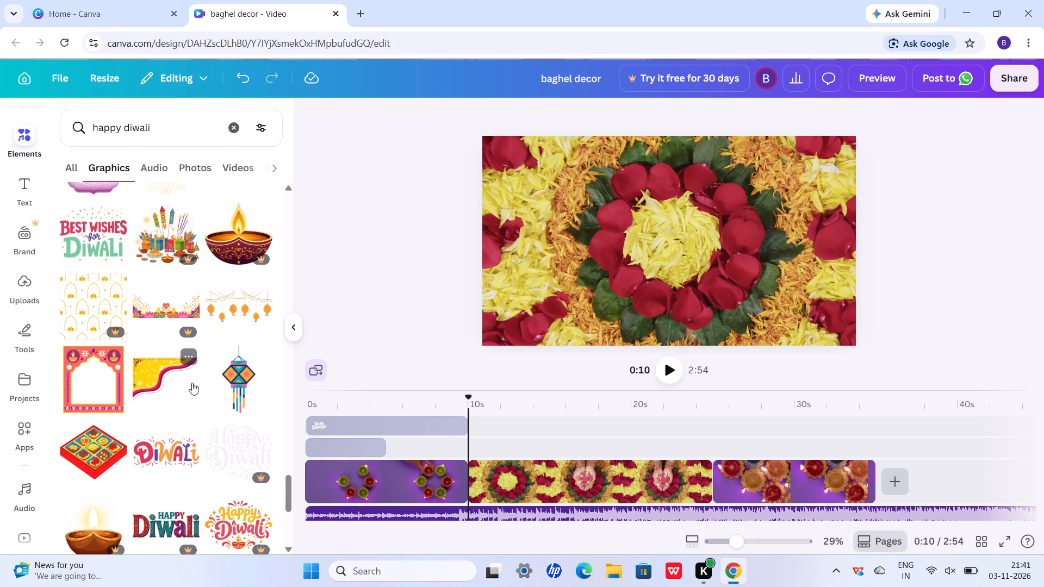
pyautogui.scroll(-2, 192, 383)
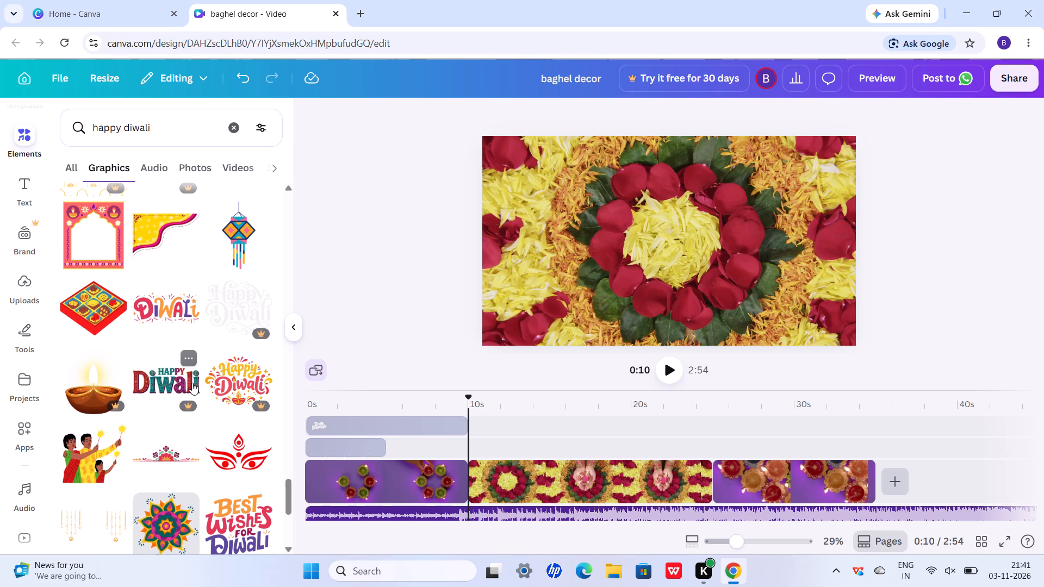
pyautogui.scroll(-2, 192, 383)
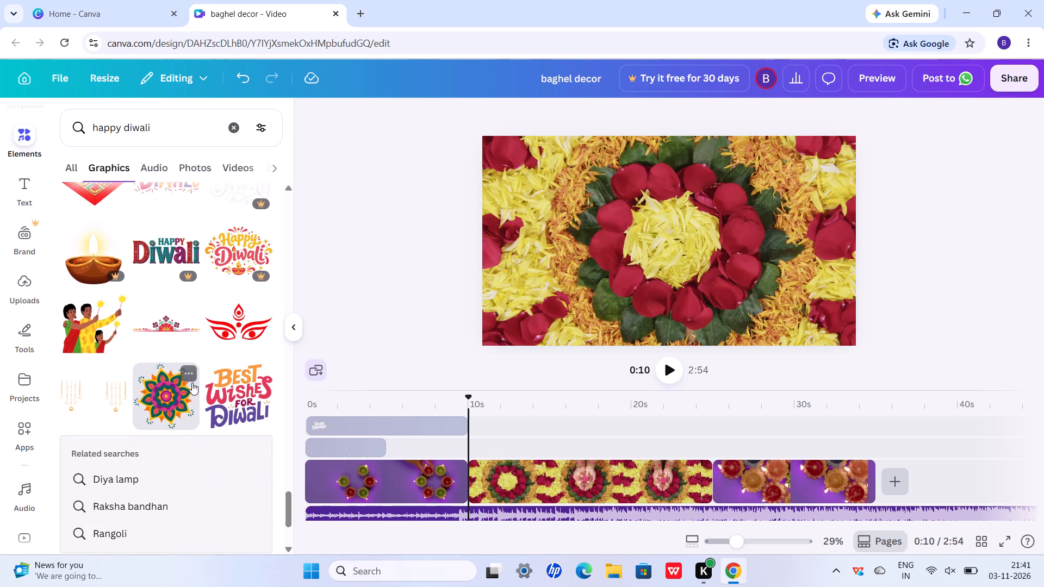
pyautogui.scroll(-4, 192, 383)
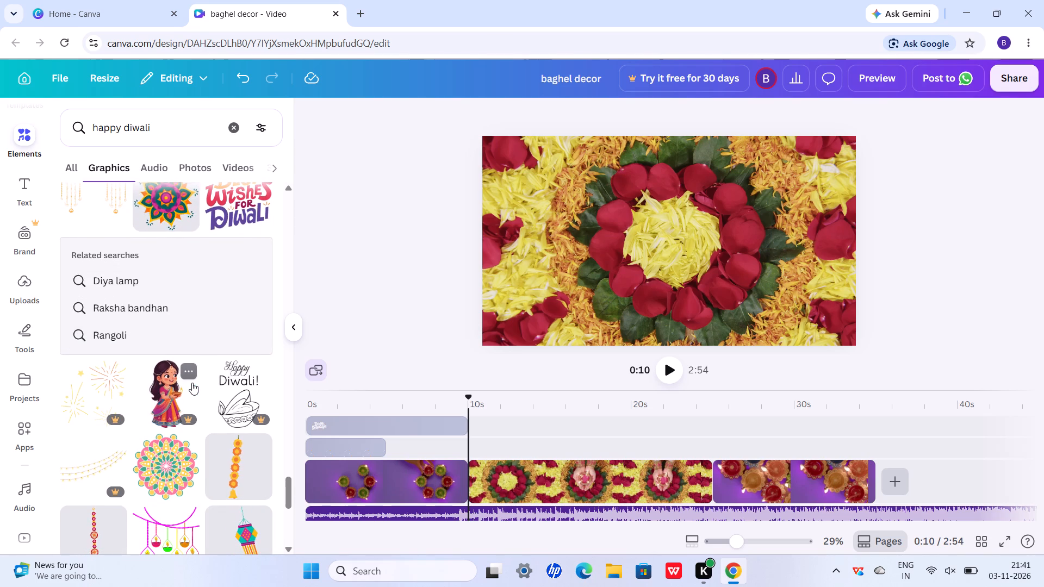
pyautogui.scroll(-3, 192, 383)
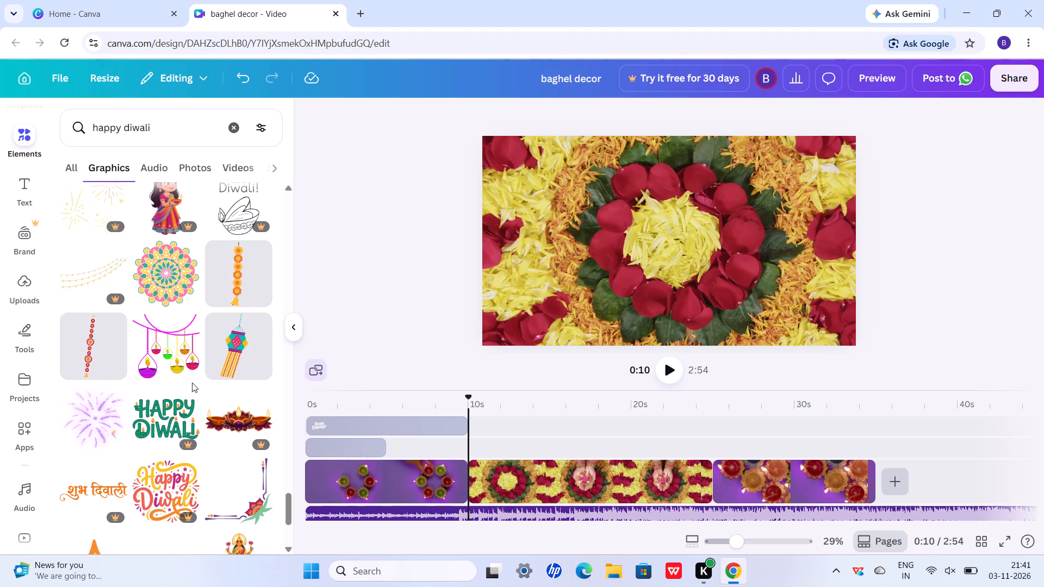
pyautogui.scroll(-2, 192, 383)
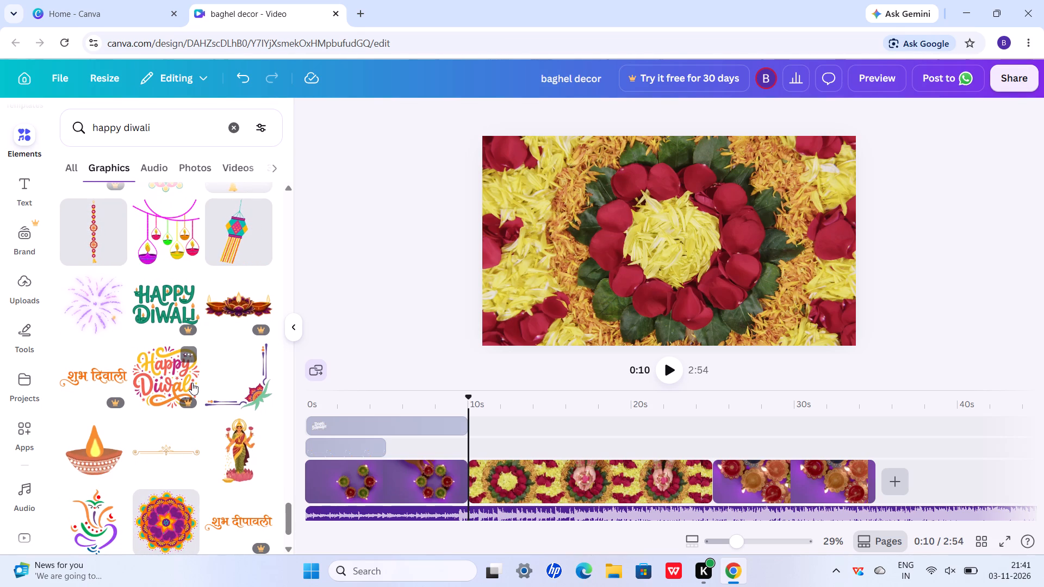
pyautogui.scroll(-1, 192, 383)
pyautogui.scroll(1, 192, 383)
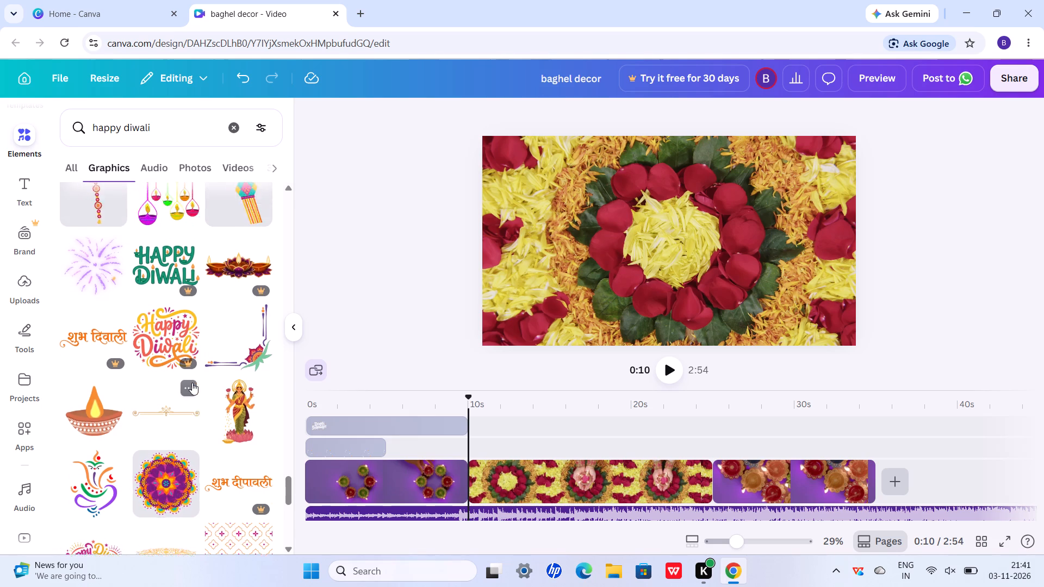
pyautogui.scroll(1, 192, 383)
pyautogui.scroll(-1, 192, 383)
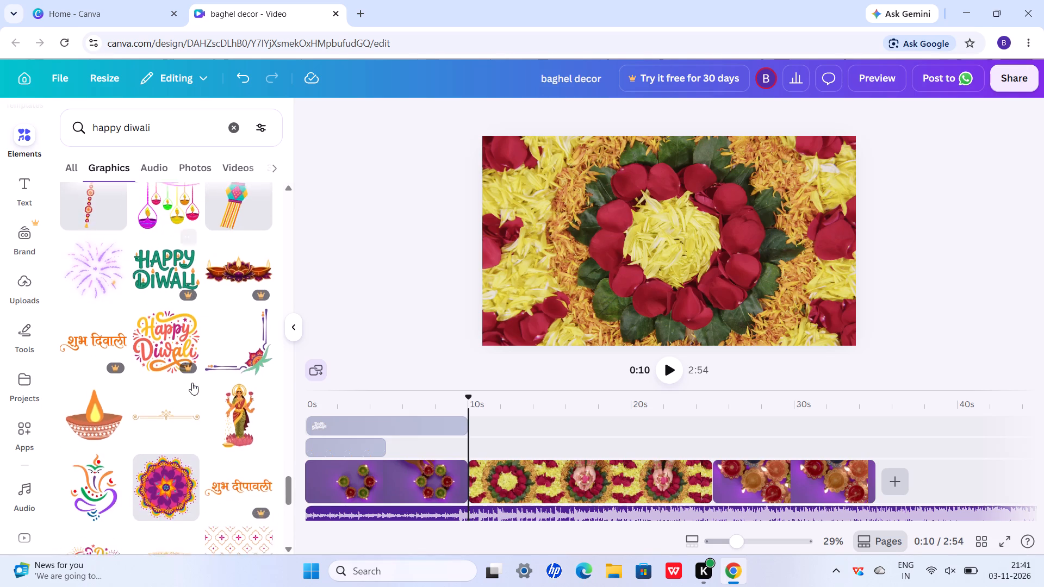
pyautogui.scroll(-4, 192, 383)
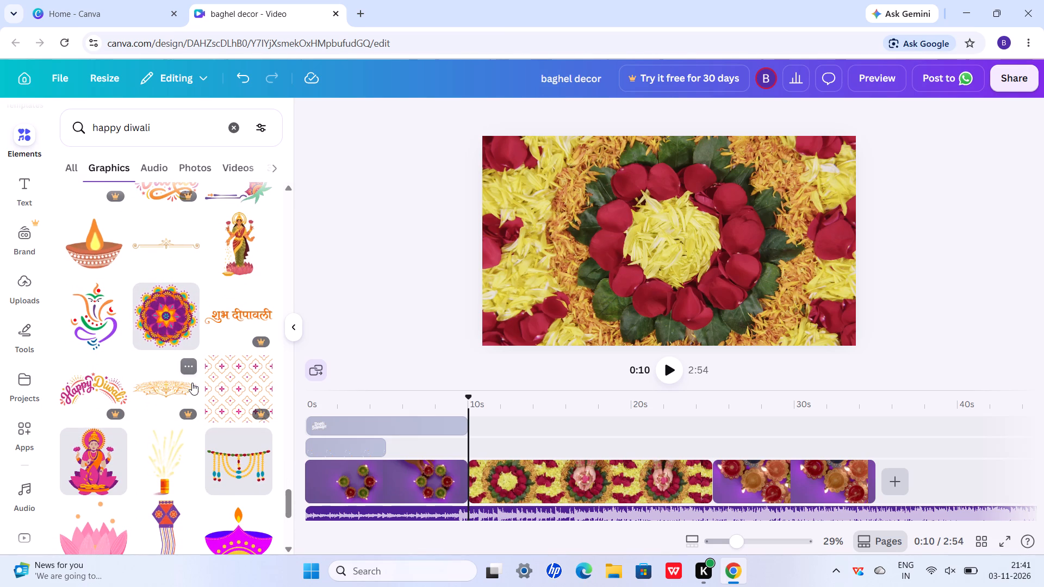
pyautogui.scroll(-3, 192, 383)
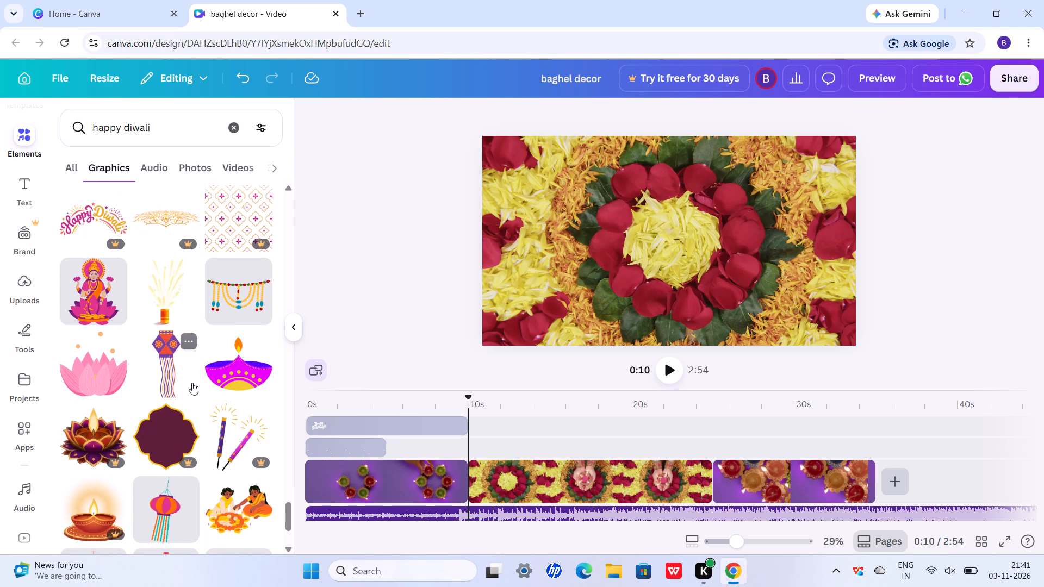
pyautogui.scroll(-1, 192, 383)
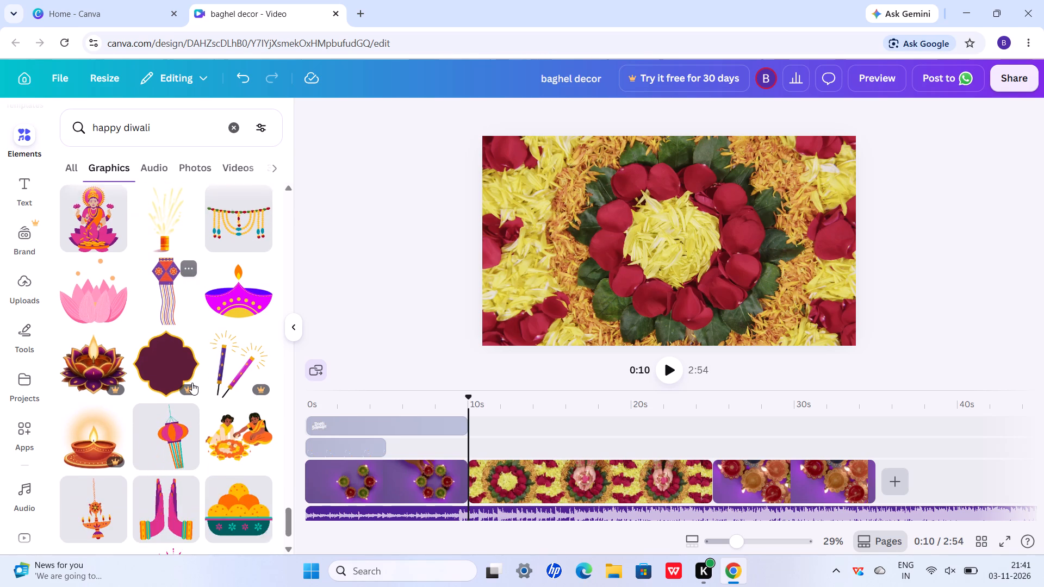
pyautogui.scroll(-2, 192, 383)
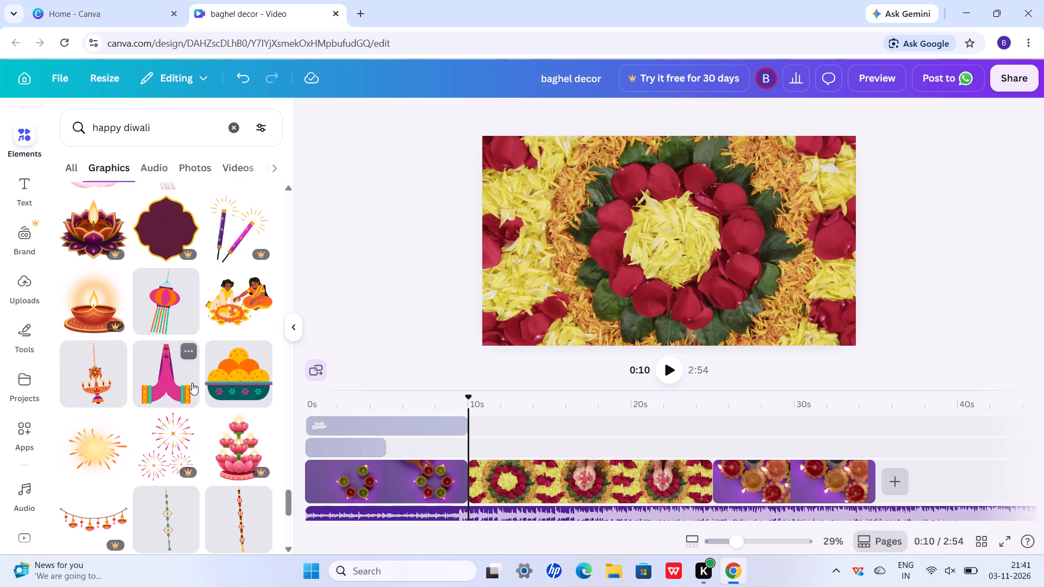
pyautogui.scroll(-1, 192, 383)
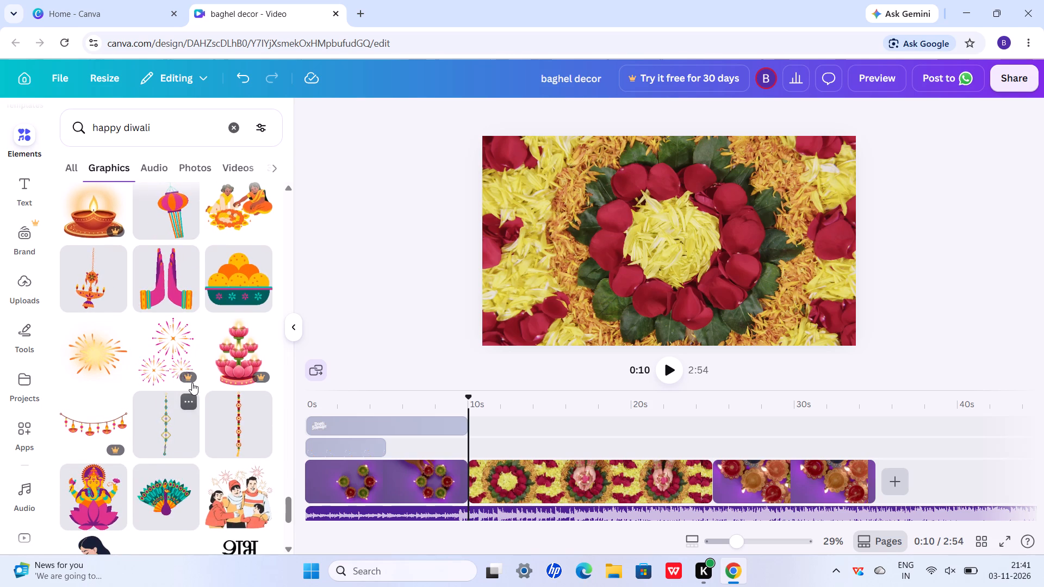
pyautogui.scroll(-2, 192, 383)
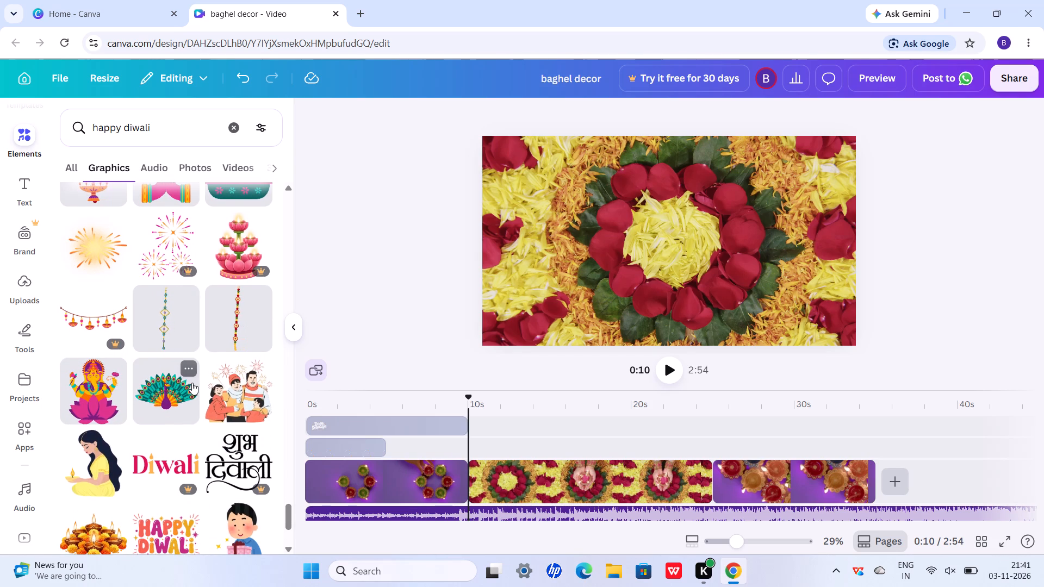
pyautogui.scroll(-2, 192, 383)
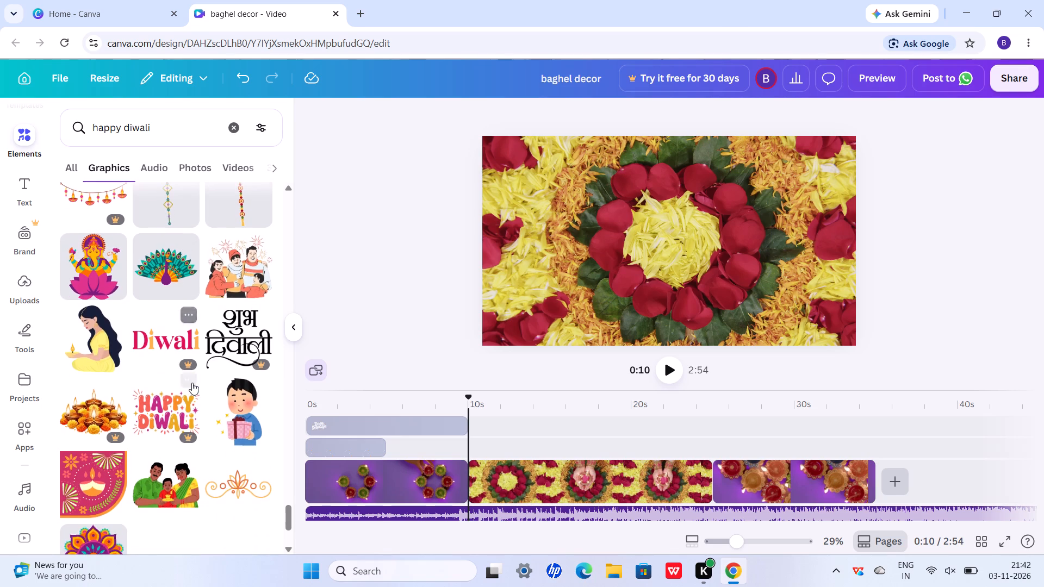
pyautogui.scroll(-2, 192, 383)
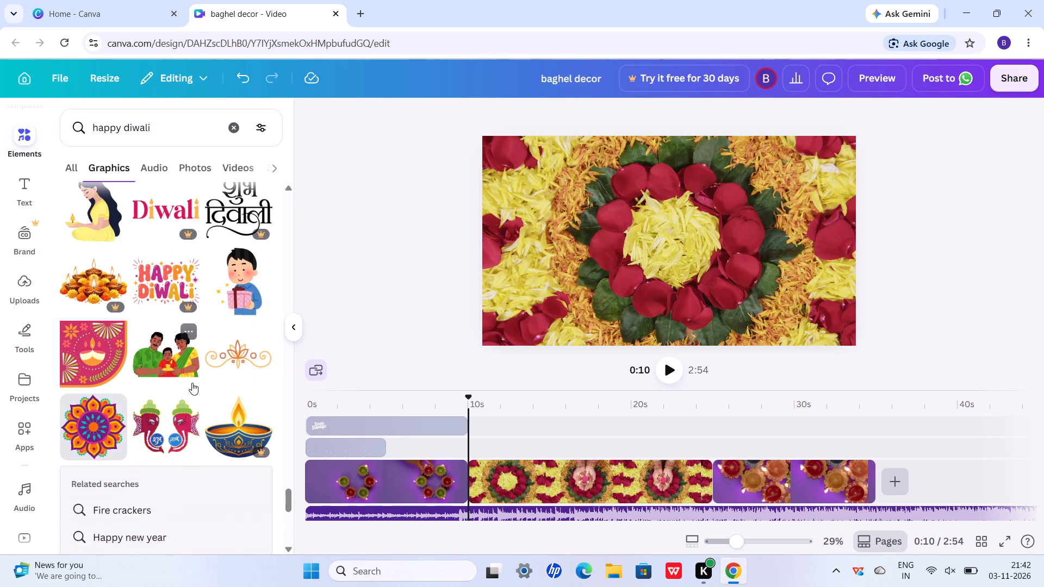
pyautogui.scroll(-4, 192, 383)
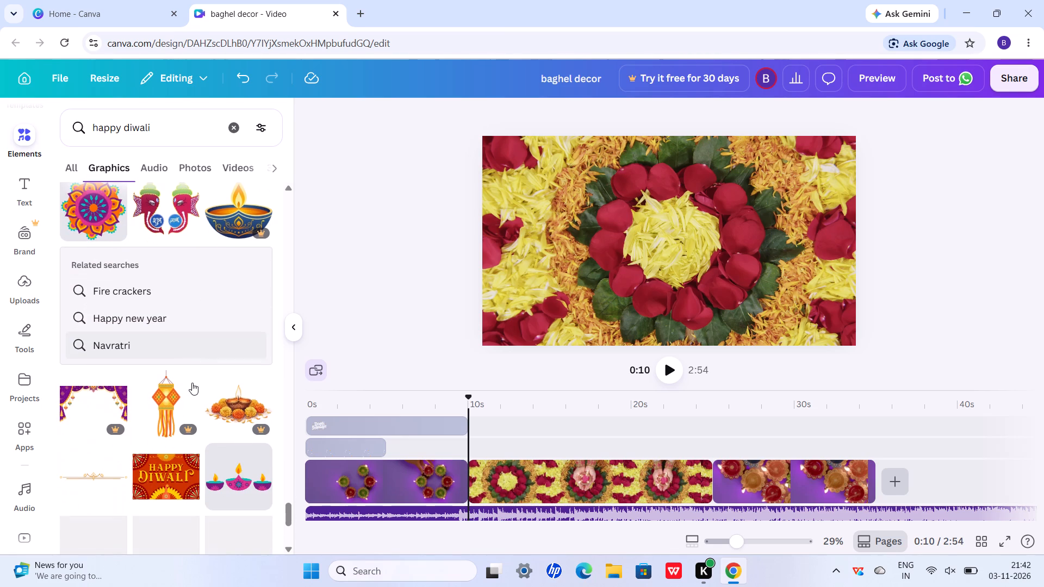
pyautogui.scroll(-1, 192, 383)
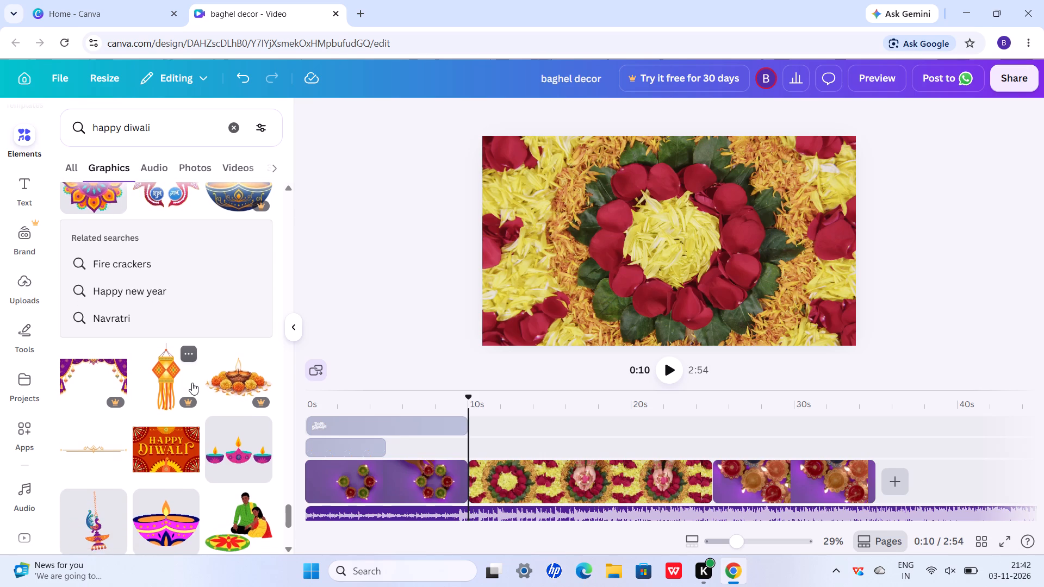
pyautogui.scroll(-3, 192, 383)
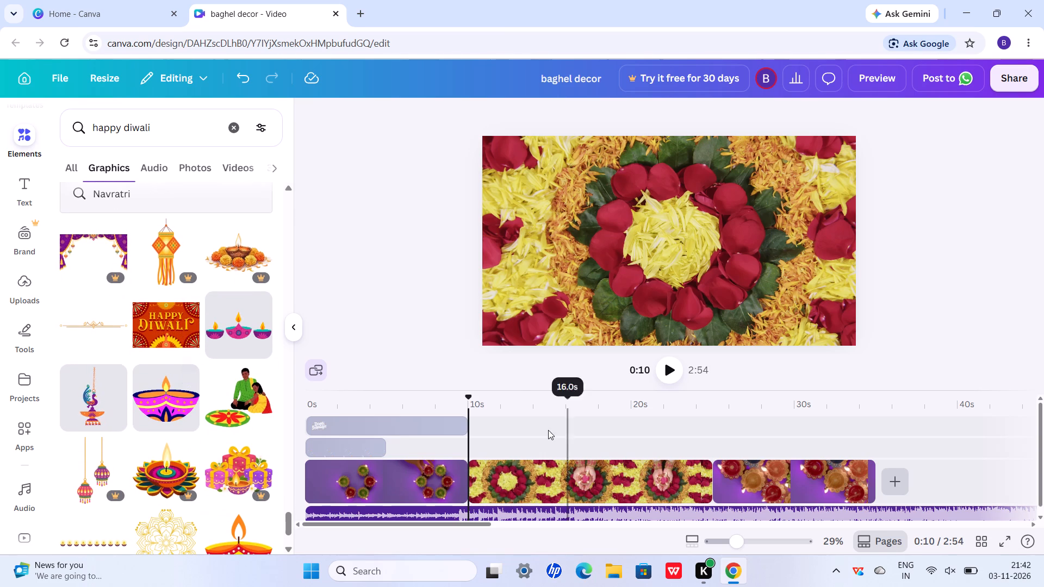
# Try the Whip Slide and Old TV animations on the flower rangoli clip and settle on the Brush reveal animation.
pyautogui.click(499, 463)
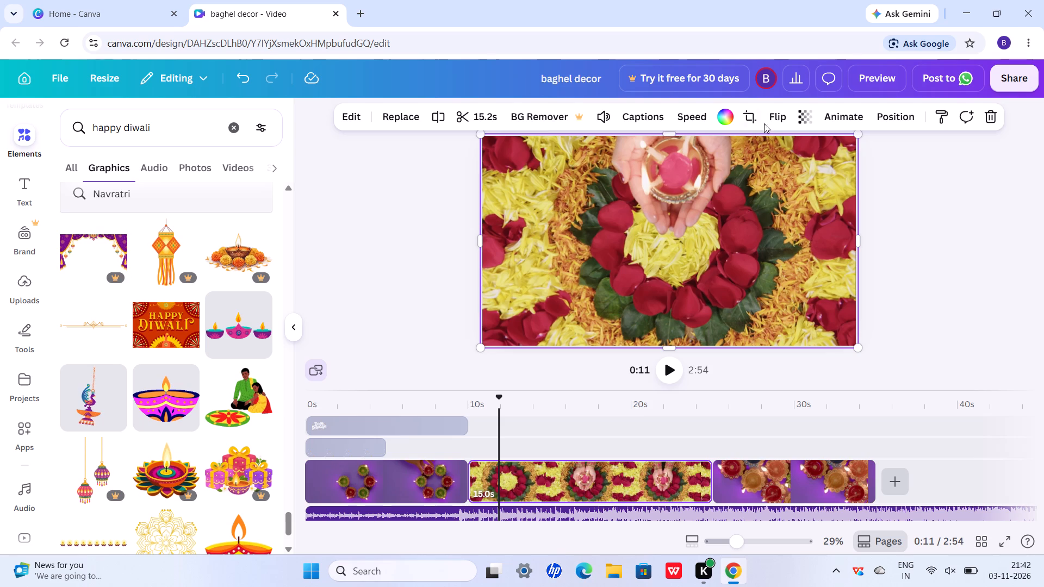
pyautogui.click(831, 115)
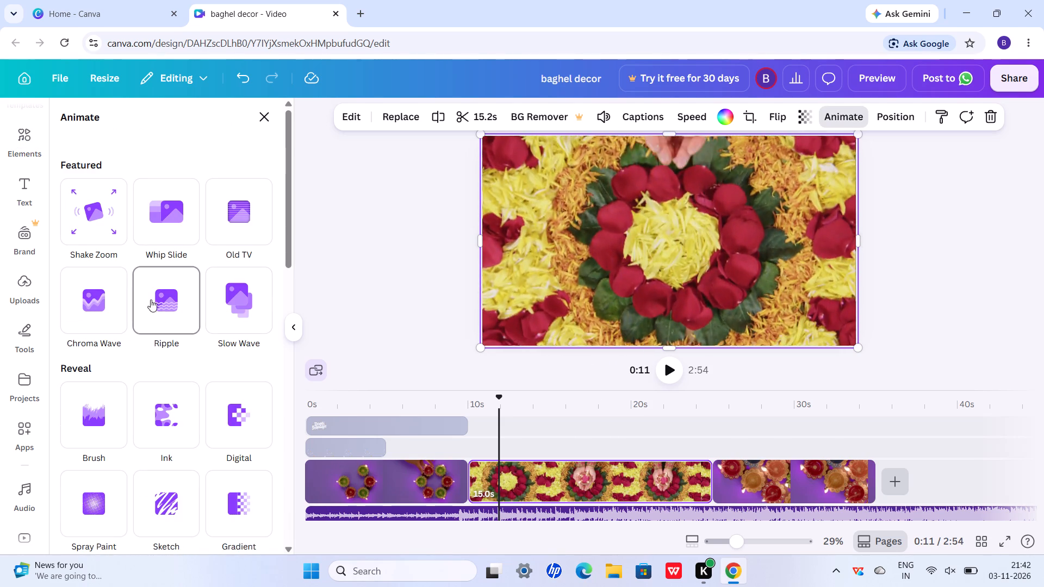
pyautogui.click(167, 213)
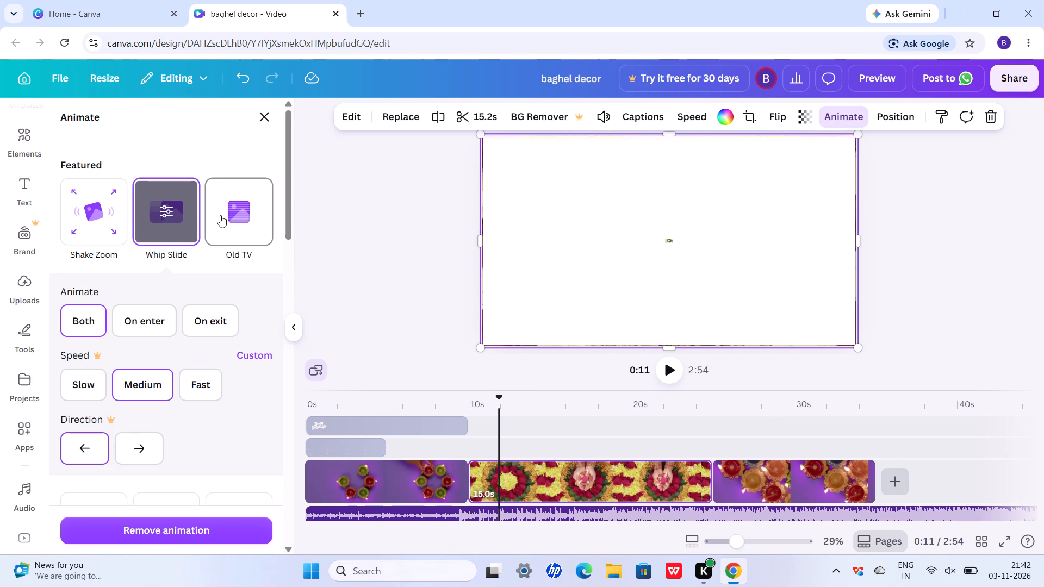
pyautogui.click(220, 215)
pyautogui.scroll(-3, 170, 321)
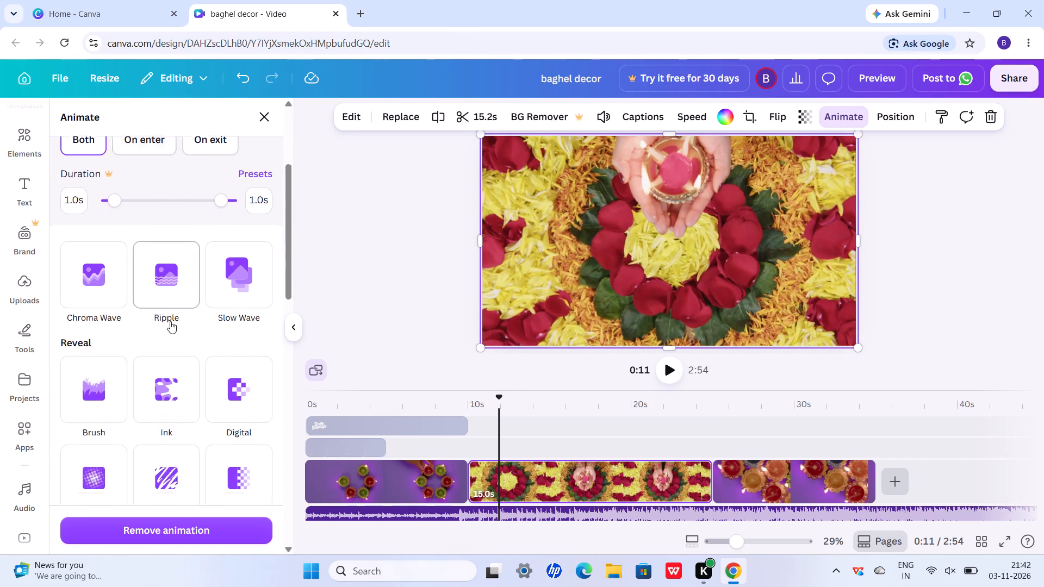
pyautogui.scroll(-1, 170, 321)
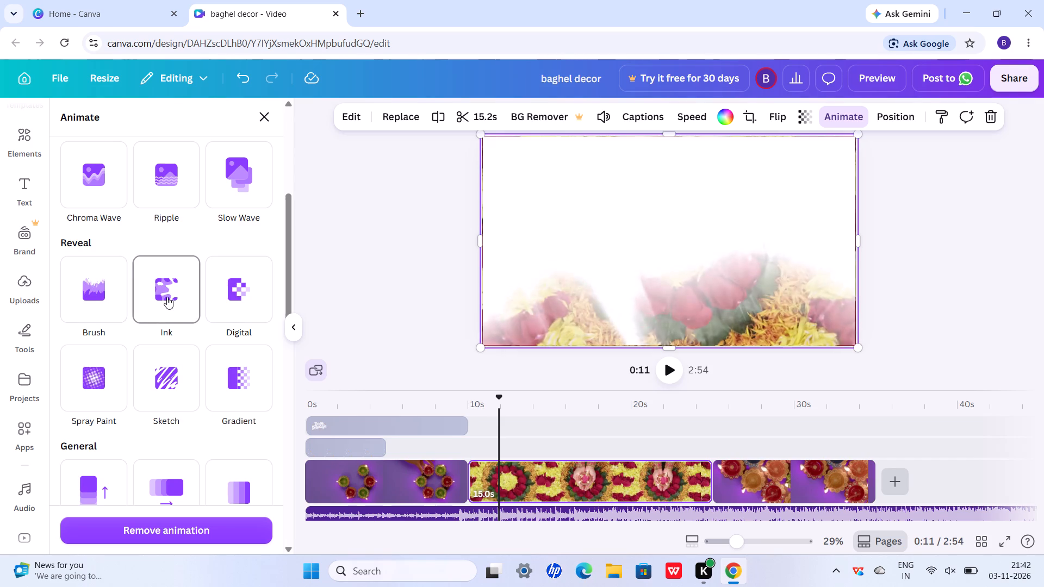
pyautogui.click(101, 284)
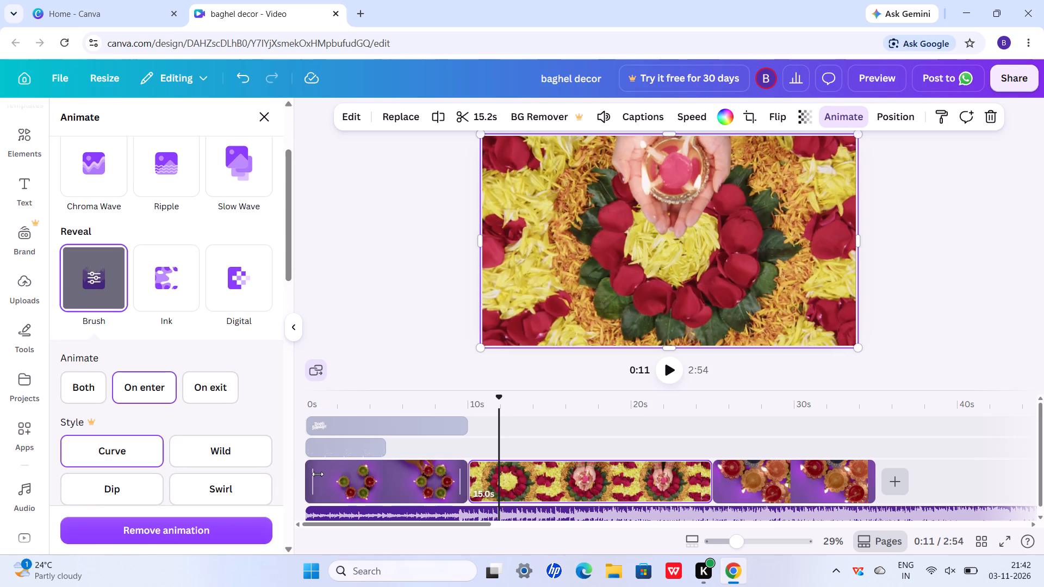
# Play the video from near the start of the opening diya ring clip to review the animations.
pyautogui.scroll(-1, 318, 474)
pyautogui.click(318, 474)
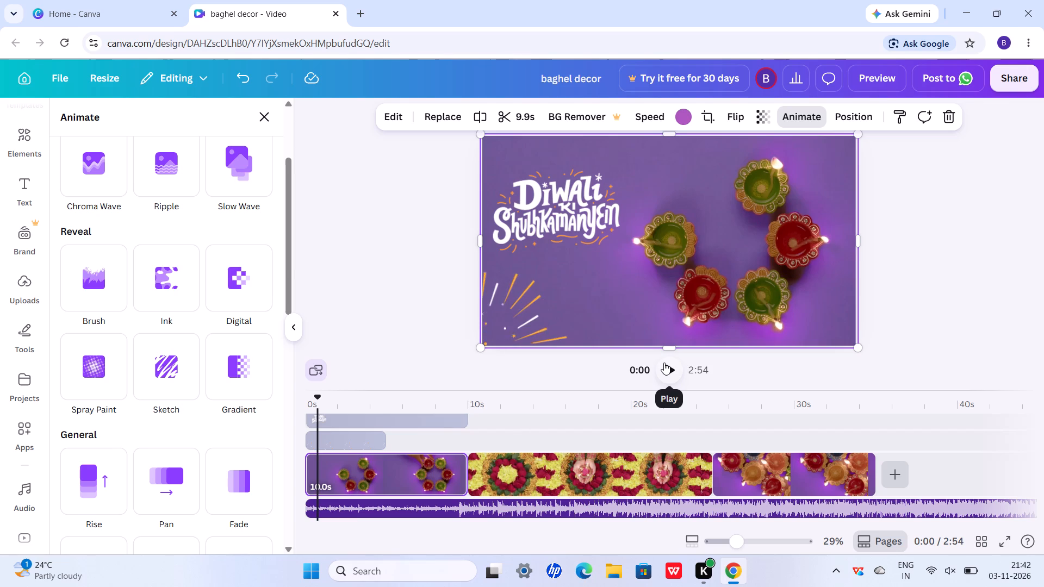
pyautogui.click(670, 376)
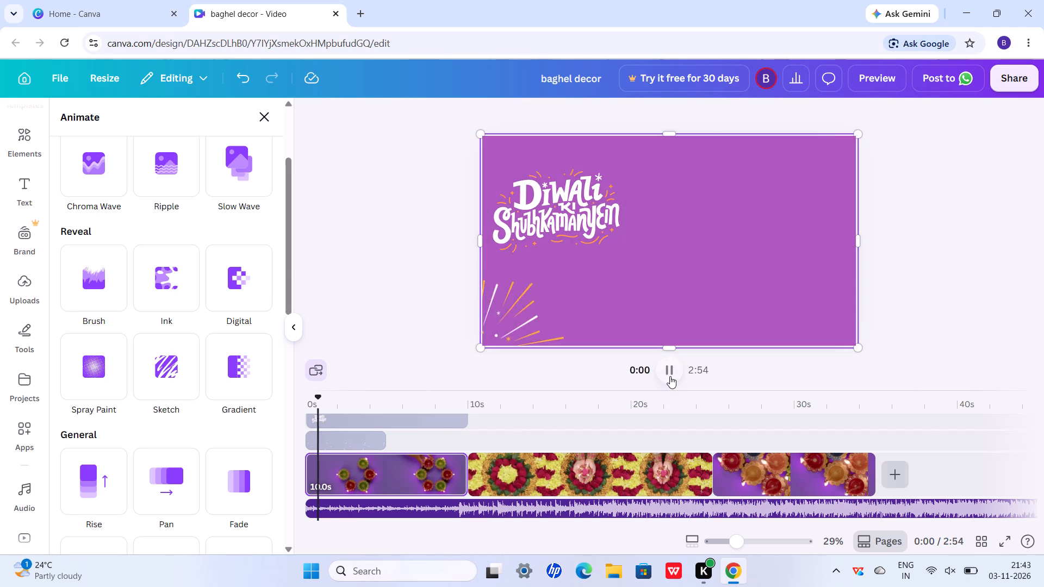
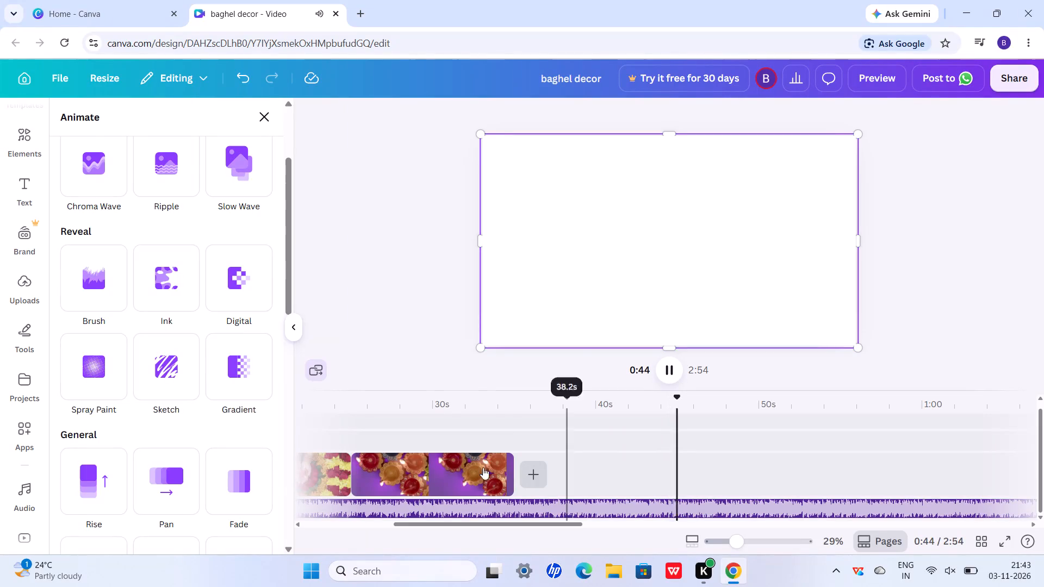
# Play the video from about 7 s in the opening diya ring clip to review the animations and music.
pyautogui.click(437, 463)
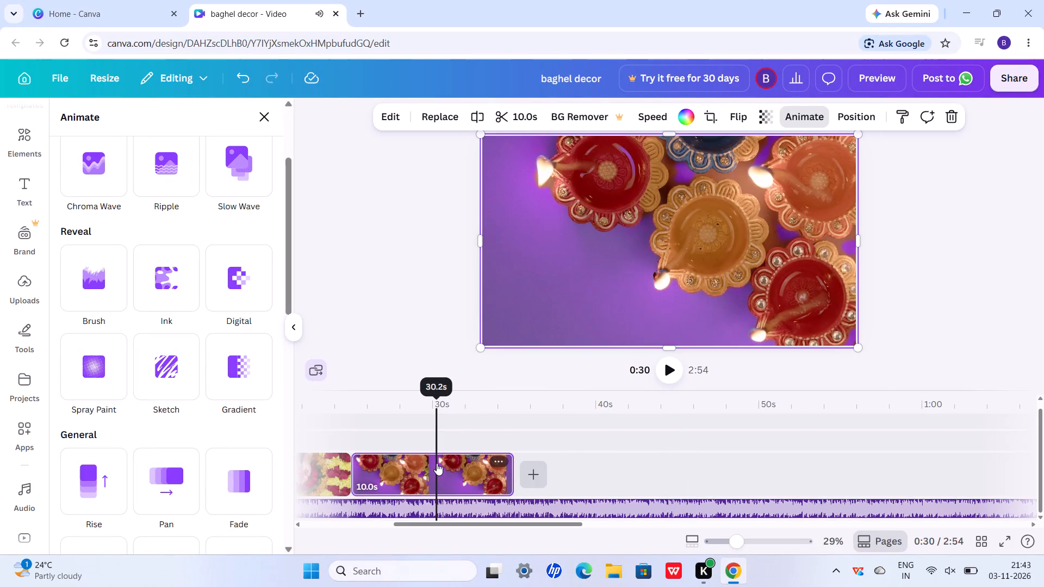
pyautogui.hscroll(3, 437, 463)
pyautogui.scroll(3, 437, 463)
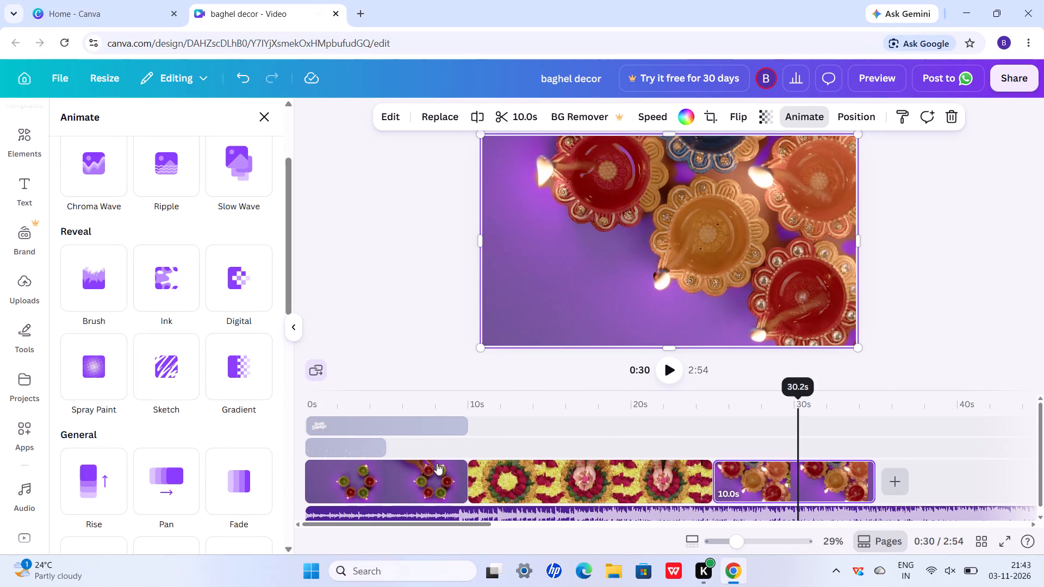
pyautogui.click(424, 494)
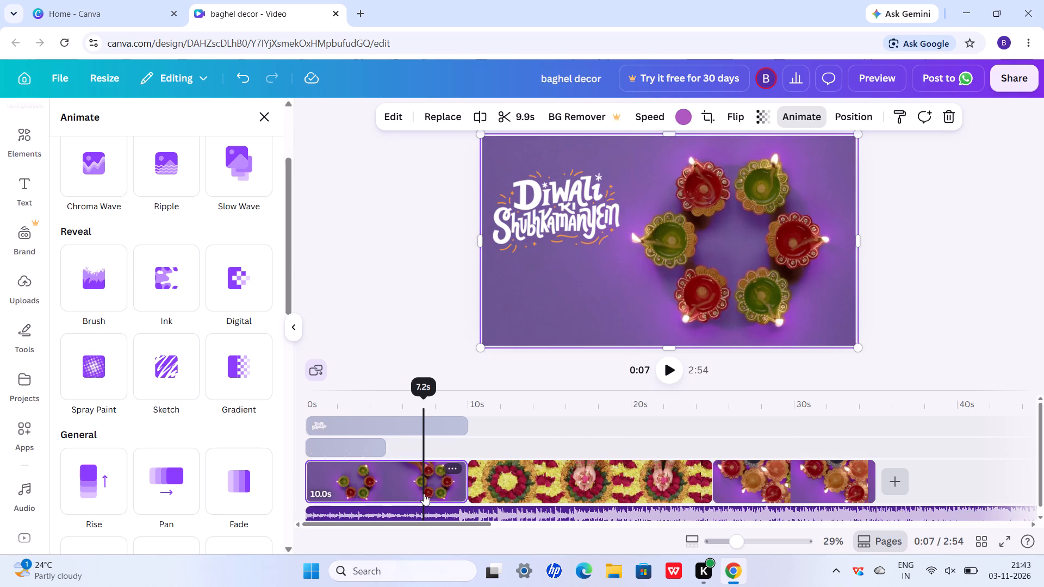
pyautogui.click(662, 370)
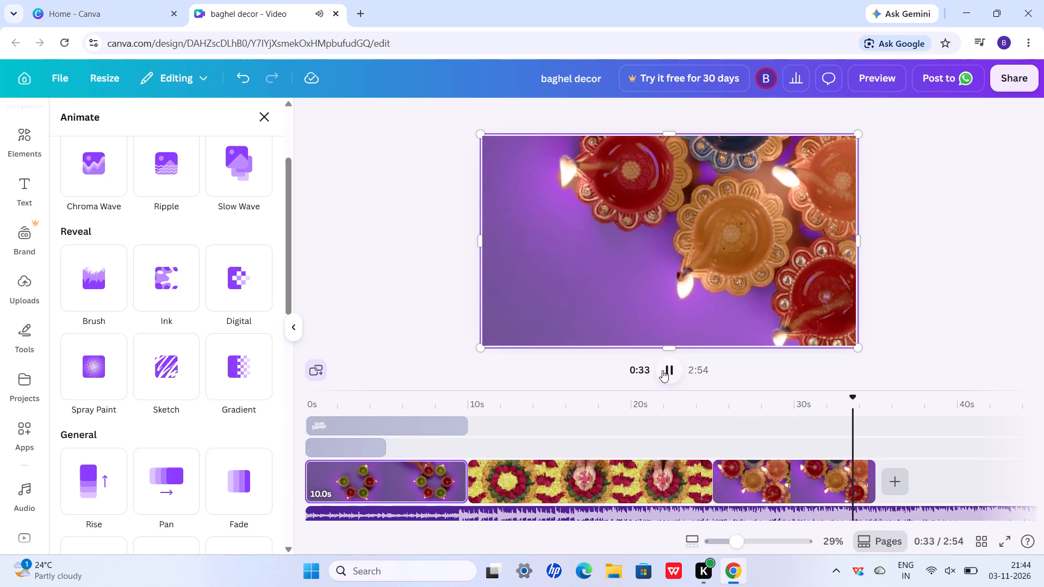
# Trim the end of the Indian Background Music track back so that it ends at 1:34.
pyautogui.scroll(-9, 662, 370)
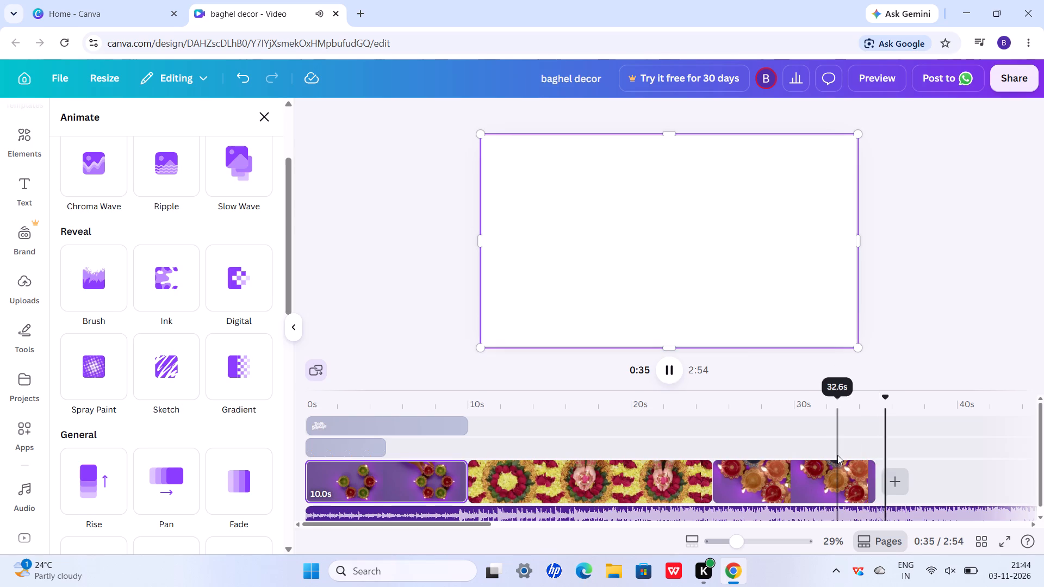
pyautogui.scroll(-4, 837, 455)
pyautogui.click(853, 503)
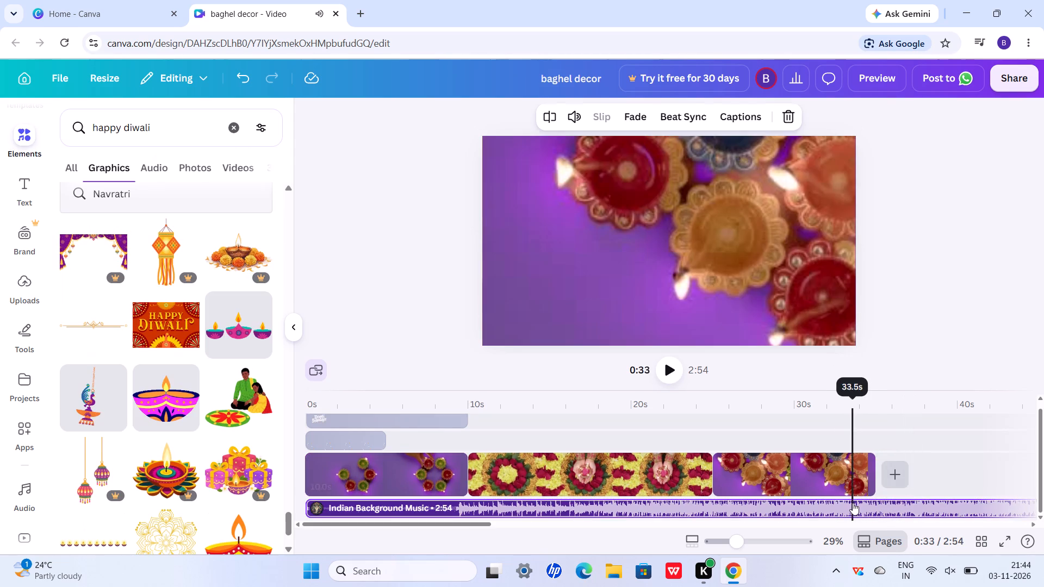
pyautogui.hscroll(-8, 853, 503)
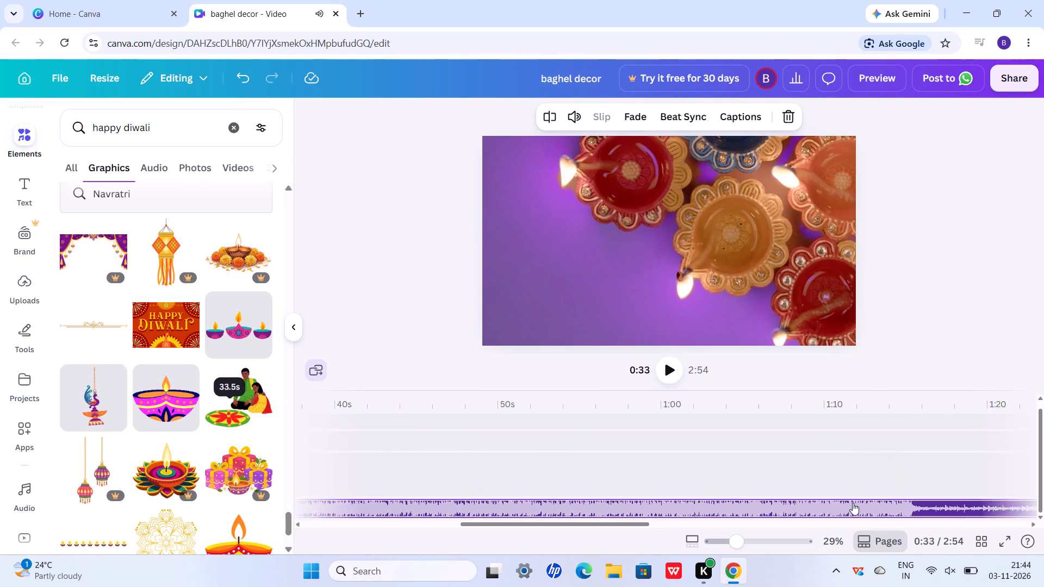
pyautogui.hscroll(-12, 853, 503)
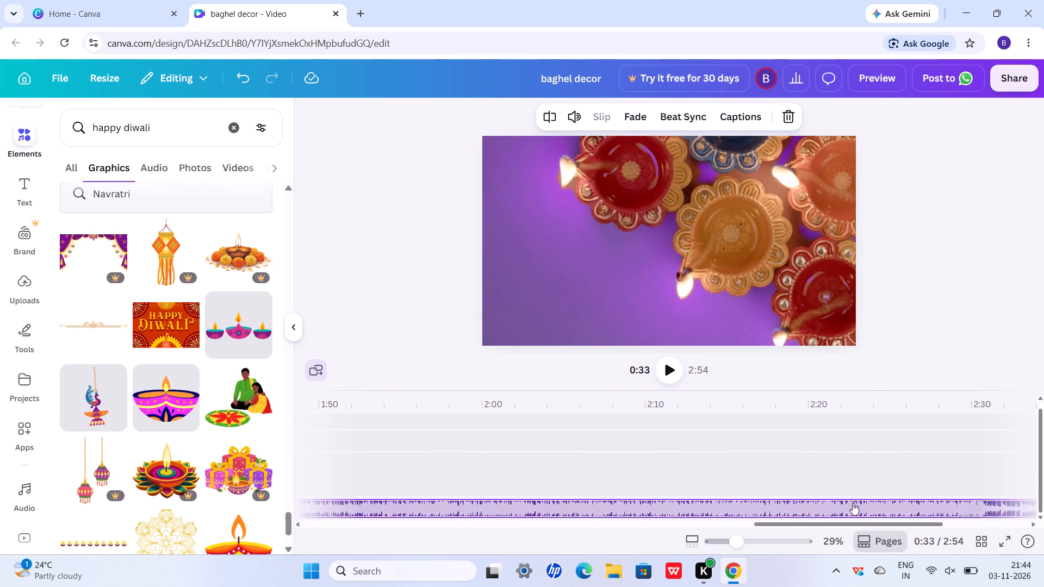
pyautogui.hscroll(-9, 853, 503)
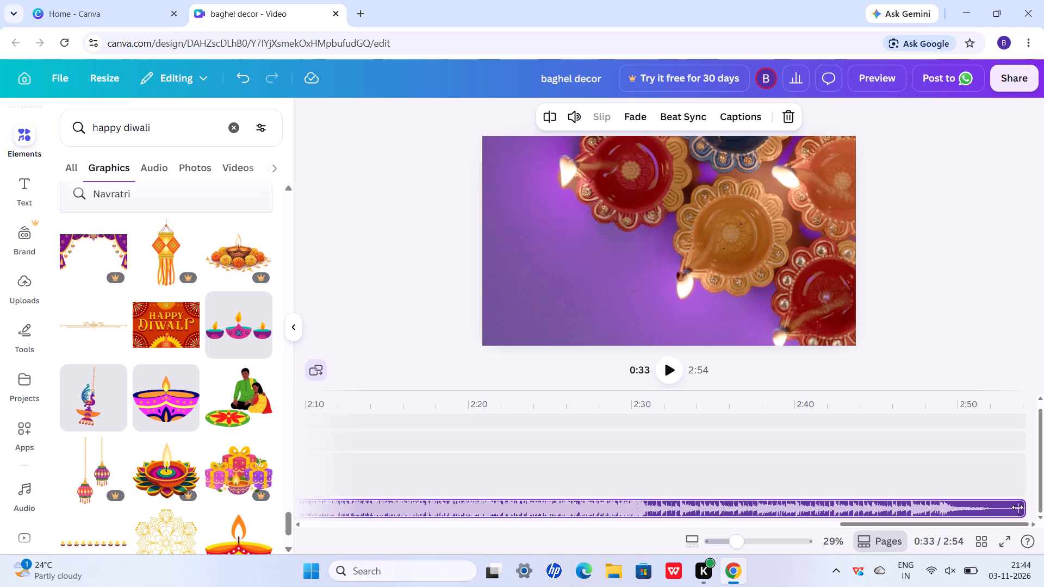
pyautogui.click(1016, 507)
pyautogui.moveTo(1024, 510); pyautogui.dragTo(367, 586)
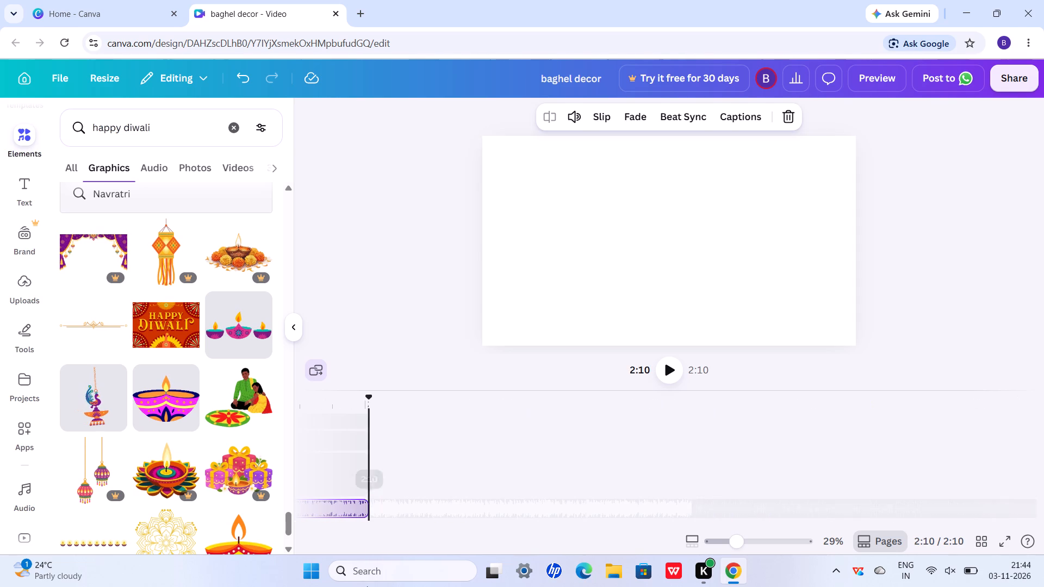
pyautogui.hscroll(9, 367, 586)
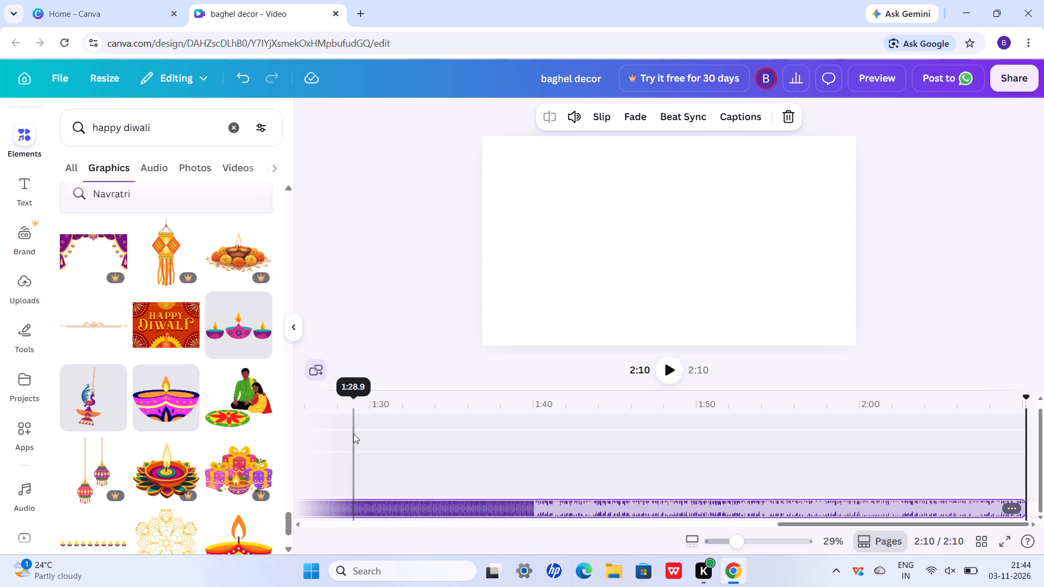
pyautogui.click(674, 504)
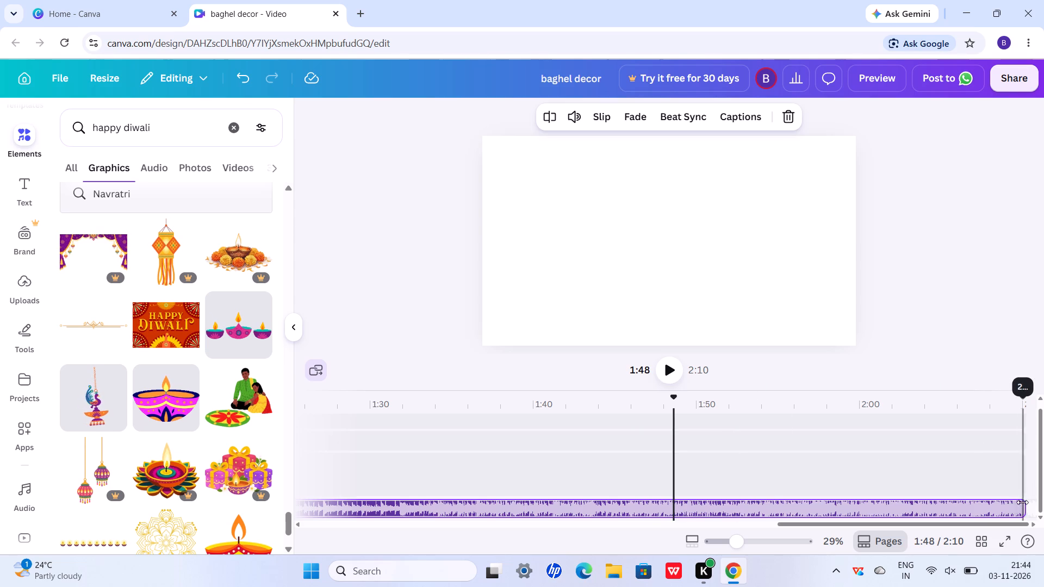
pyautogui.moveTo(1019, 507); pyautogui.dragTo(443, 586)
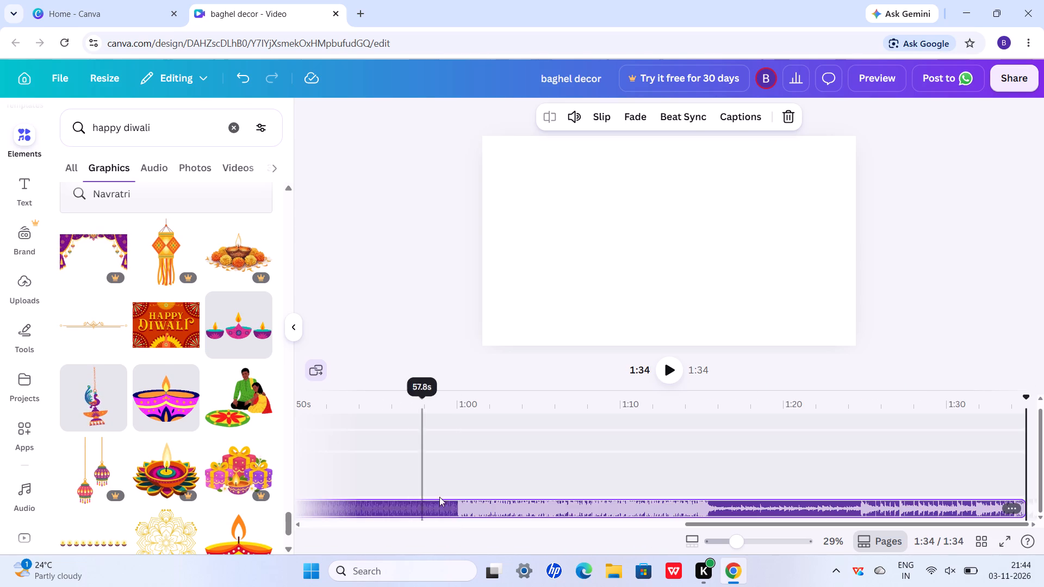
# Check the animation settings of the flower rangoli clip and play the video from about 11 s.
pyautogui.hscroll(13, 498, 502)
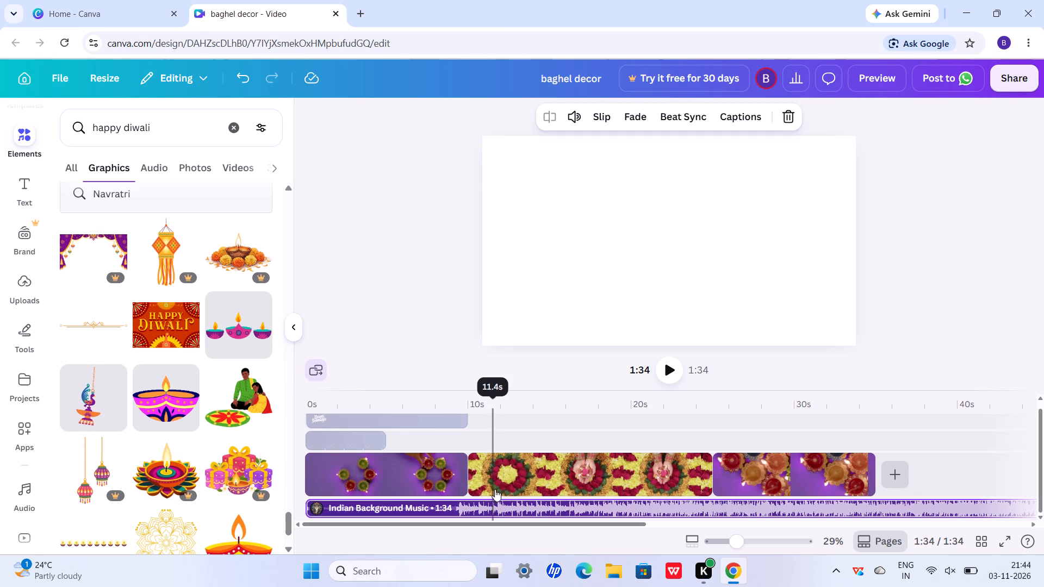
pyautogui.click(498, 486)
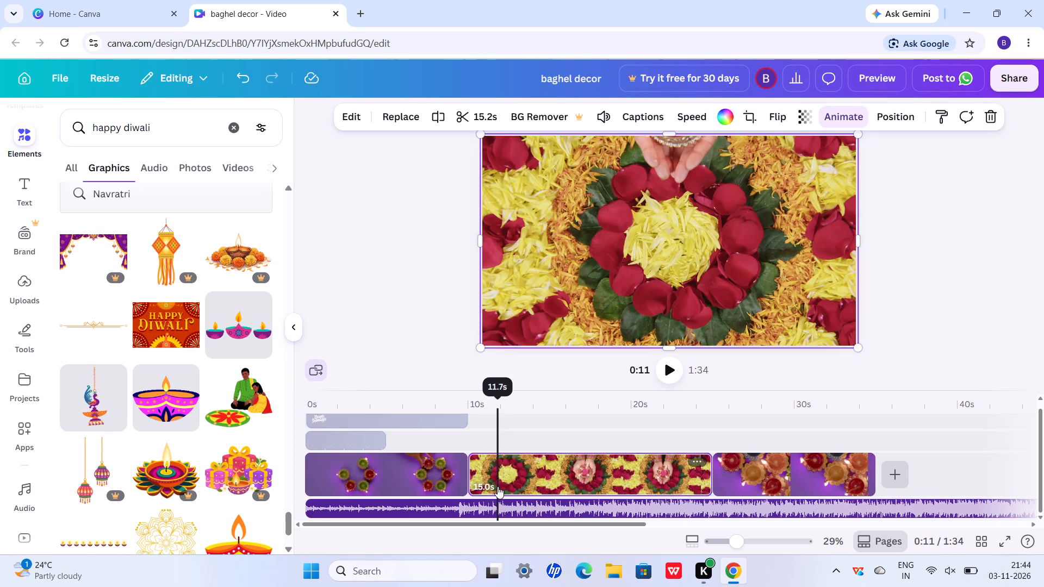
pyautogui.scroll(1, 498, 486)
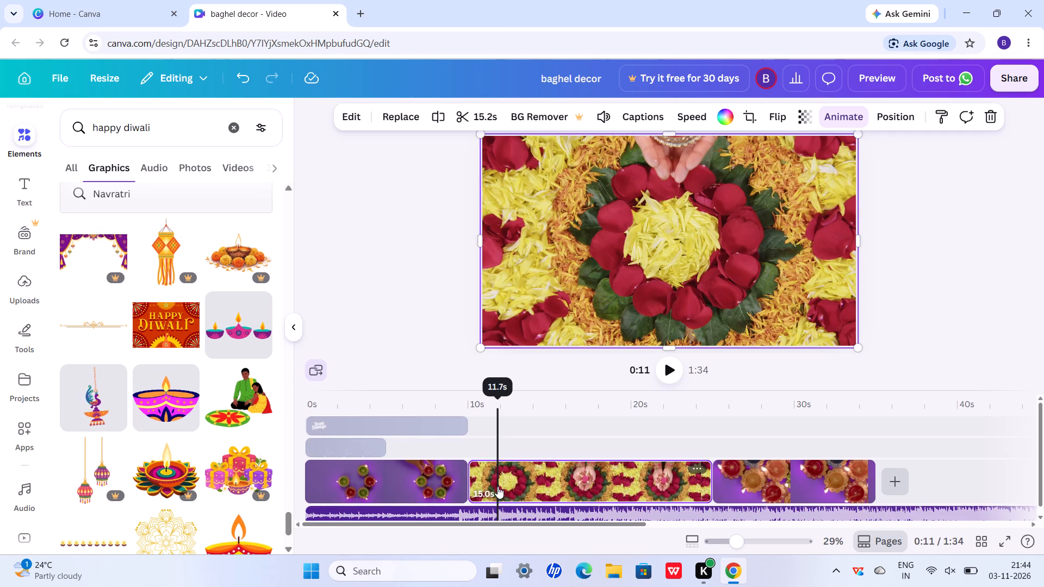
pyautogui.scroll(1, 498, 486)
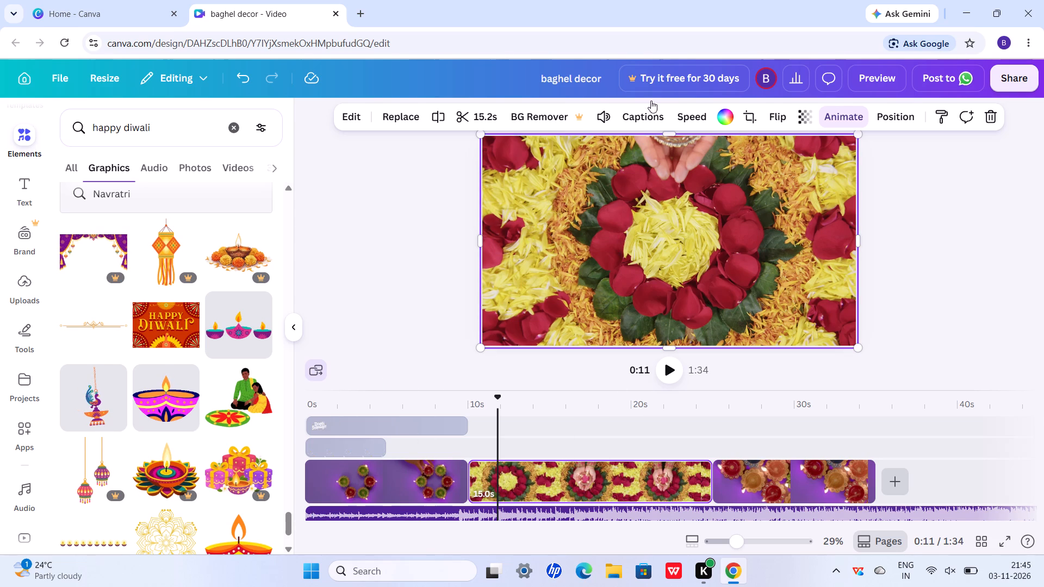
pyautogui.click(826, 116)
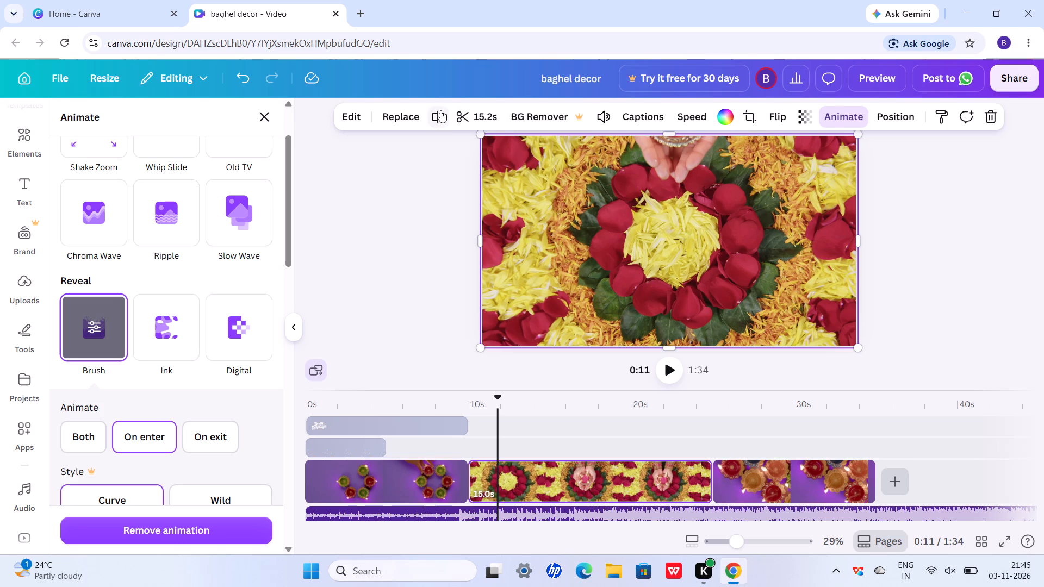
pyautogui.scroll(-3, 544, 247)
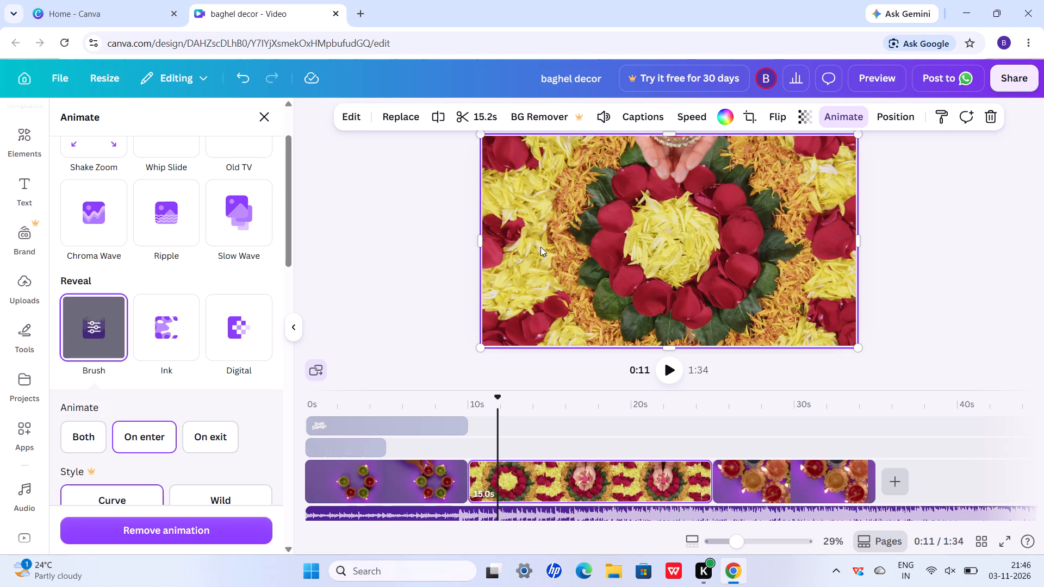
pyautogui.hscroll(2, 540, 247)
pyautogui.click(663, 366)
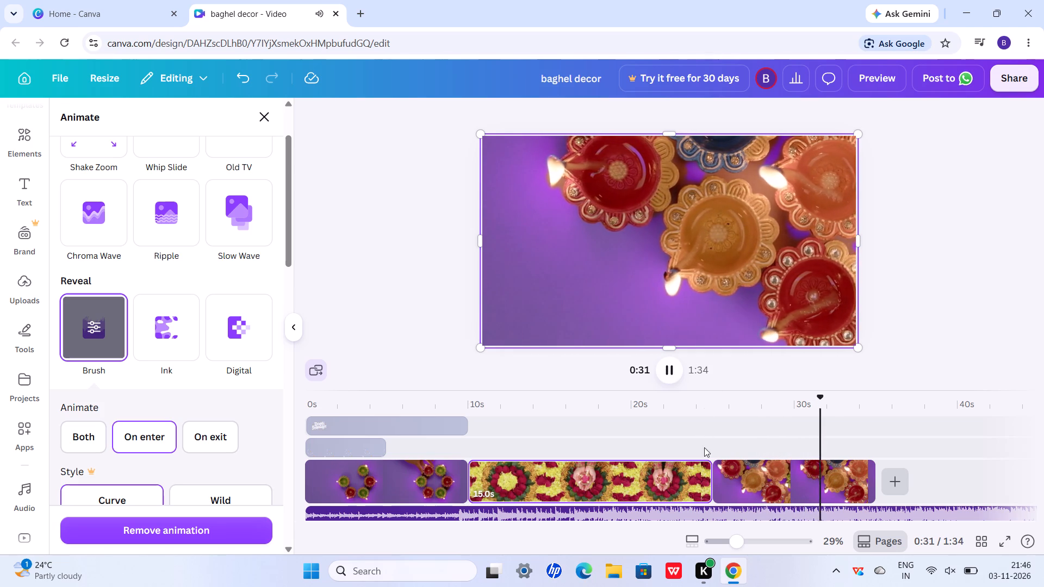
# Look through the animation effects and the "happy diwali" graphics for something suited to the closing diya clip.
pyautogui.click(751, 474)
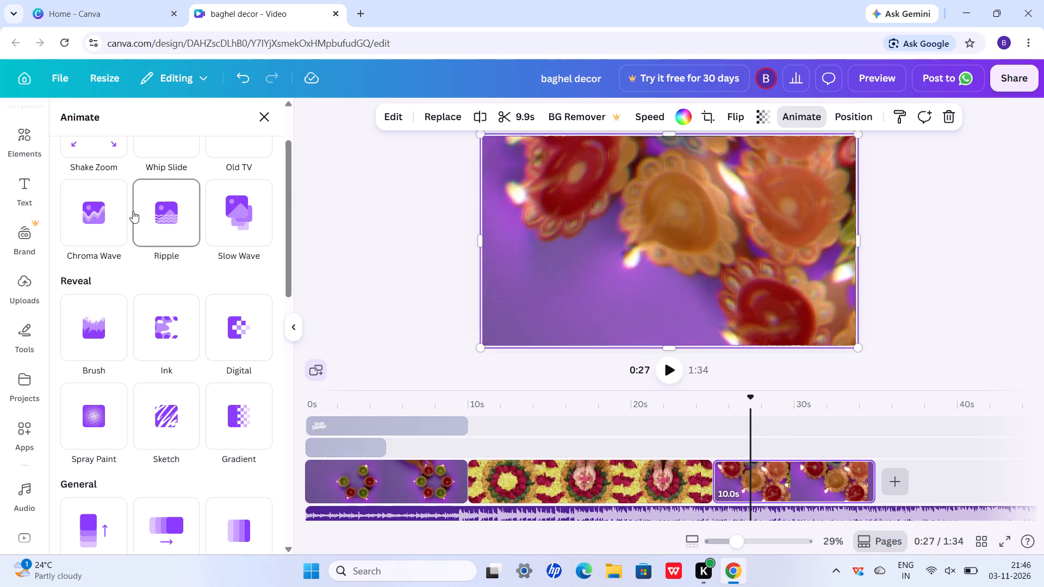
pyautogui.scroll(7, 133, 211)
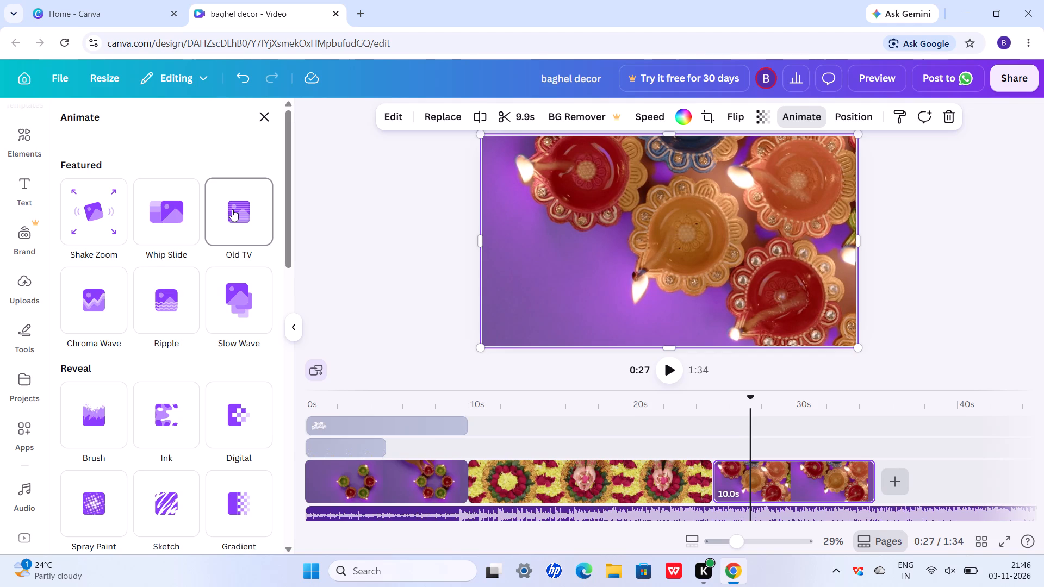
pyautogui.scroll(-2, 232, 209)
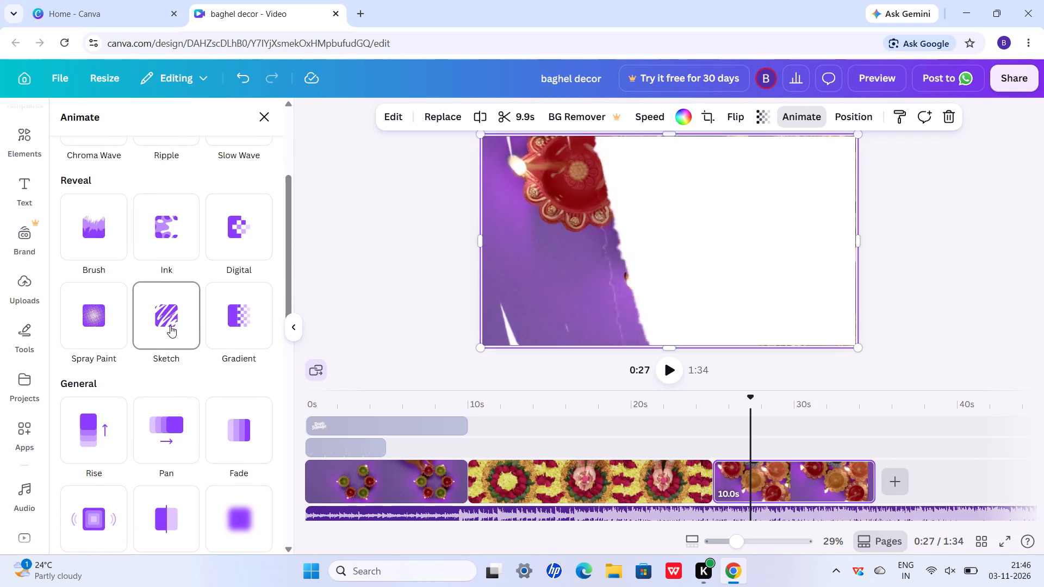
pyautogui.scroll(5, 170, 326)
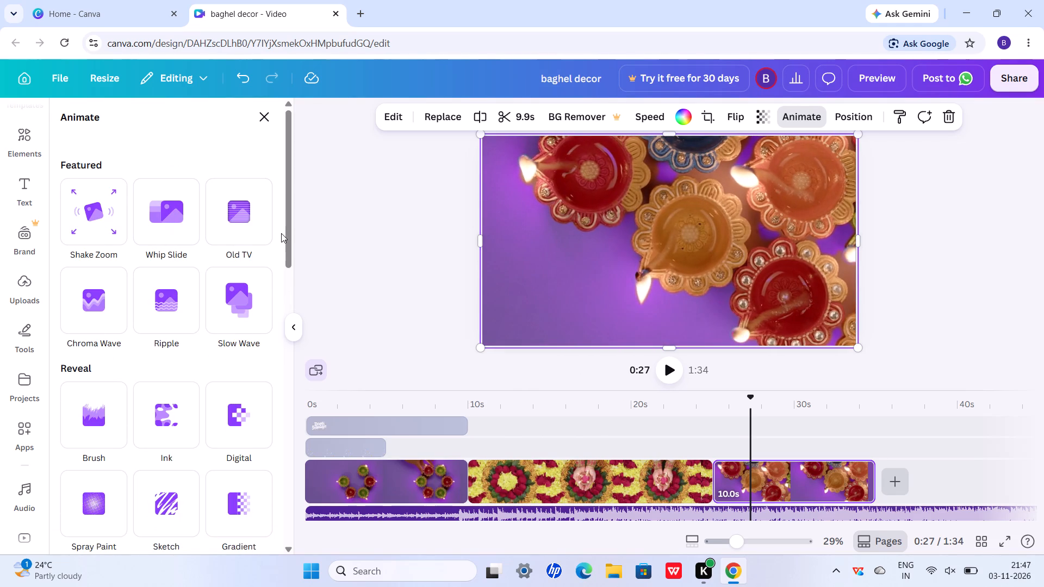
pyautogui.click(264, 115)
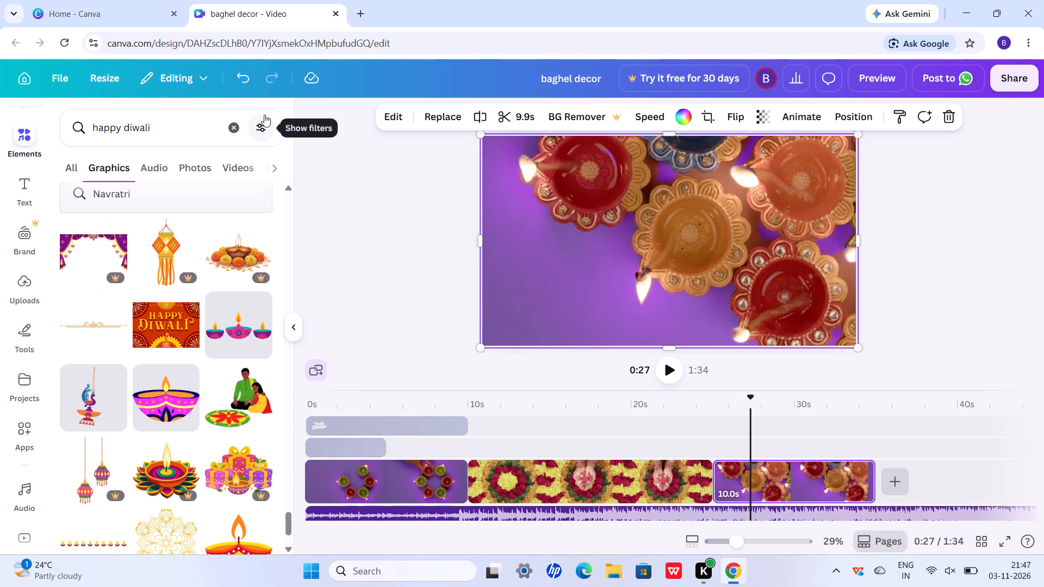
pyautogui.scroll(-5, 176, 368)
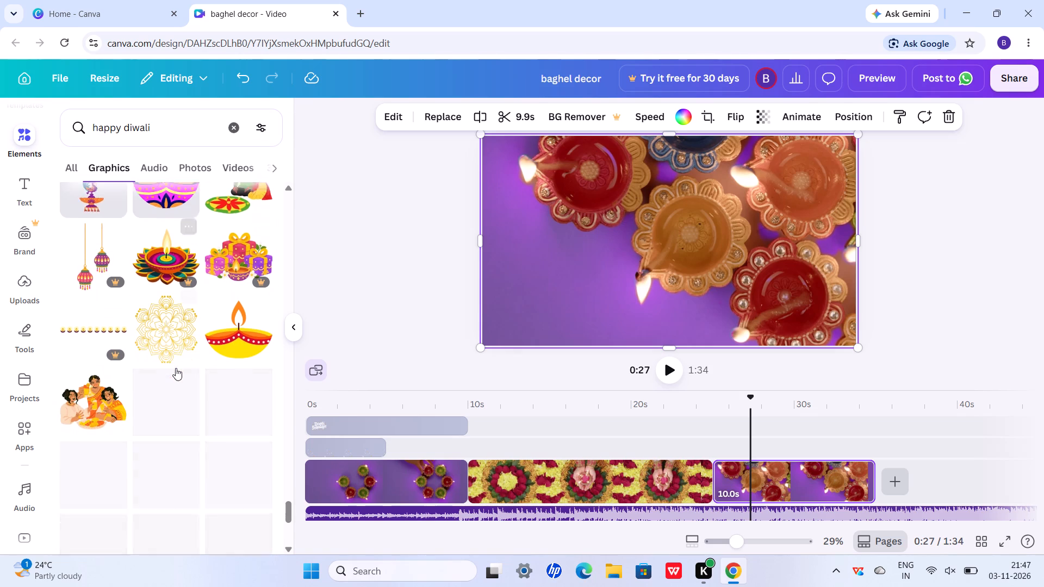
pyautogui.scroll(-1, 176, 368)
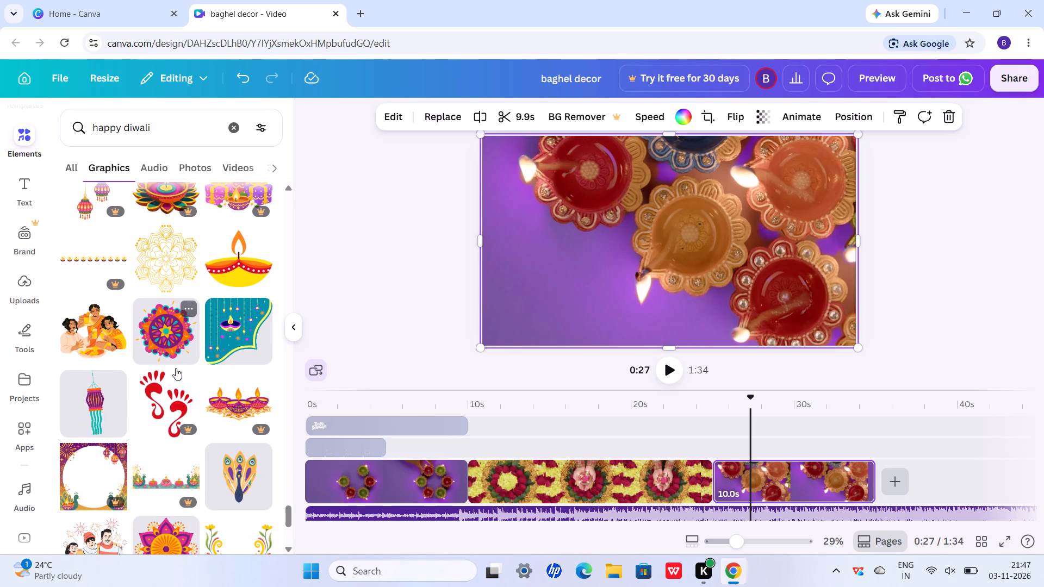
pyautogui.scroll(-1, 176, 368)
pyautogui.scroll(-5, 237, 320)
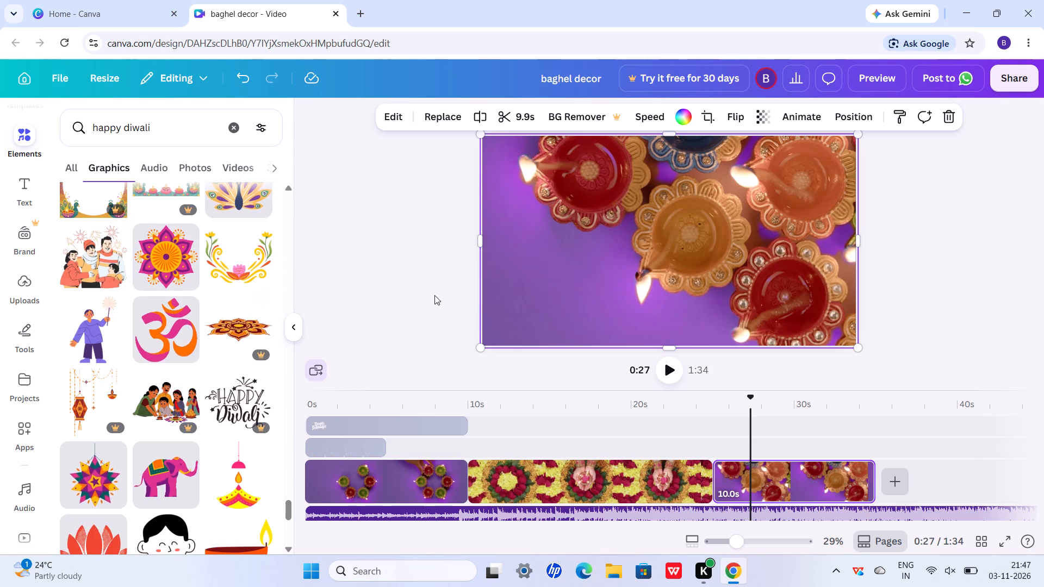
# Replace the flower rangoli clip's Brush animation with the Ink reveal animation.
pyautogui.click(652, 489)
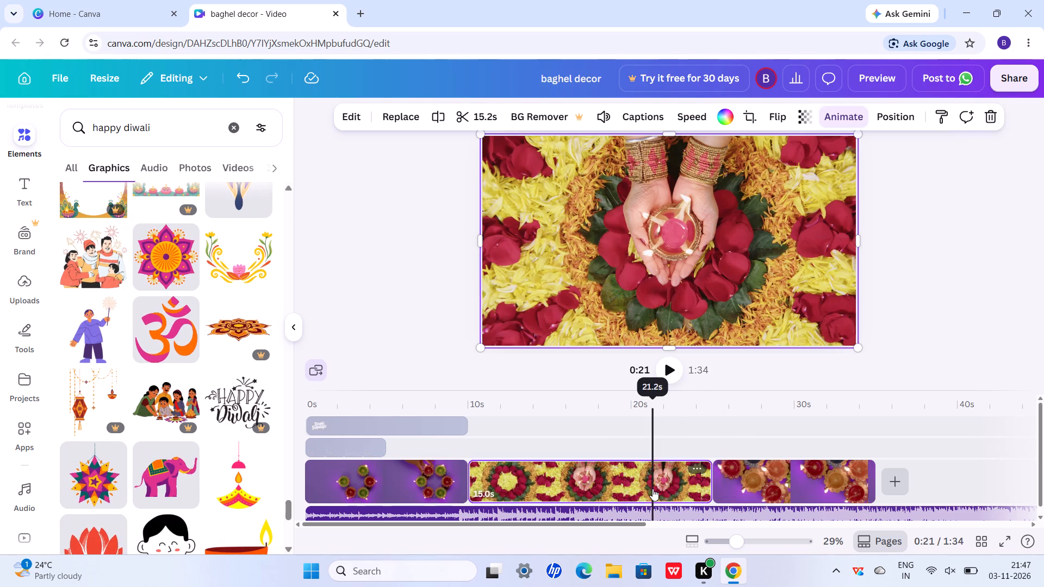
pyautogui.click(675, 484)
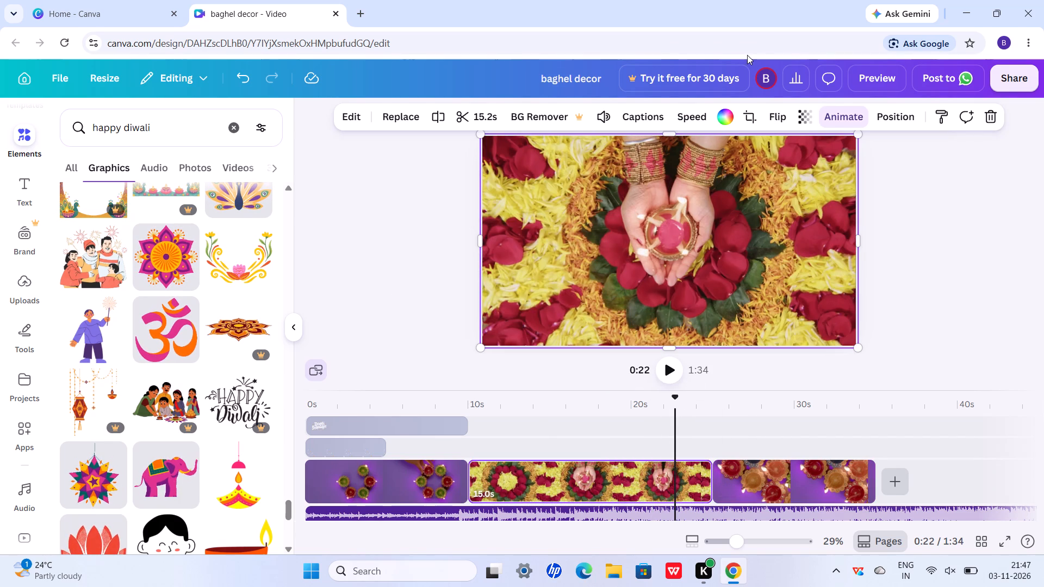
pyautogui.click(830, 119)
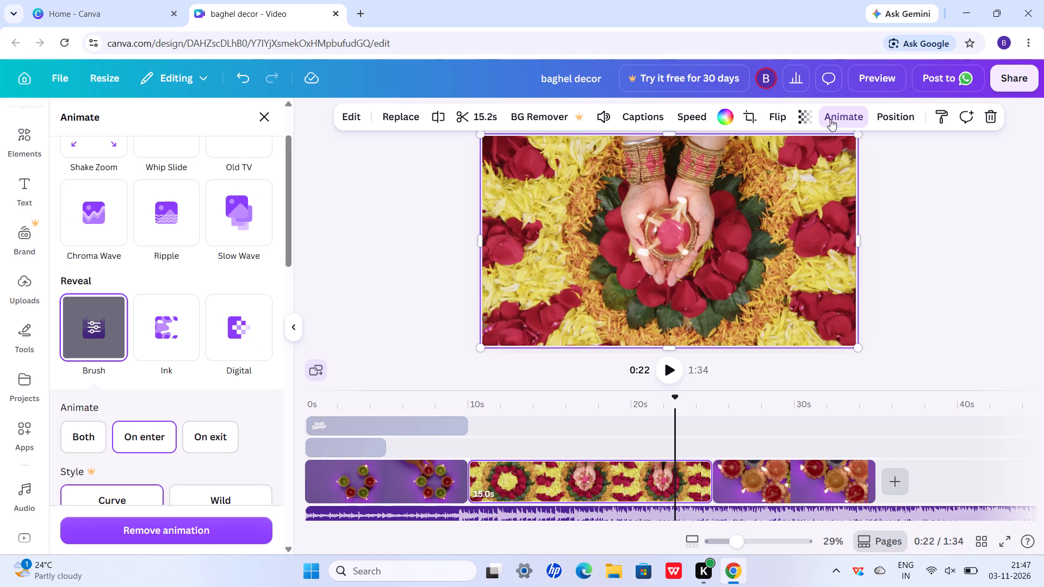
pyautogui.scroll(-3, 830, 119)
pyautogui.hscroll(5, 427, 534)
pyautogui.click(128, 315)
pyautogui.click(161, 323)
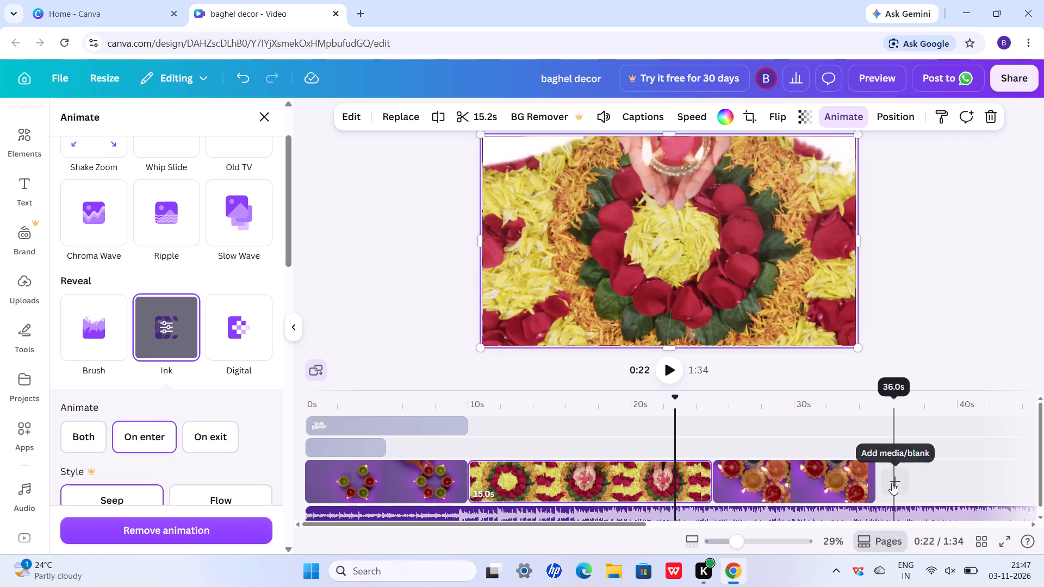
# Add the 9-second stock video of a lit diya on an open book from the "diwali decoration" results after the last clip.
pyautogui.click(892, 483)
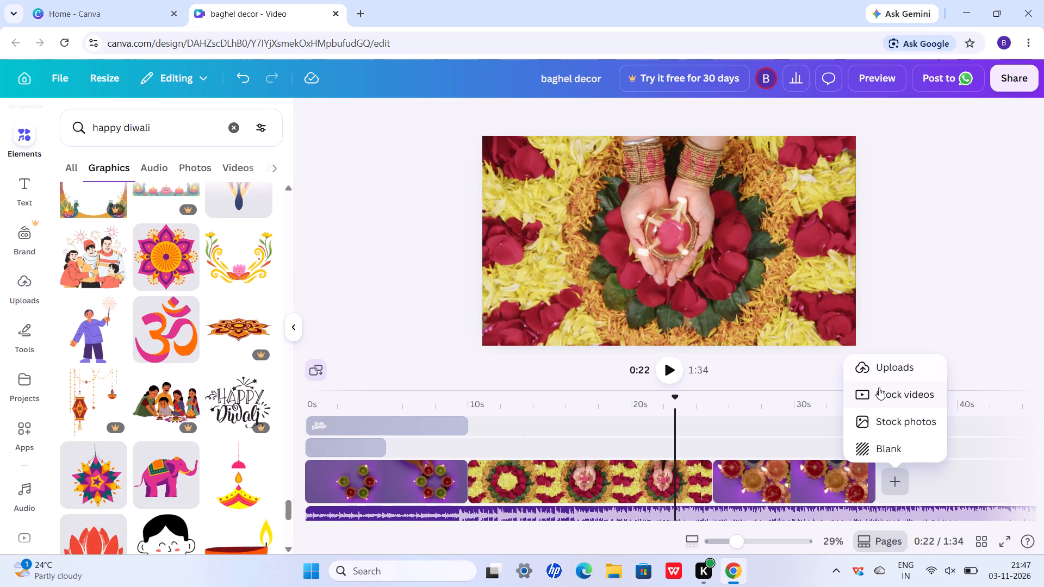
pyautogui.click(878, 388)
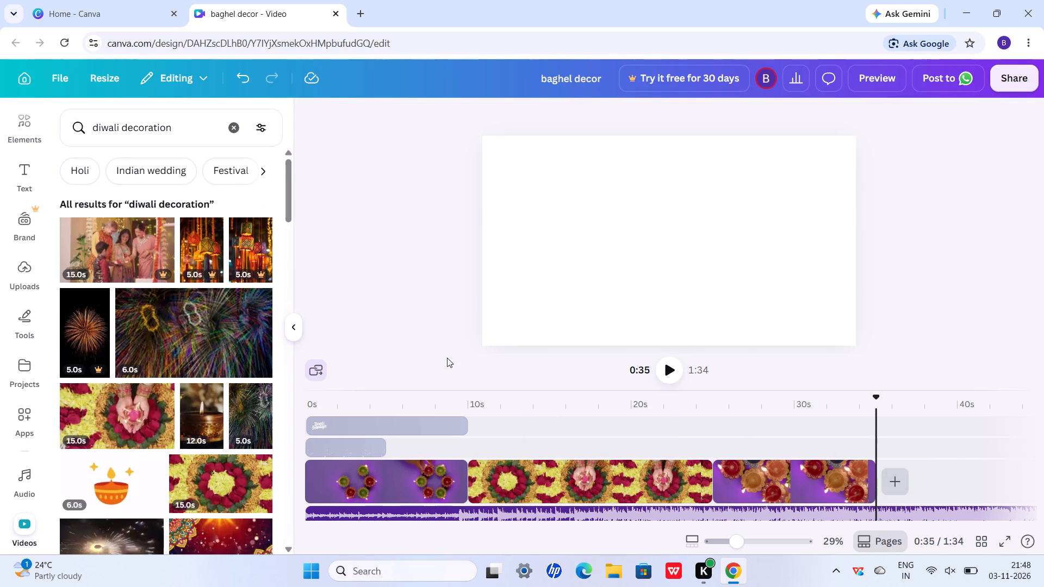
pyautogui.scroll(-5, 241, 342)
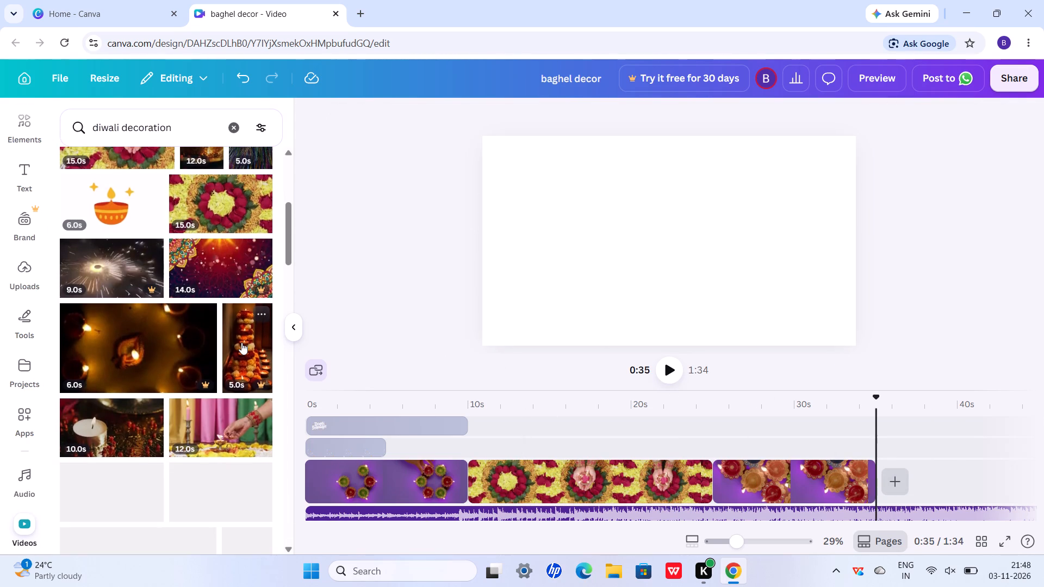
pyautogui.scroll(-3, 241, 342)
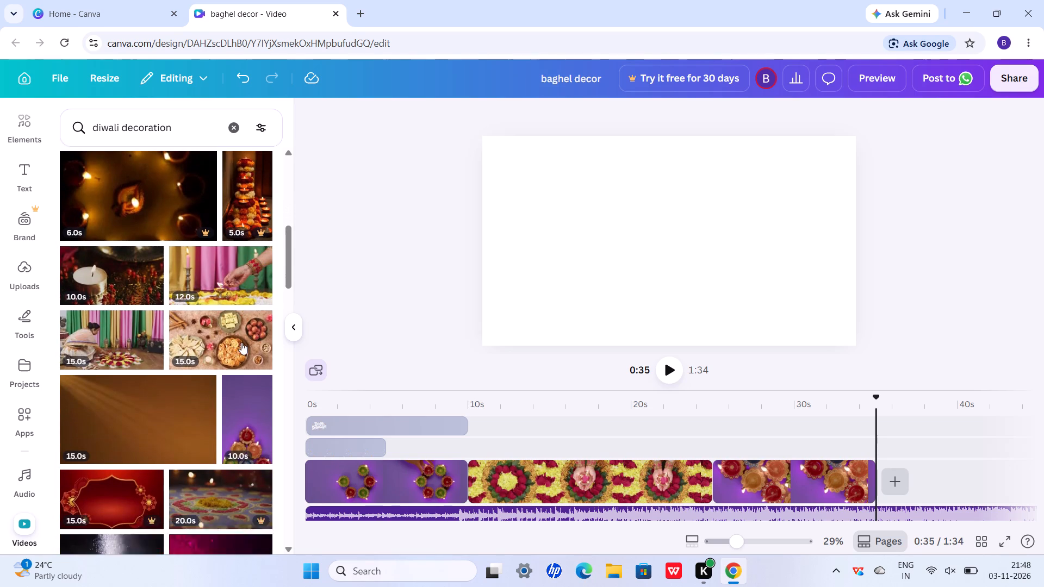
pyautogui.scroll(-1, 241, 342)
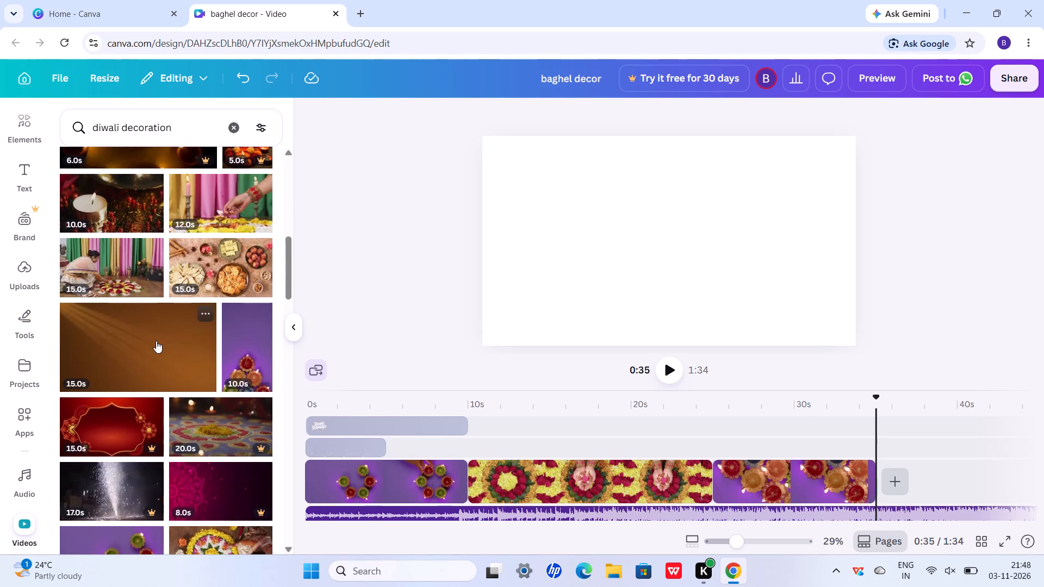
pyautogui.scroll(-2, 156, 341)
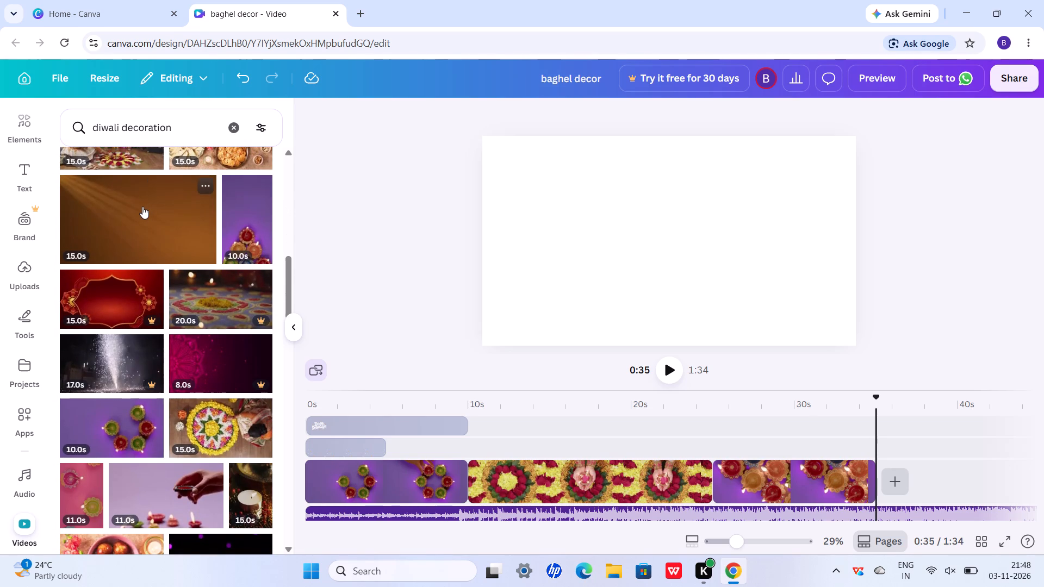
pyautogui.scroll(-5, 105, 333)
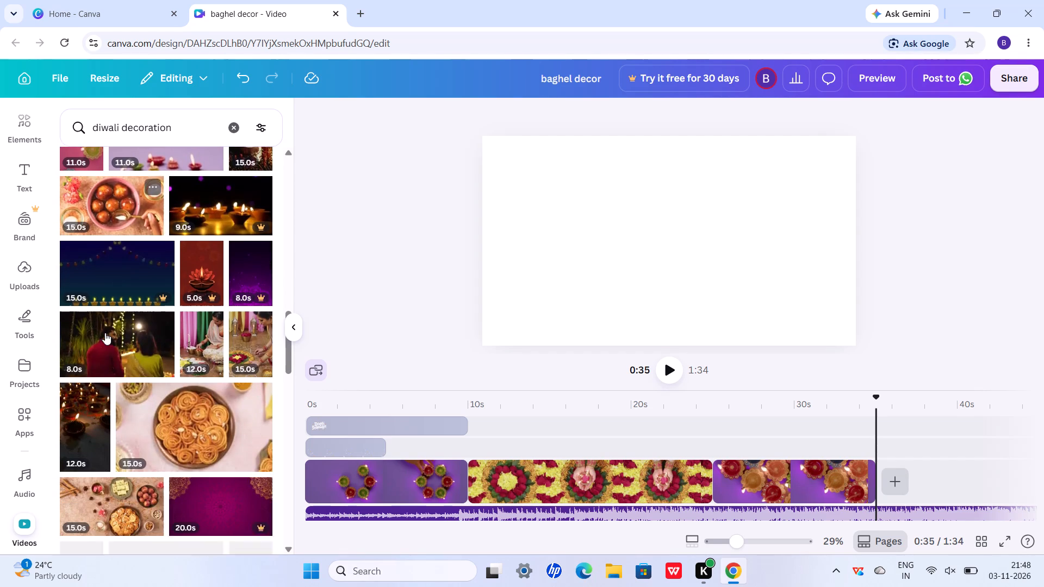
pyautogui.scroll(-5, 105, 333)
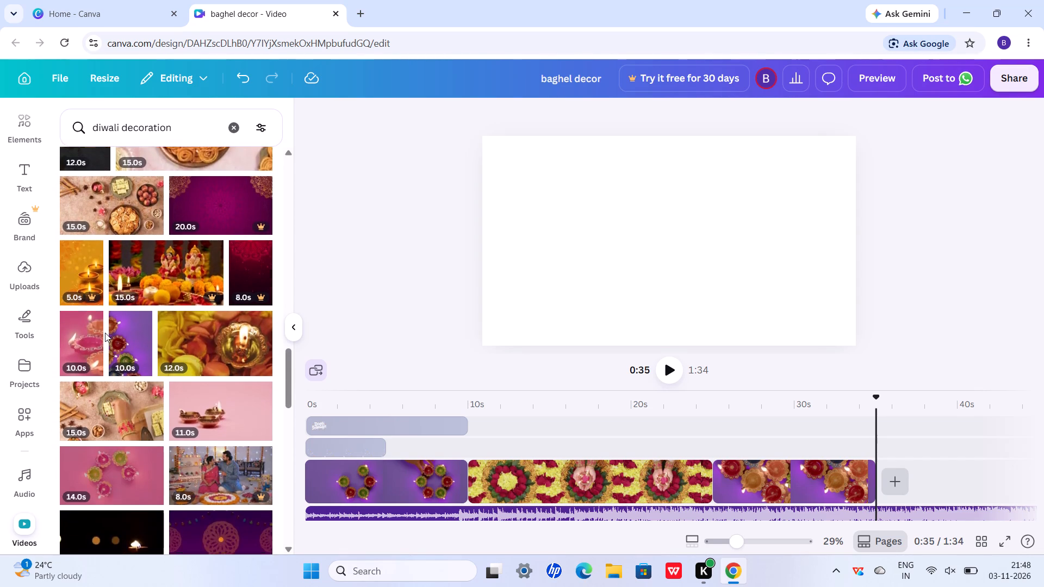
pyautogui.scroll(-1, 105, 333)
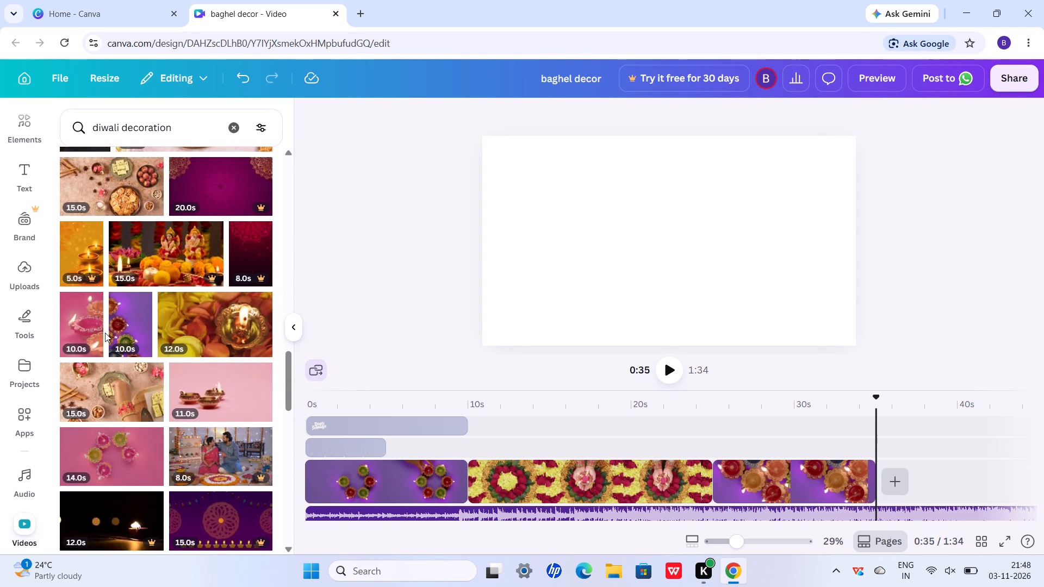
pyautogui.scroll(-5, 105, 333)
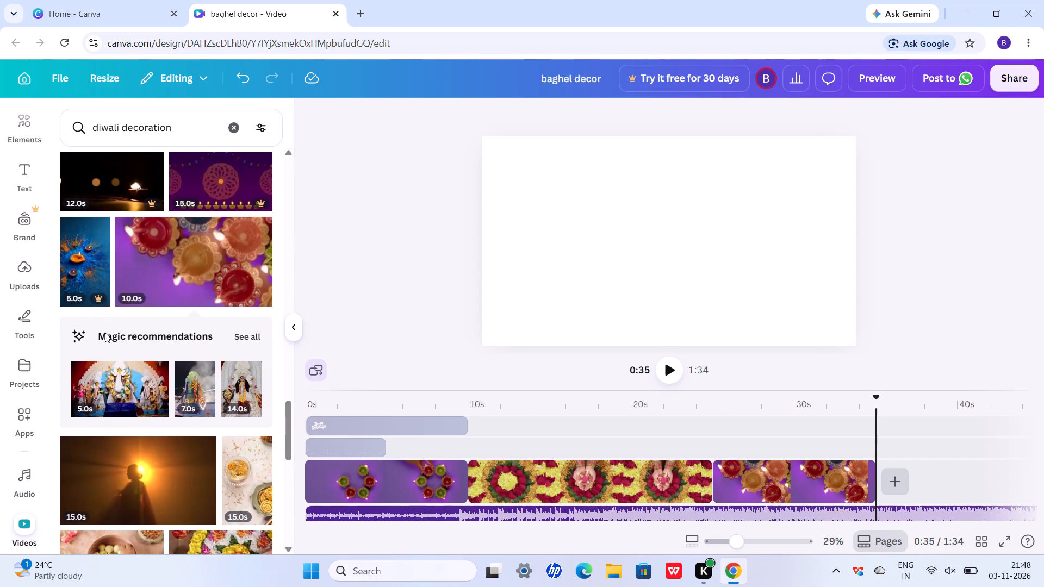
pyautogui.scroll(-2, 105, 333)
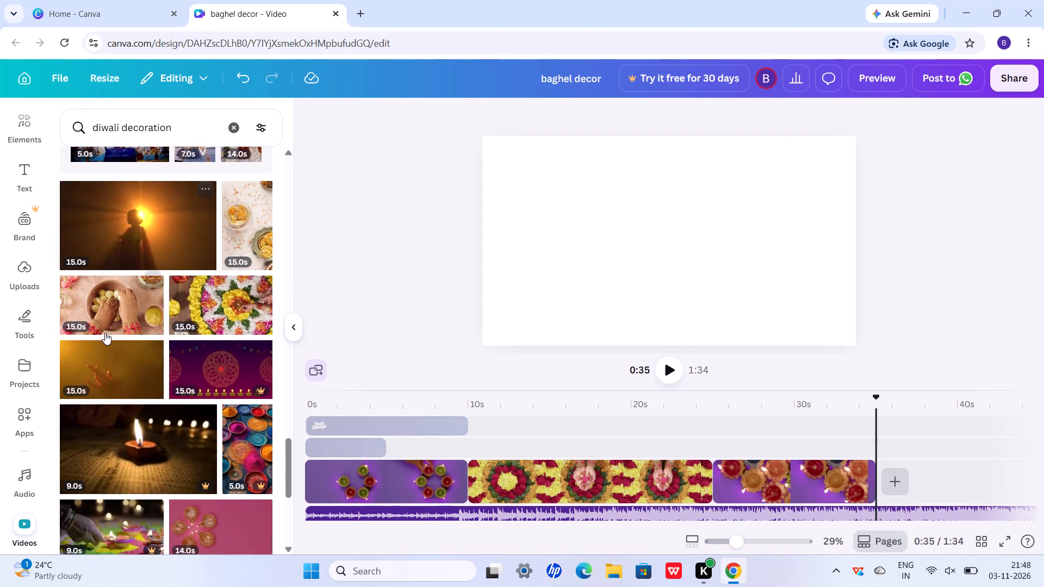
pyautogui.scroll(-3, 105, 333)
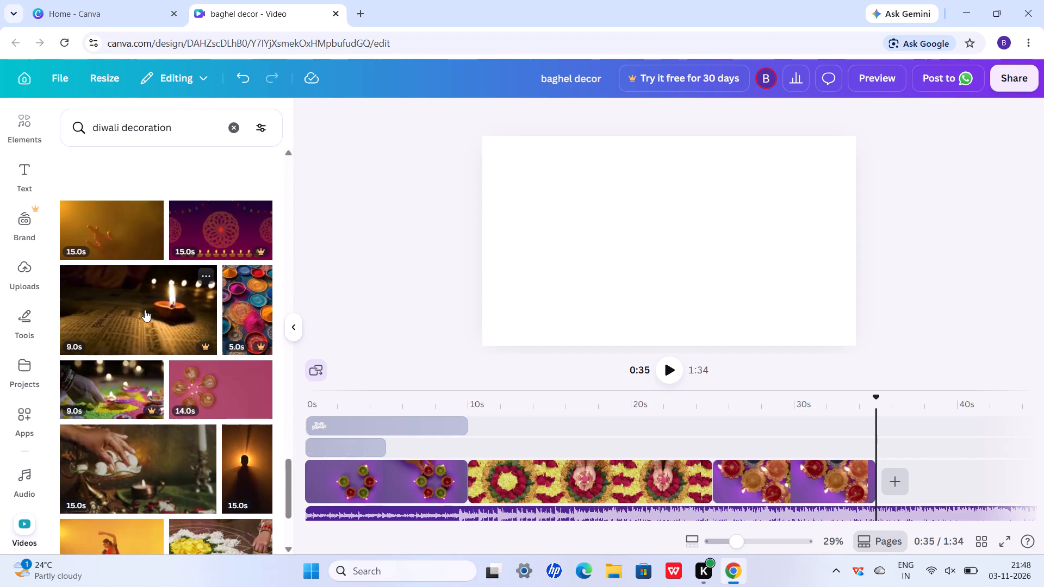
pyautogui.click(145, 310)
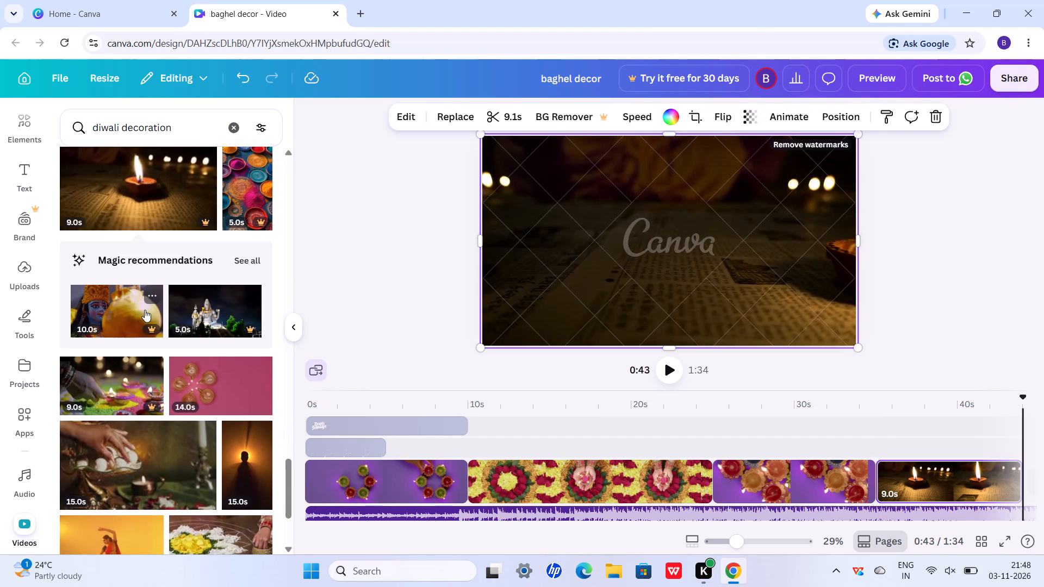
# Play the newly added diya-on-book clip from about 36 s and pause it partway through.
pyautogui.click(660, 365)
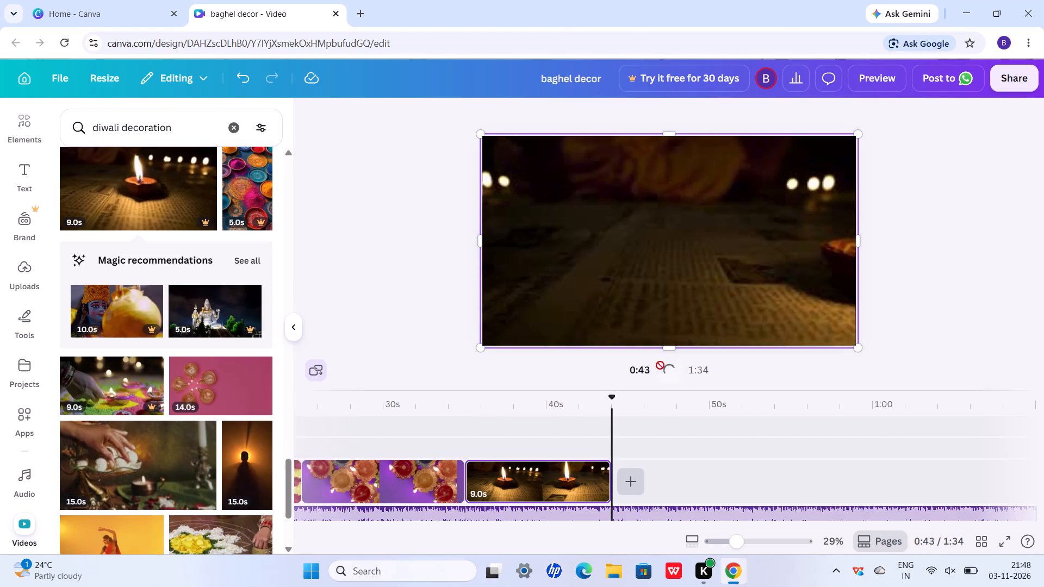
pyautogui.click(487, 489)
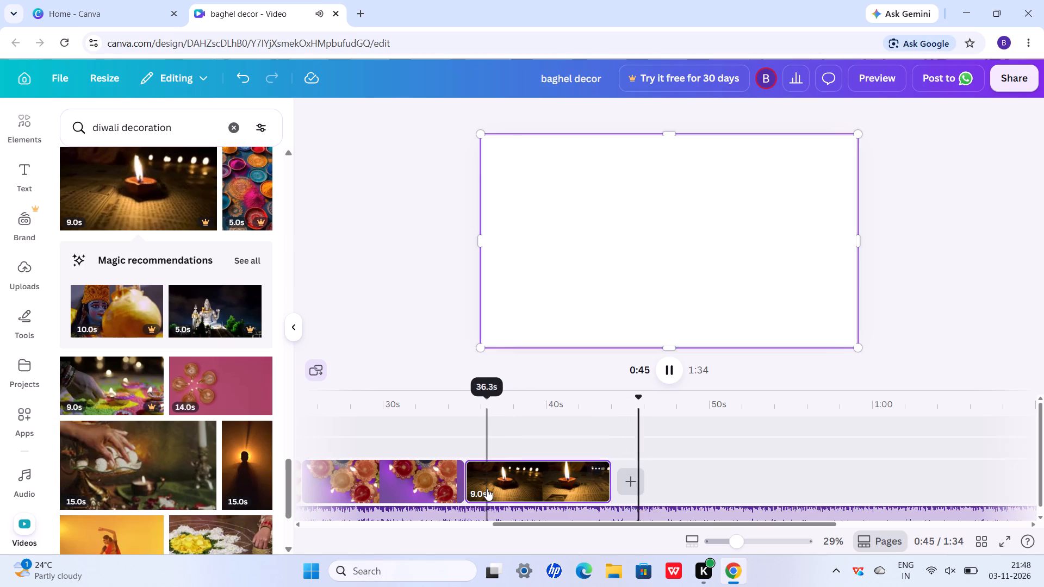
pyautogui.click(672, 370)
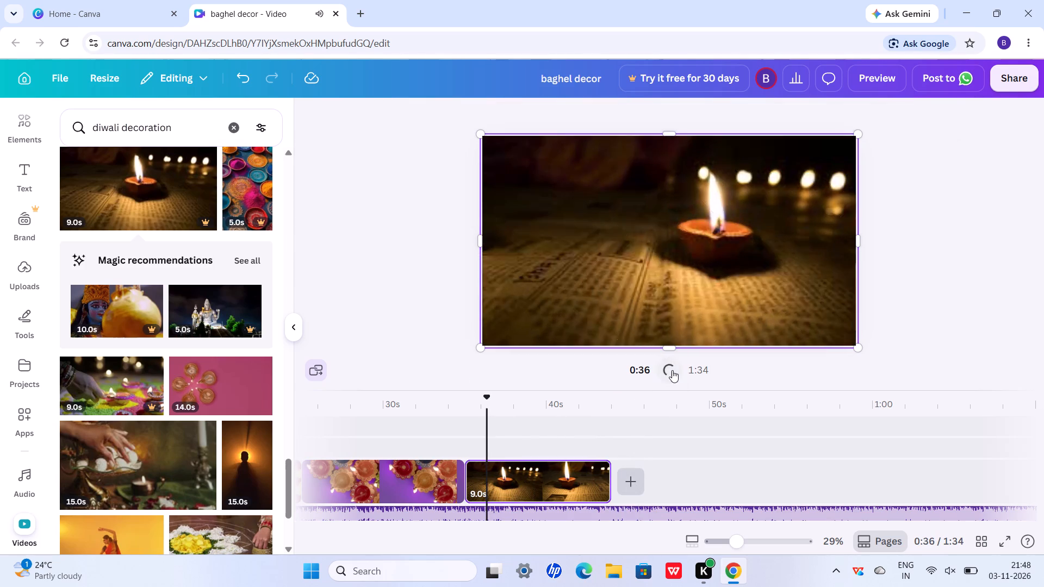
pyautogui.click(666, 240)
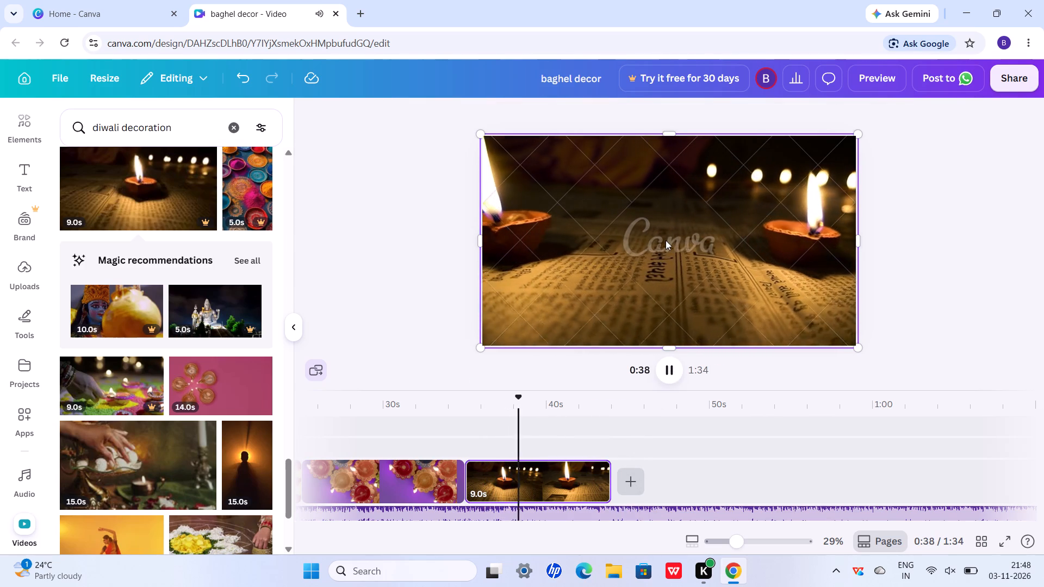
pyautogui.click(666, 240)
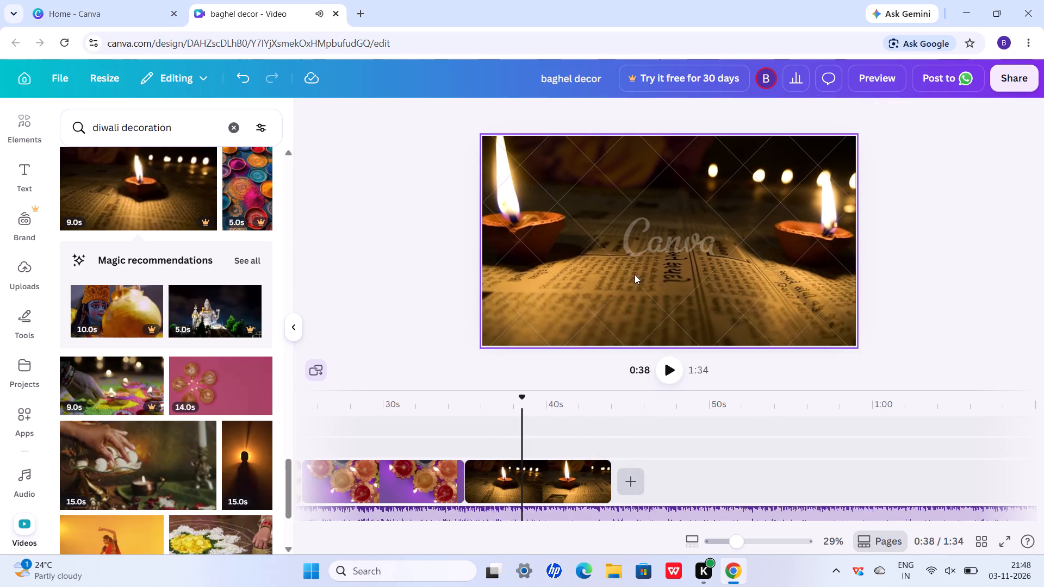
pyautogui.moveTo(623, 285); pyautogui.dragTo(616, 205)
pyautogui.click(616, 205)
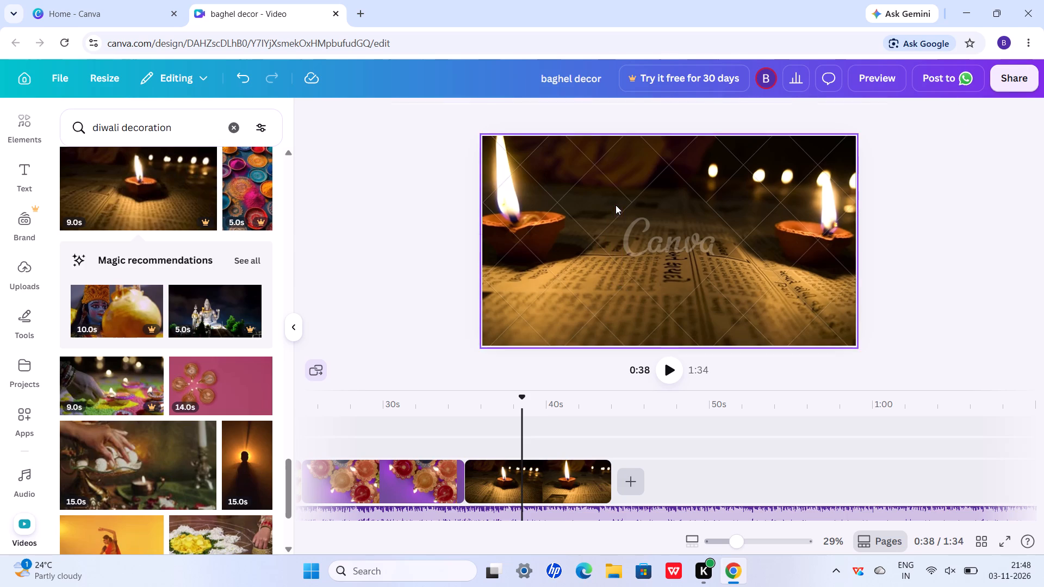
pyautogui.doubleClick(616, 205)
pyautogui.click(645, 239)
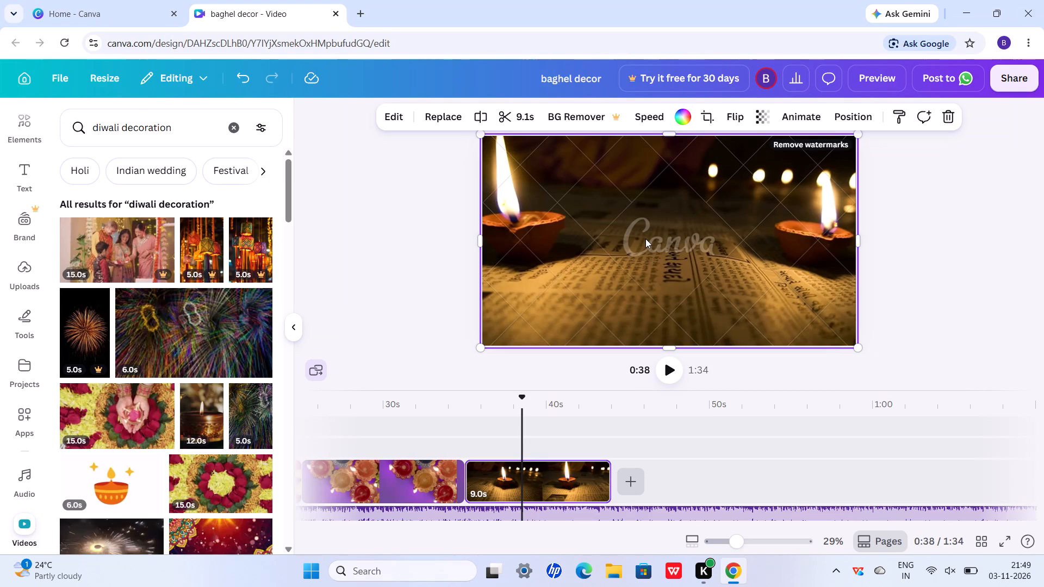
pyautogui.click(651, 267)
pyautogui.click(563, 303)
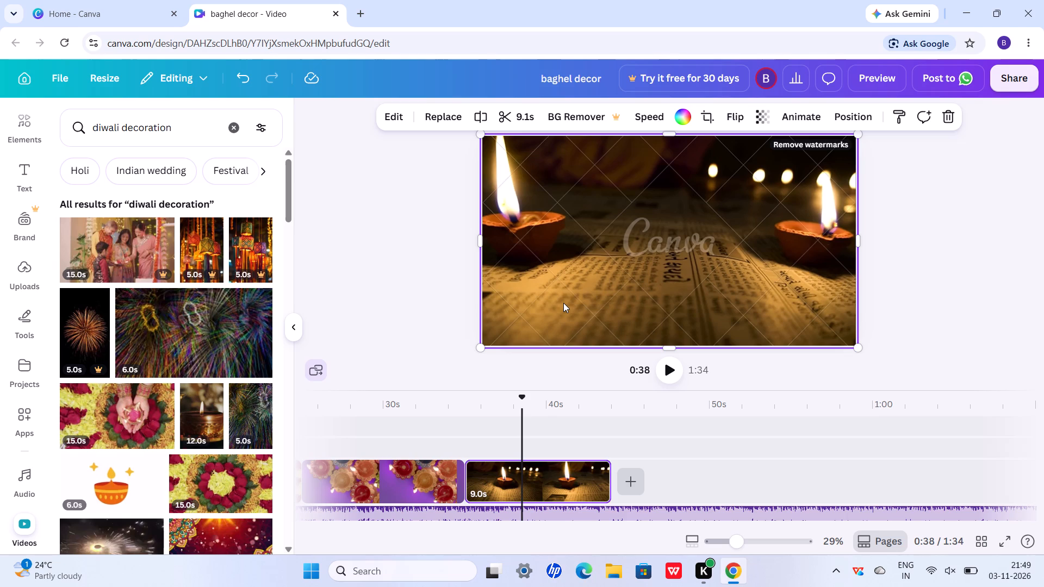
# Replay the diya-on-book clip from about 36 s and check it against the preceding purple diya clip.
pyautogui.click(486, 468)
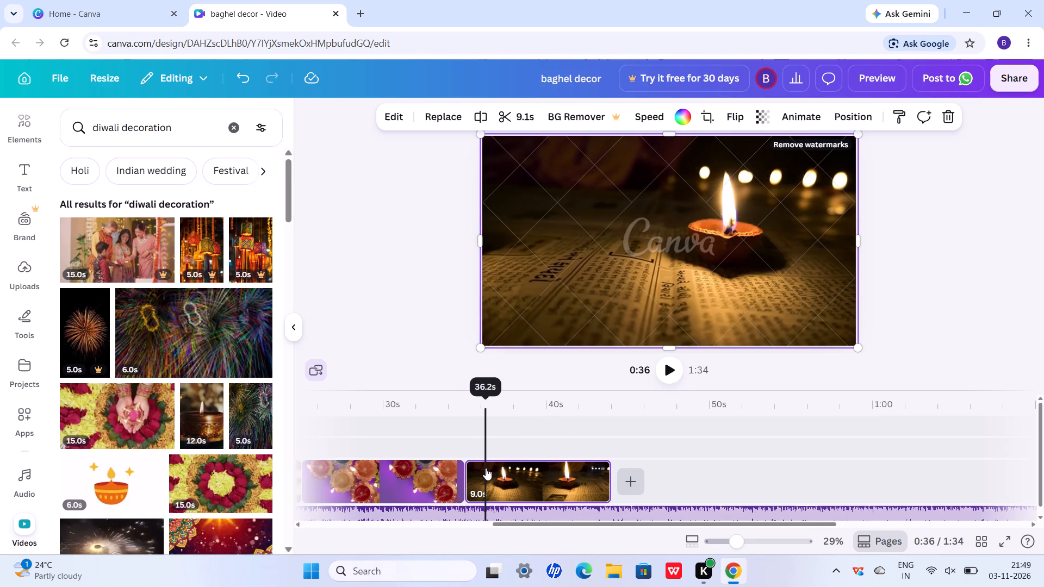
pyautogui.click(669, 377)
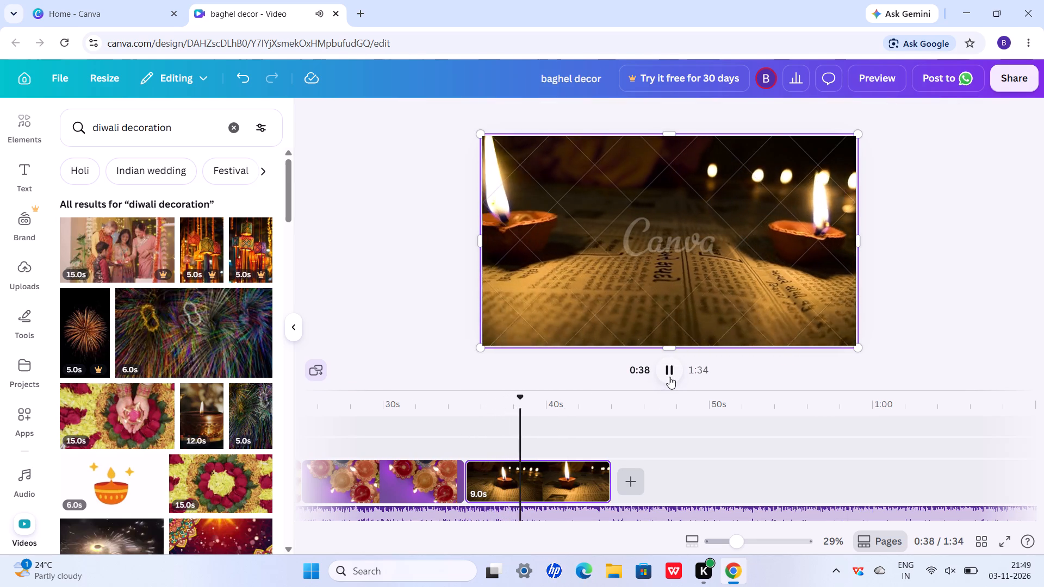
pyautogui.click(431, 485)
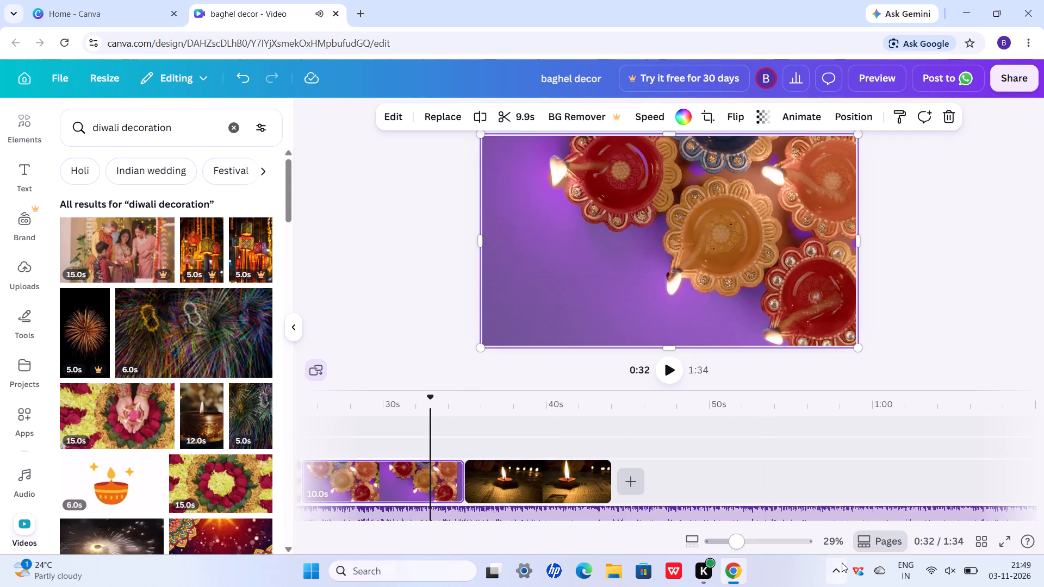
pyautogui.click(550, 479)
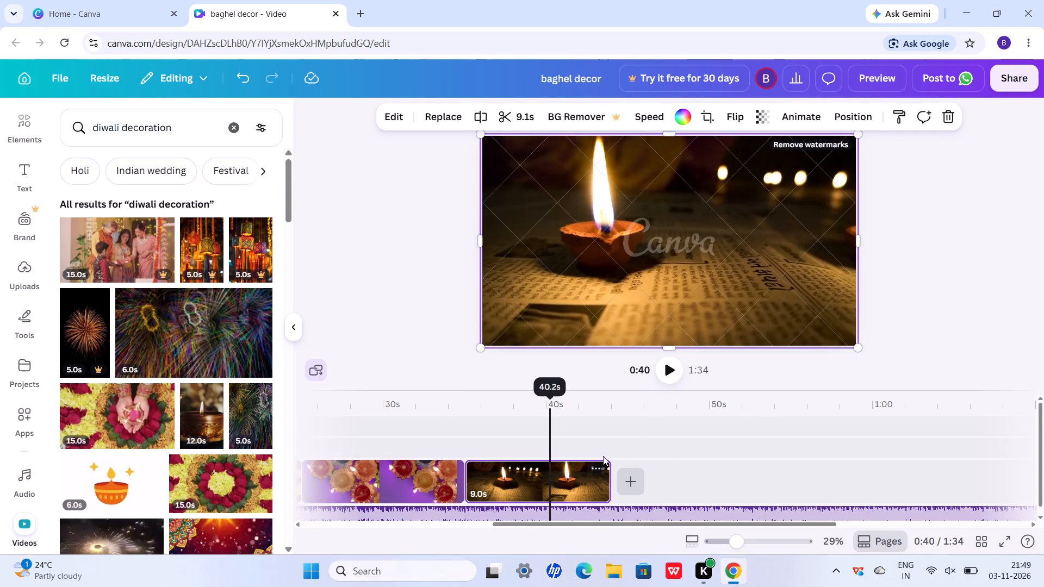
# Look through the uploads, projects and upload folders for media to place after the diya-on-book clip.
pyautogui.click(632, 478)
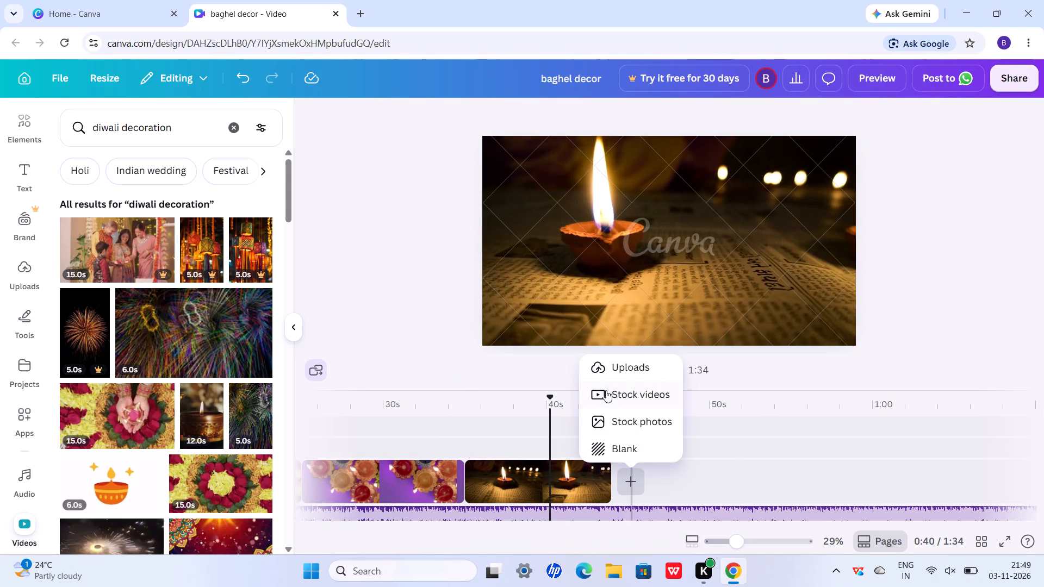
pyautogui.click(612, 360)
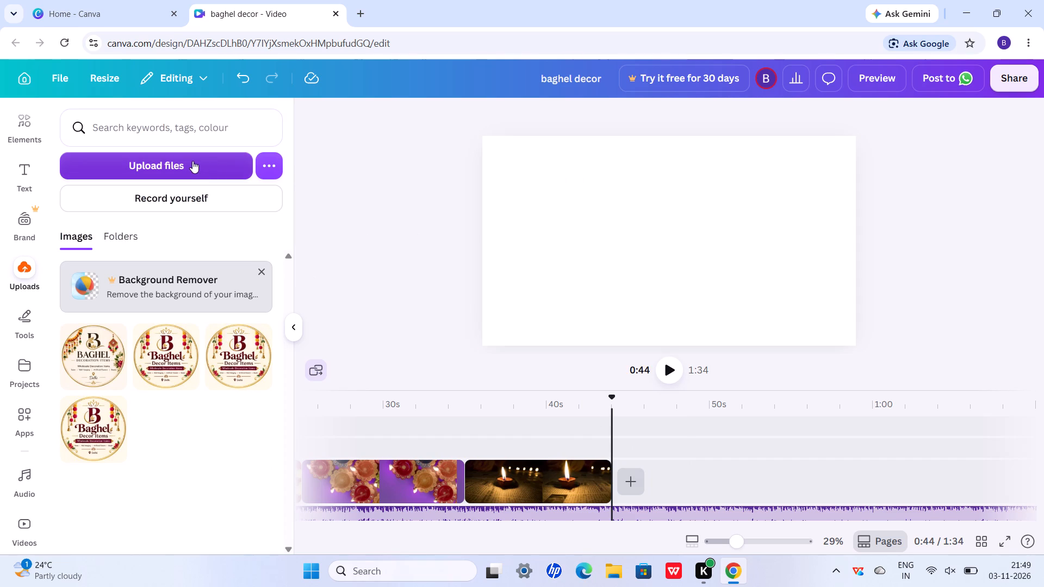
pyautogui.click(25, 123)
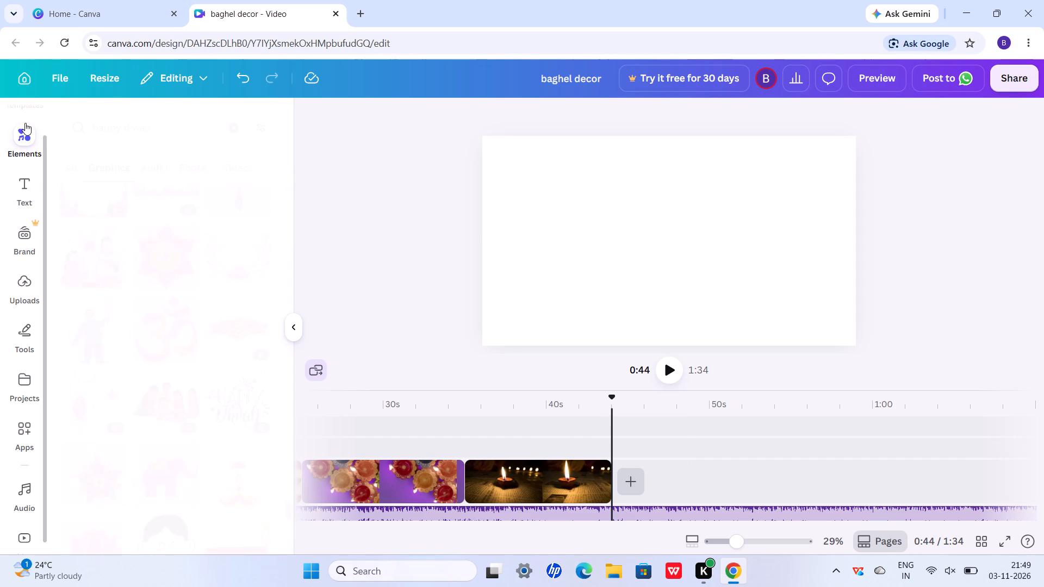
pyautogui.click(33, 386)
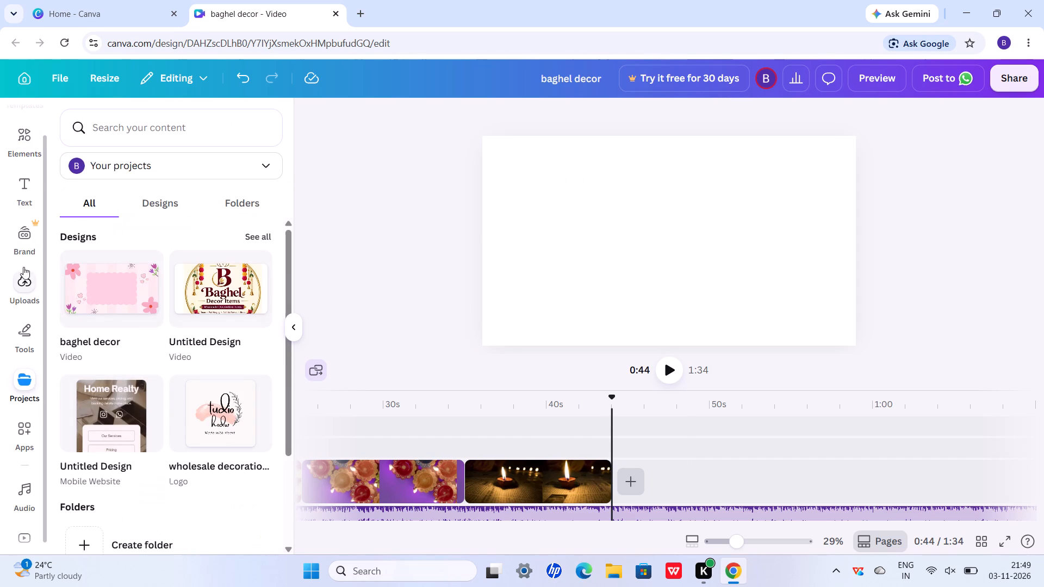
pyautogui.click(22, 279)
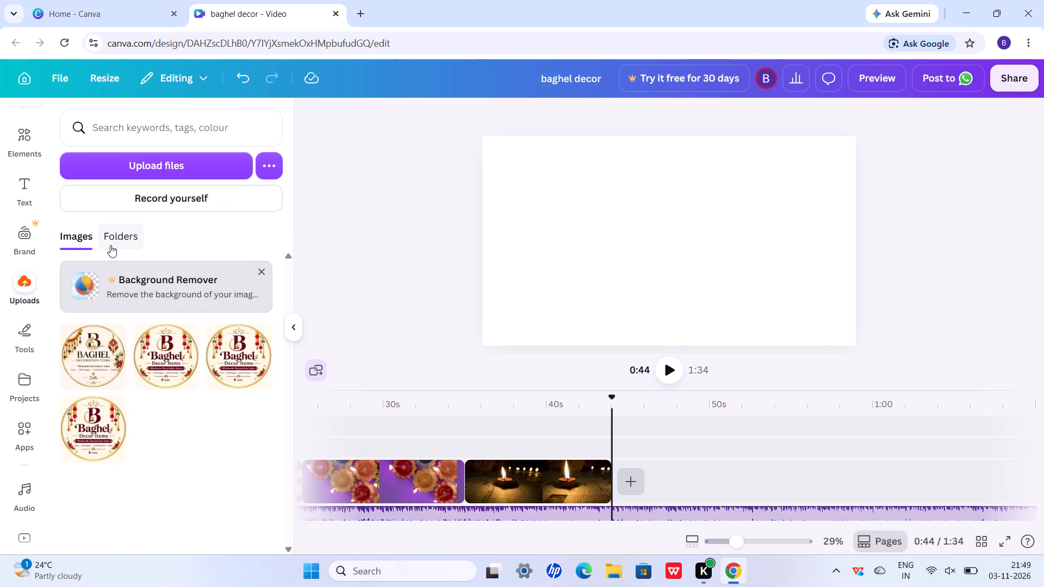
pyautogui.click(110, 244)
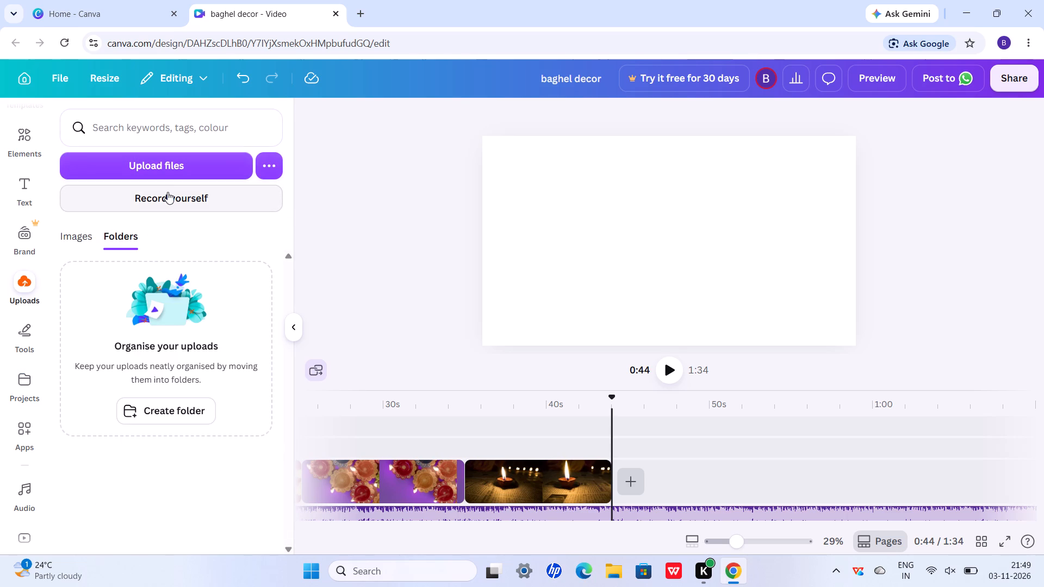
pyautogui.click(167, 192)
pyautogui.click(67, 110)
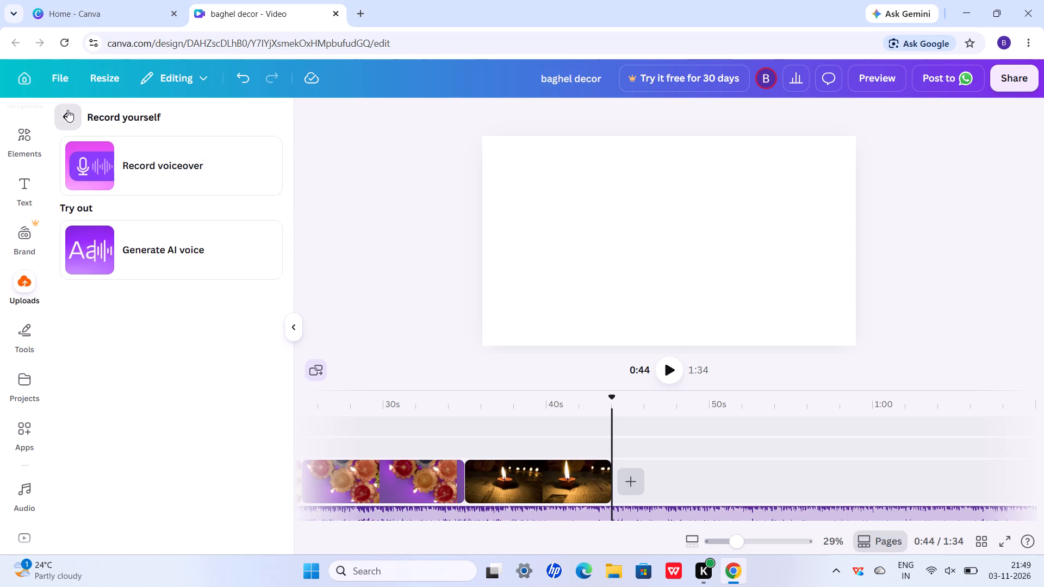
# Browse the file import and export apps offered as further upload sources.
pyautogui.click(269, 160)
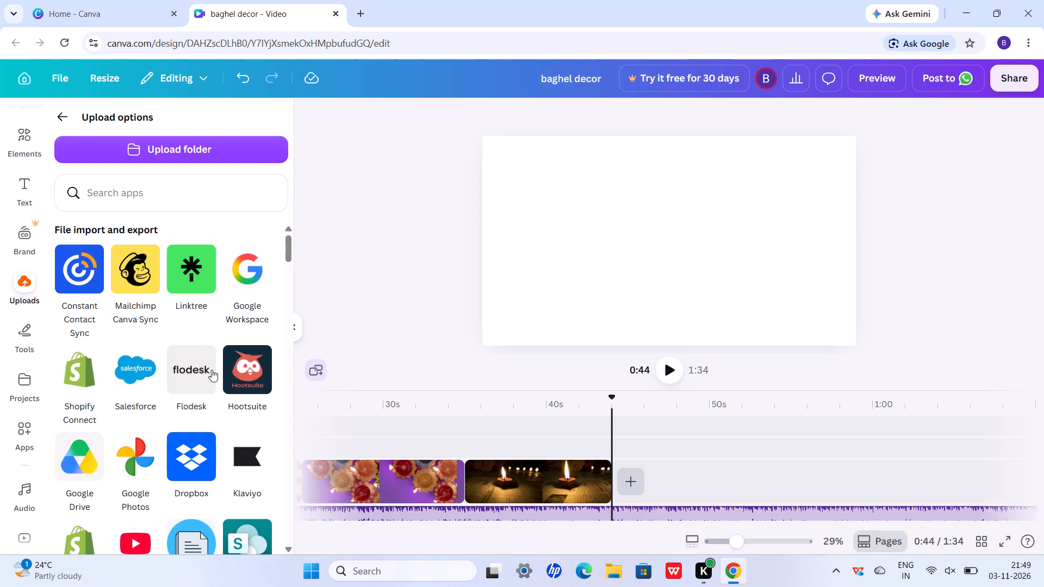
pyautogui.scroll(-3, 208, 392)
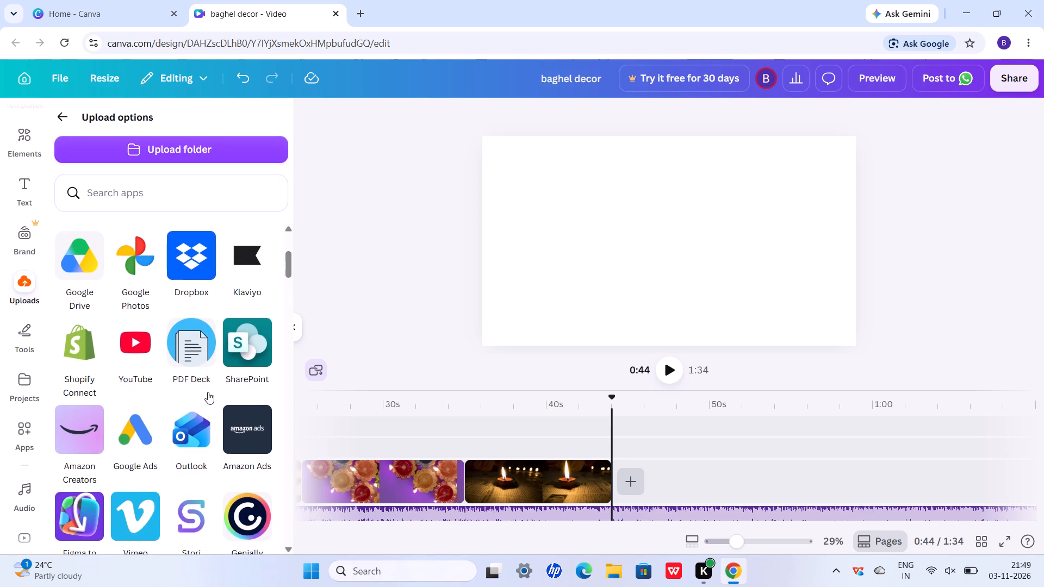
pyautogui.scroll(-4, 174, 377)
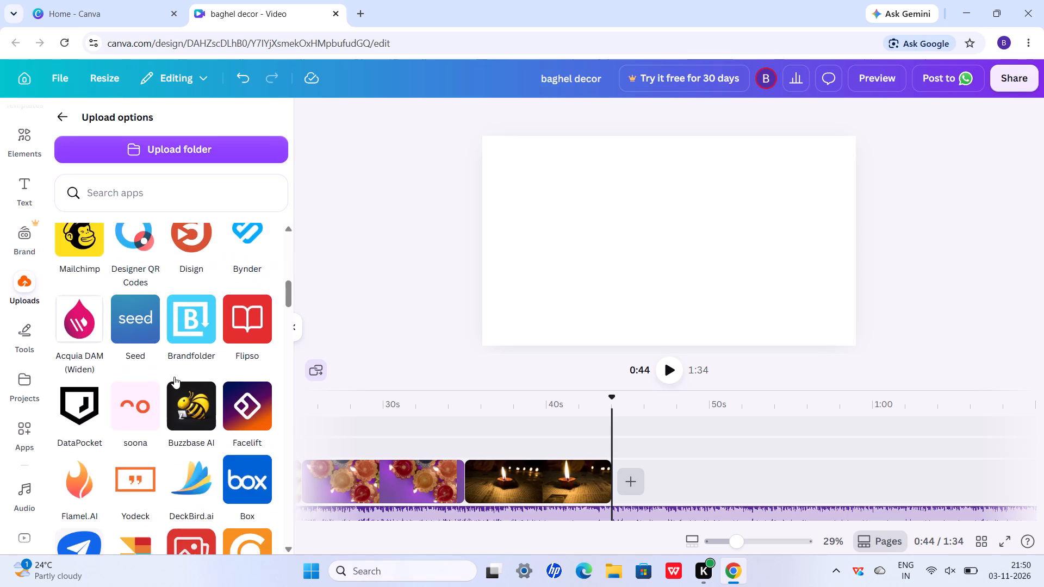
pyautogui.scroll(-4, 174, 377)
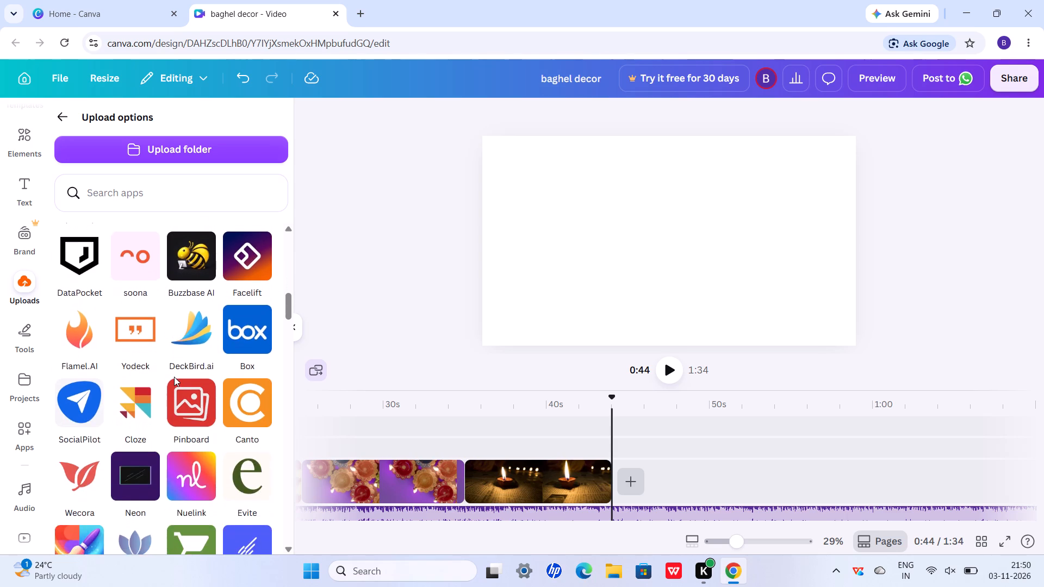
pyautogui.scroll(-2, 174, 377)
pyautogui.scroll(8, 174, 377)
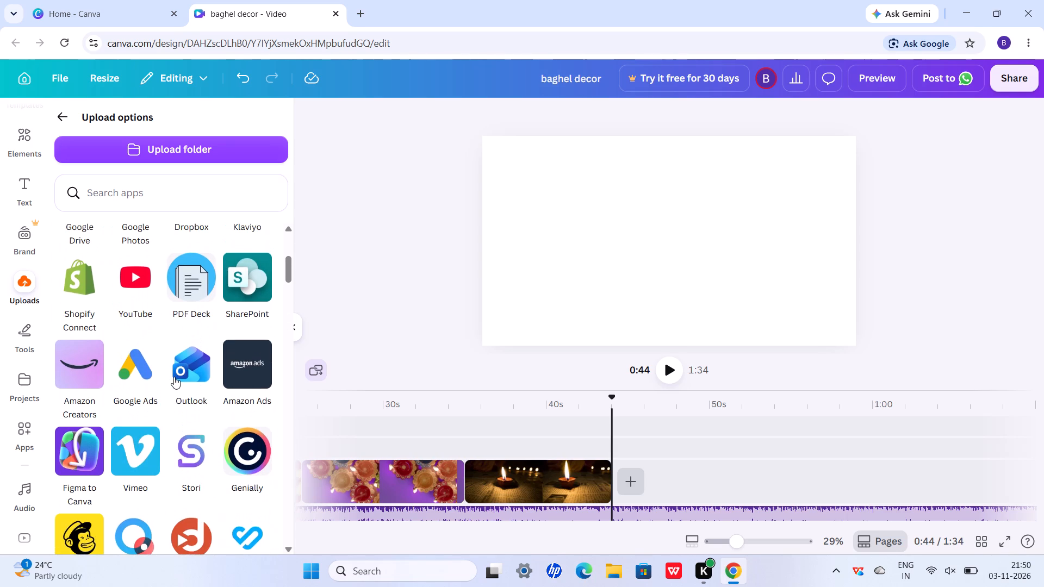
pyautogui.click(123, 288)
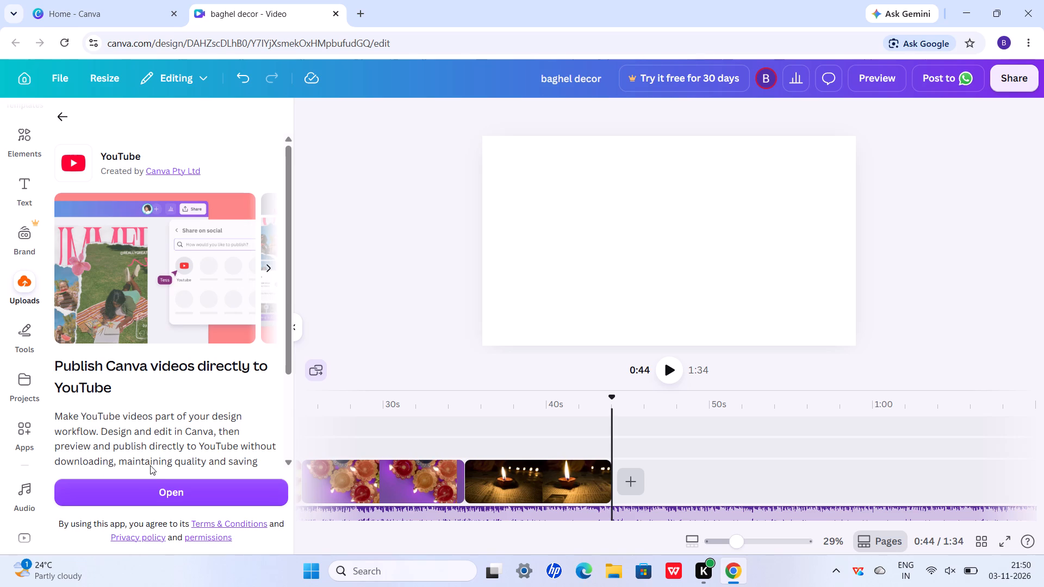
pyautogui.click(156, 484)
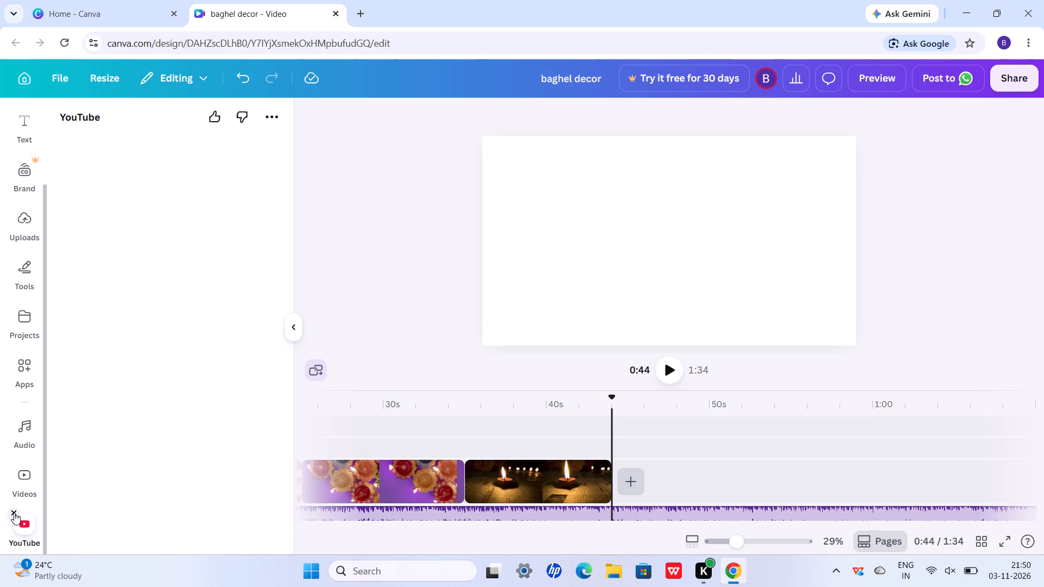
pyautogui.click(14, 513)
# Search the upload-source apps for "in" and look through the matches.
pyautogui.click(26, 271)
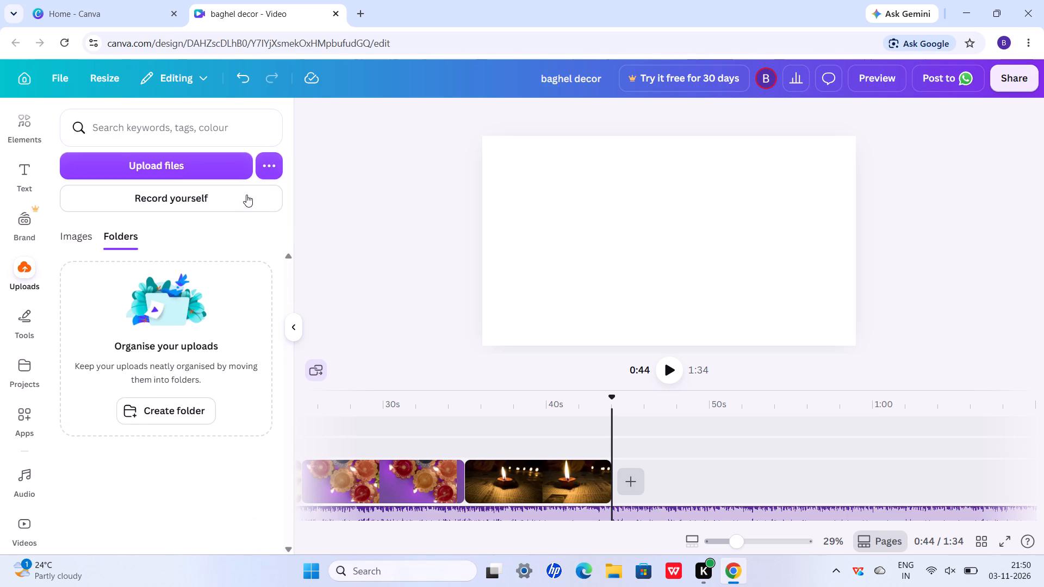
pyautogui.click(265, 171)
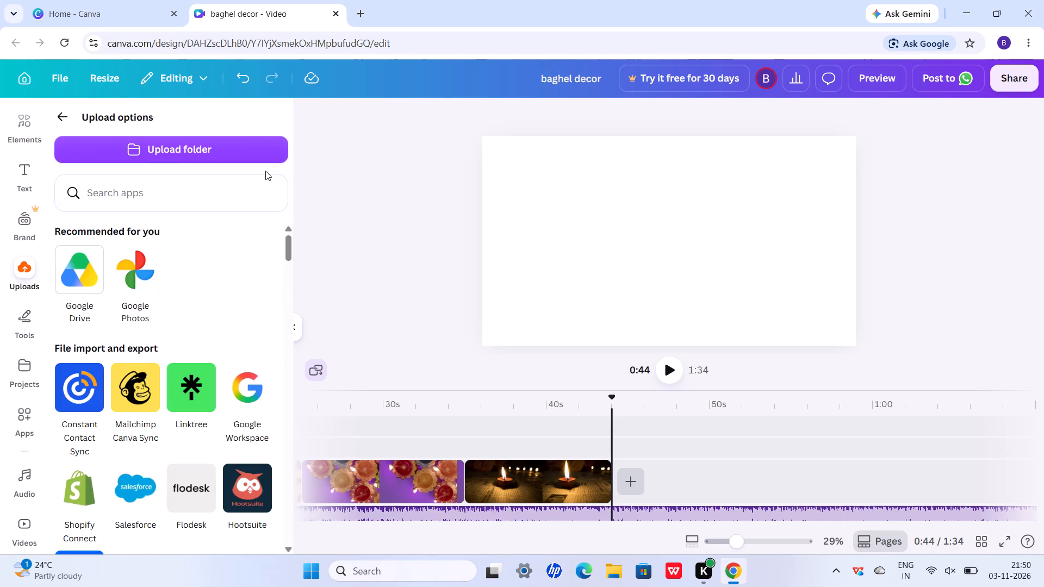
pyautogui.click(181, 198)
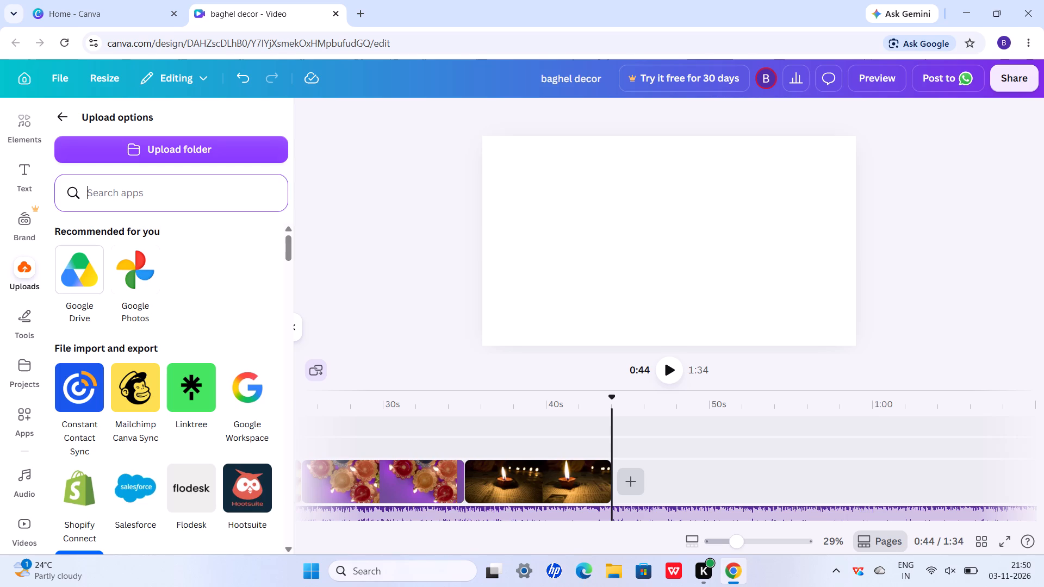
pyautogui.press('f')
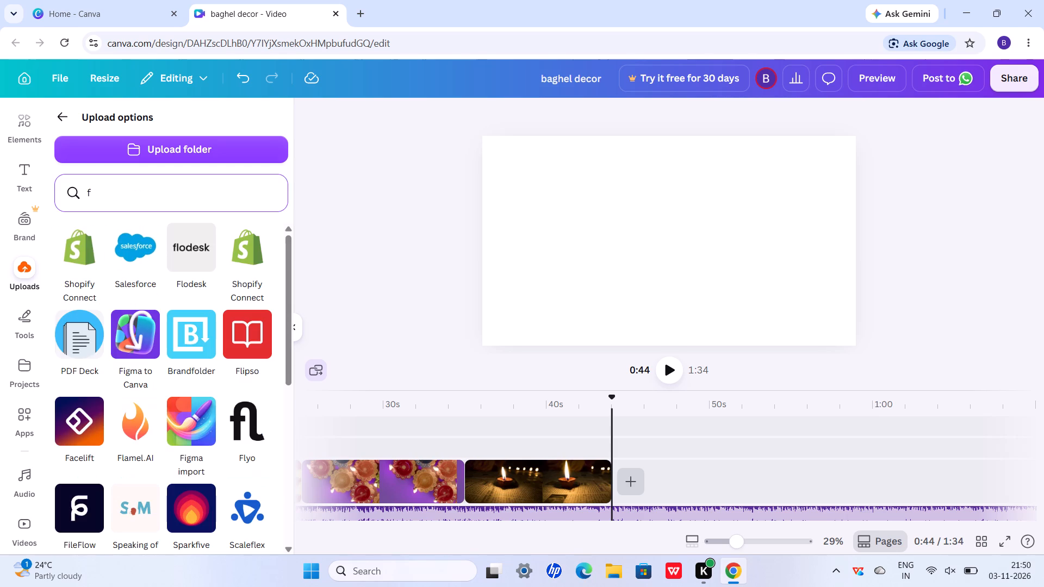
pyautogui.press('b')
pyautogui.press('BackSpace')
pyautogui.press('BackSpace')
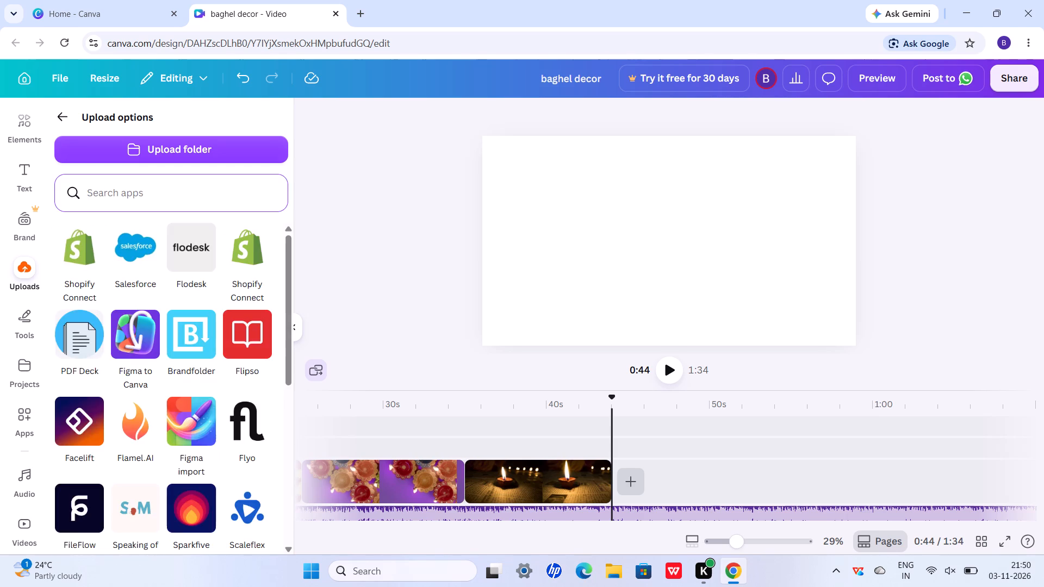
pyautogui.write('in')
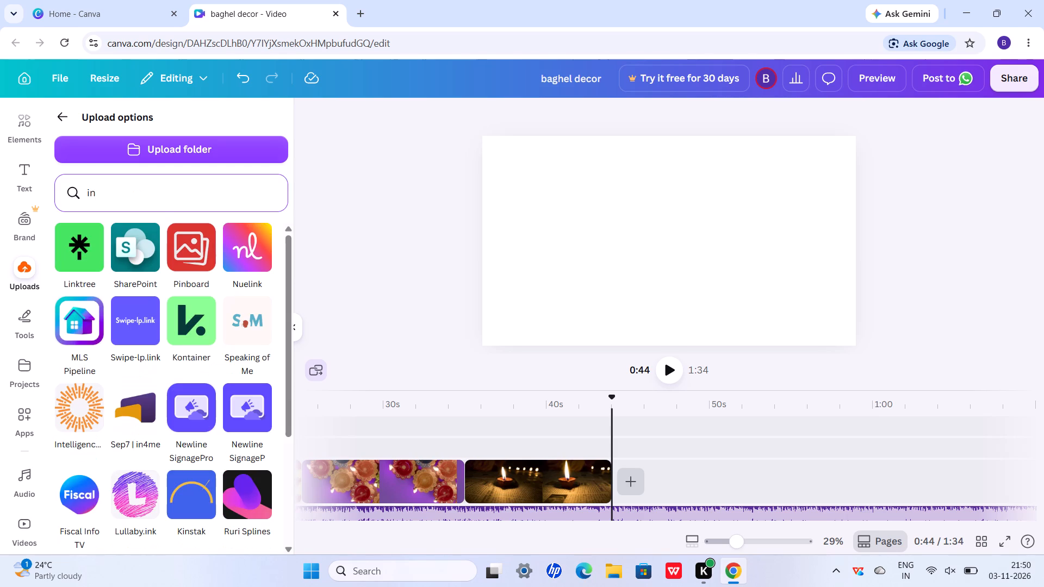
pyautogui.scroll(-5, 183, 387)
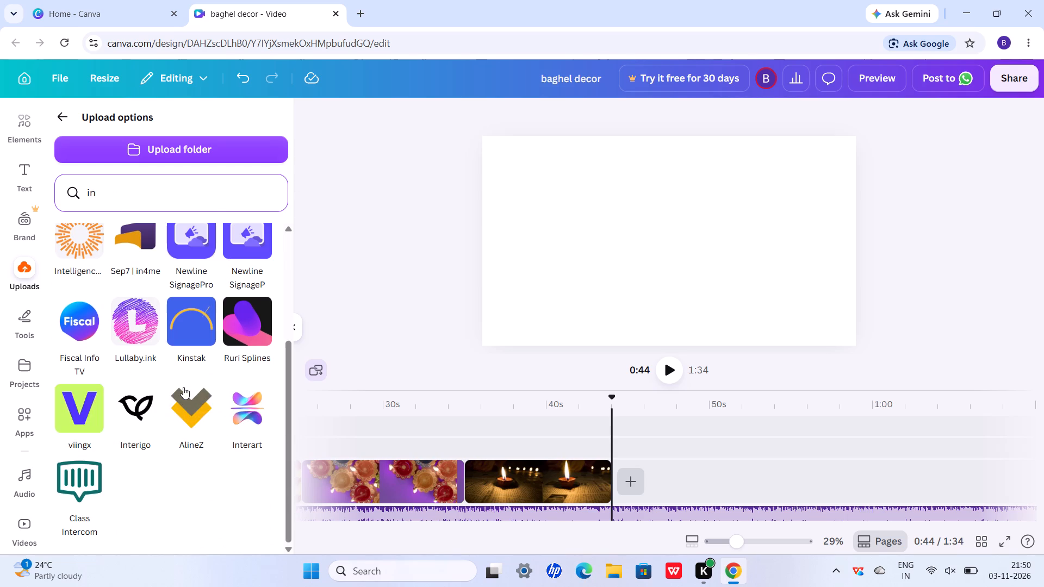
pyautogui.scroll(5, 183, 387)
# Search the upload-source apps for "google" and clear the search.
pyautogui.click(149, 189)
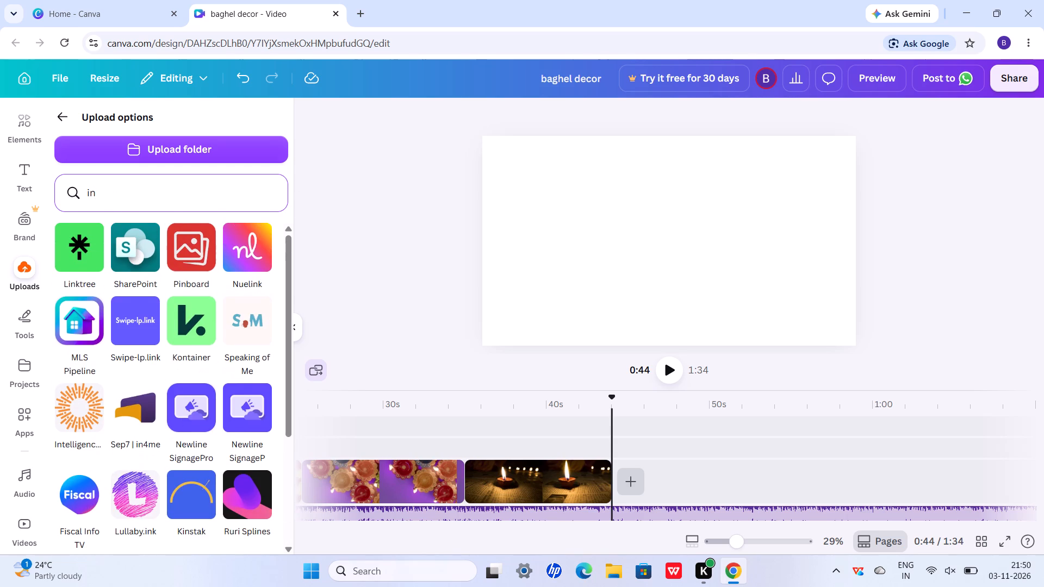
pyautogui.press('BackSpace')
pyautogui.press('BackSpace')
pyautogui.press('BackSpace')
pyautogui.write('goo')
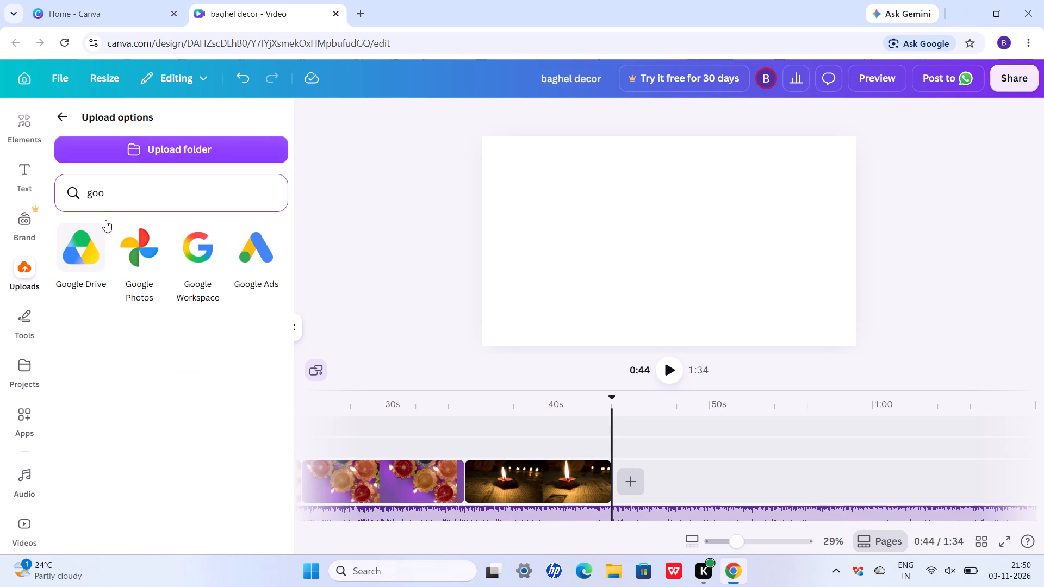
pyautogui.click(130, 199)
pyautogui.write('gle')
pyautogui.press('BackSpace')
pyautogui.press('BackSpace')
pyautogui.press('BackSpace')
pyautogui.press('BackSpace')
pyautogui.press('BackSpace')
pyautogui.press('BackSpace')
pyautogui.press('BackSpace')
pyautogui.press('BackSpace')
pyautogui.press('BackSpace')
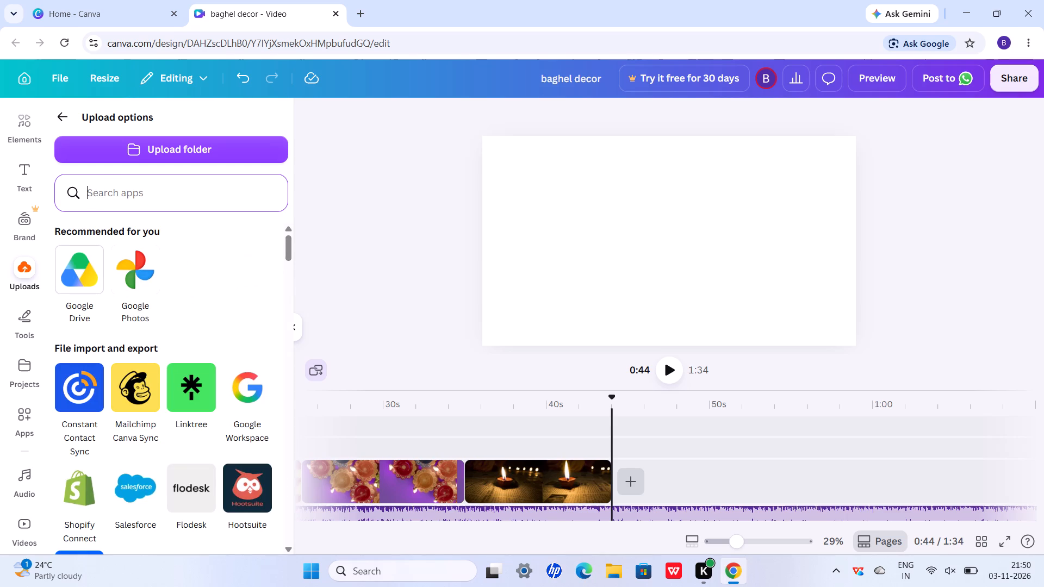
# Open the Google Workspace app's details page and look through its preview images.
pyautogui.scroll(-2, 186, 406)
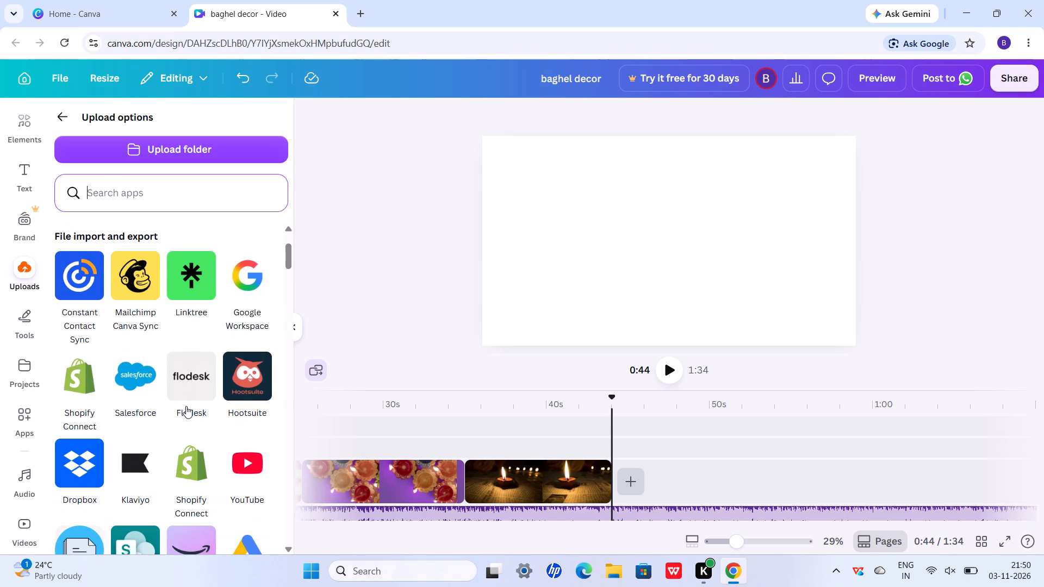
pyautogui.click(242, 290)
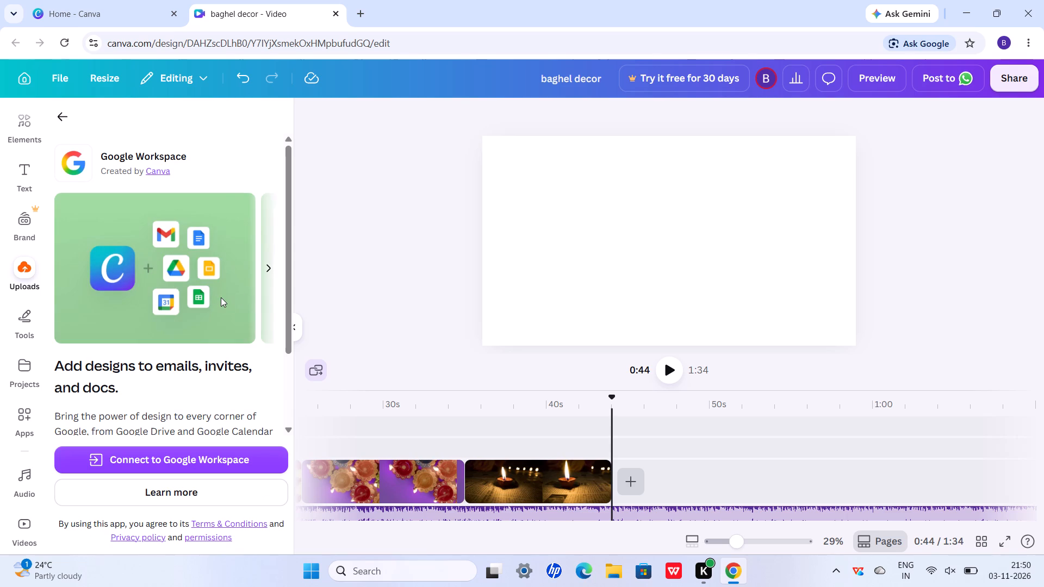
pyautogui.hscroll(-4, 221, 297)
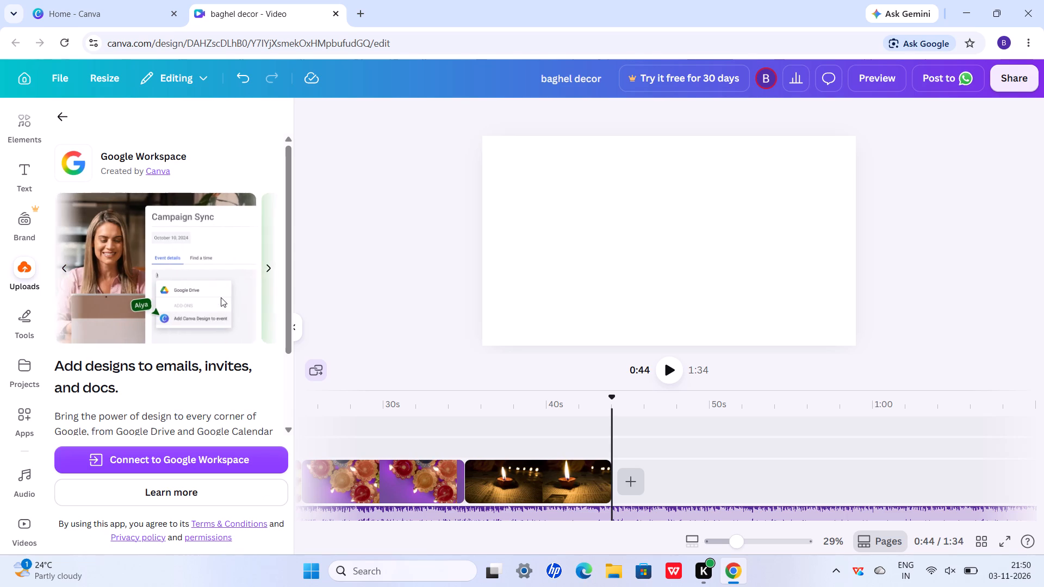
pyautogui.hscroll(-3, 221, 297)
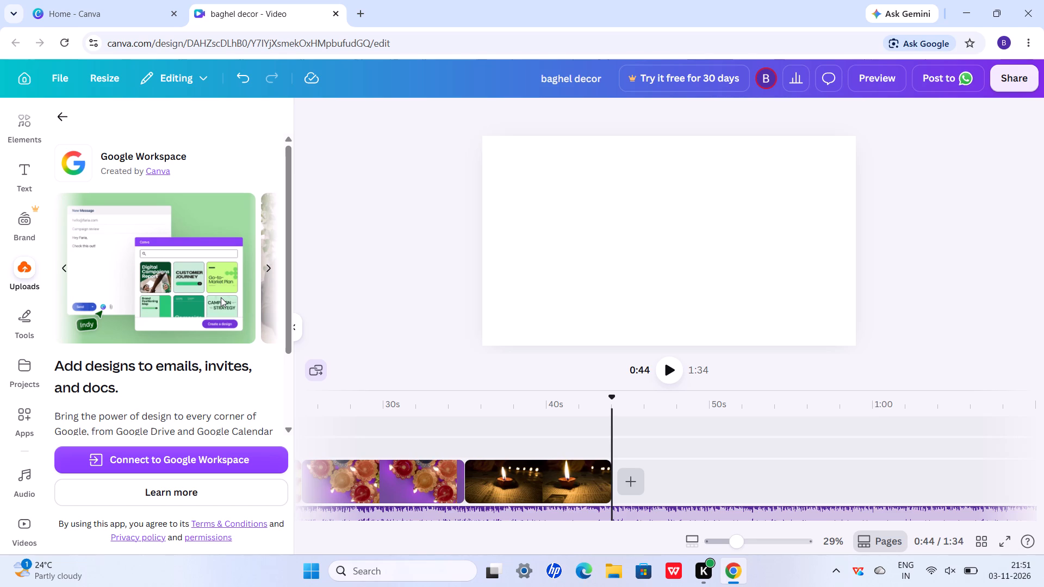
# Find the 11-second video of a hand lowering a diya among the "happy diwali" elements and add it after the last clip.
pyautogui.click(29, 138)
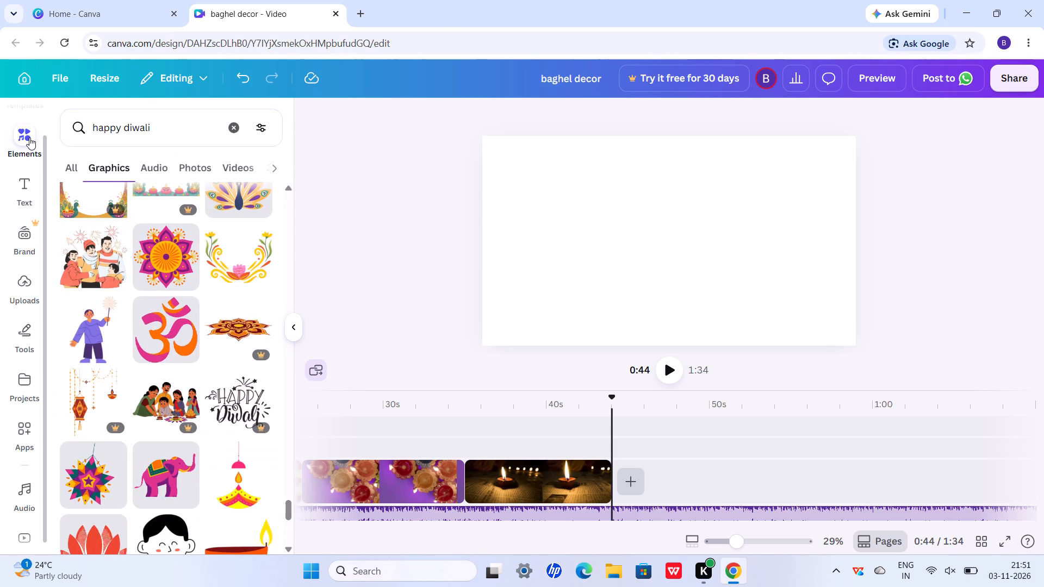
pyautogui.scroll(-3, 29, 138)
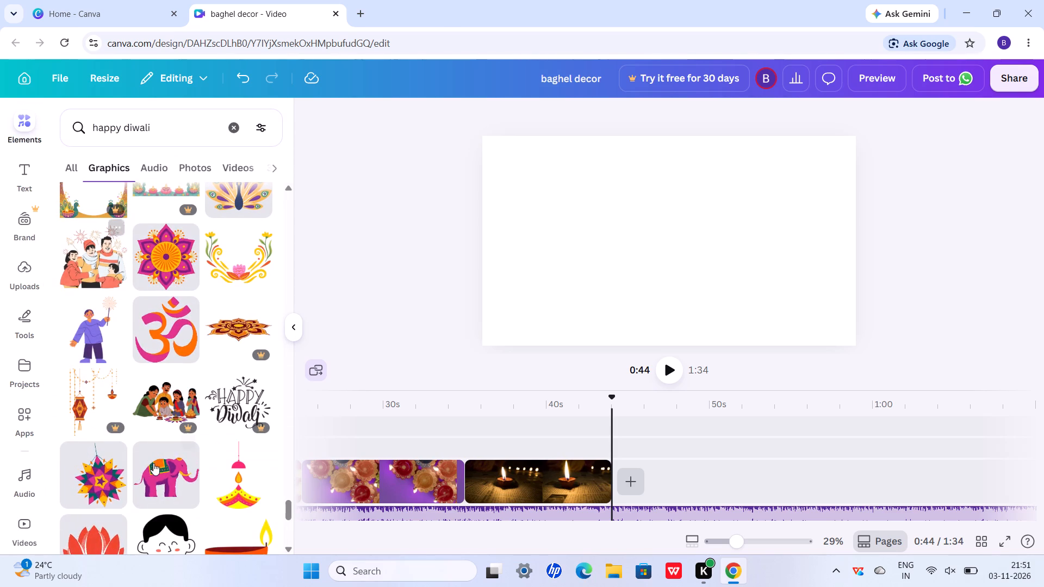
pyautogui.scroll(-8, 153, 463)
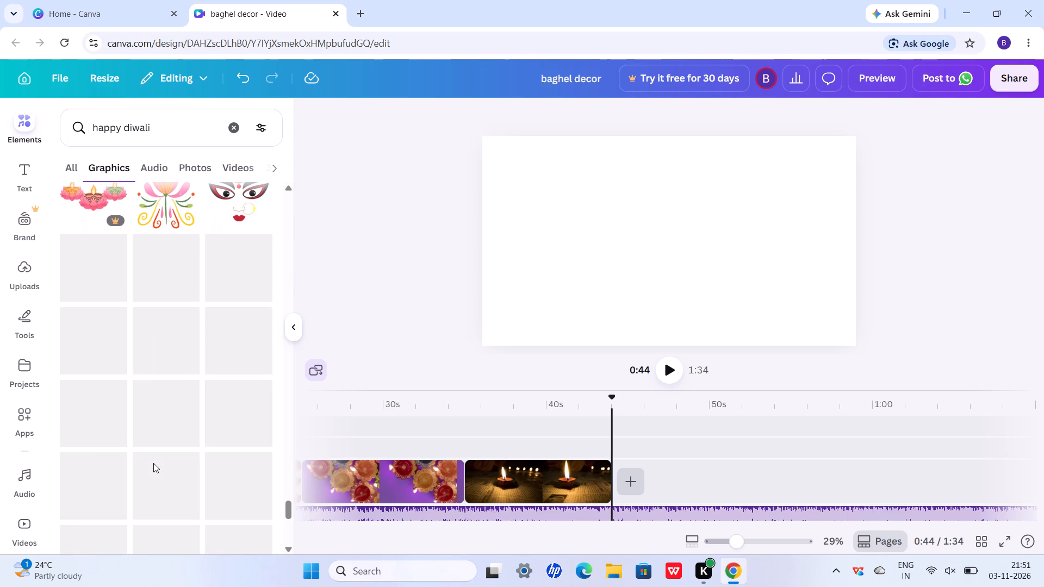
pyautogui.scroll(-5, 153, 463)
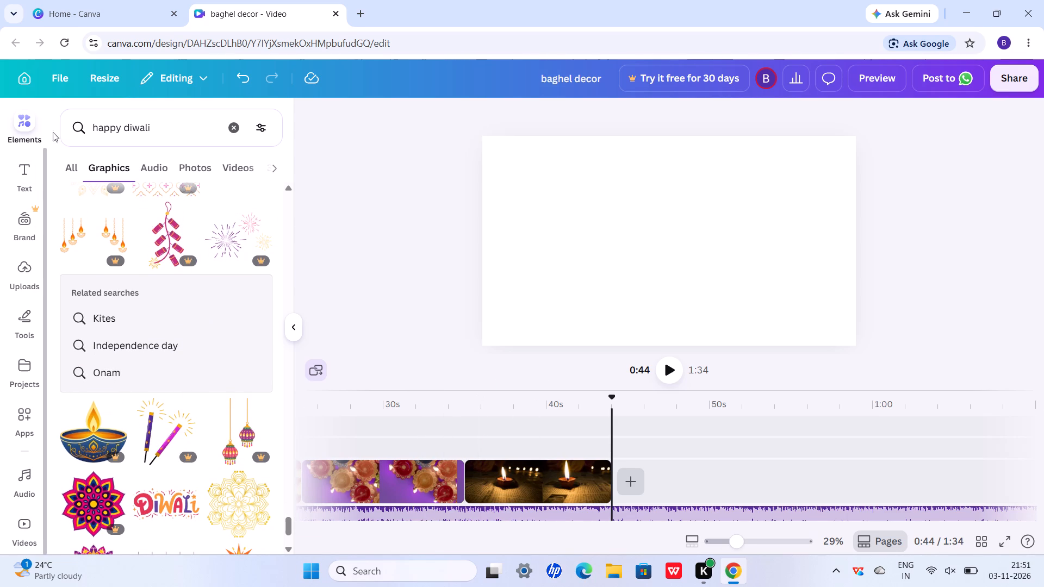
pyautogui.click(233, 170)
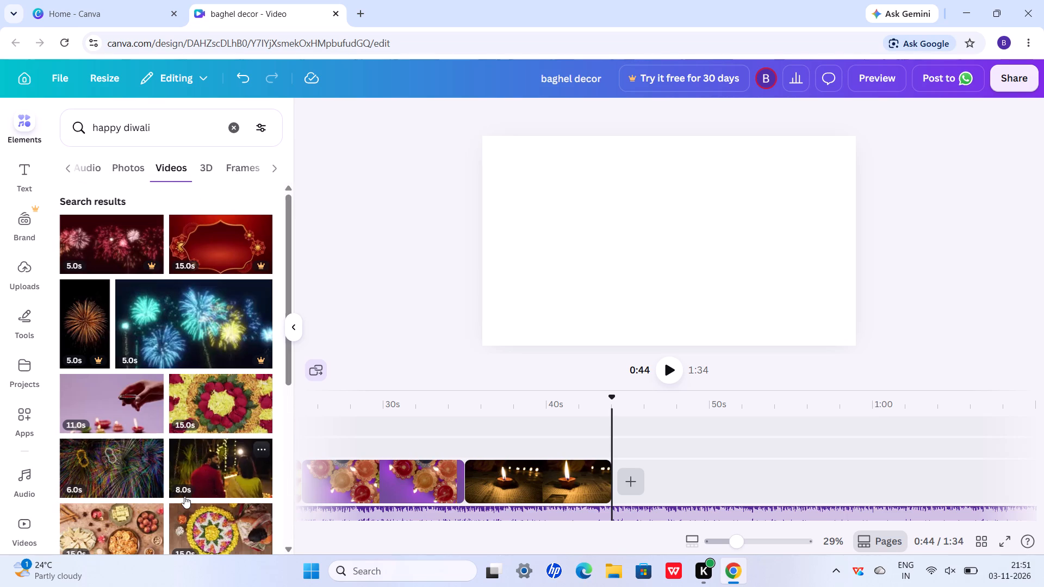
pyautogui.scroll(-2, 184, 465)
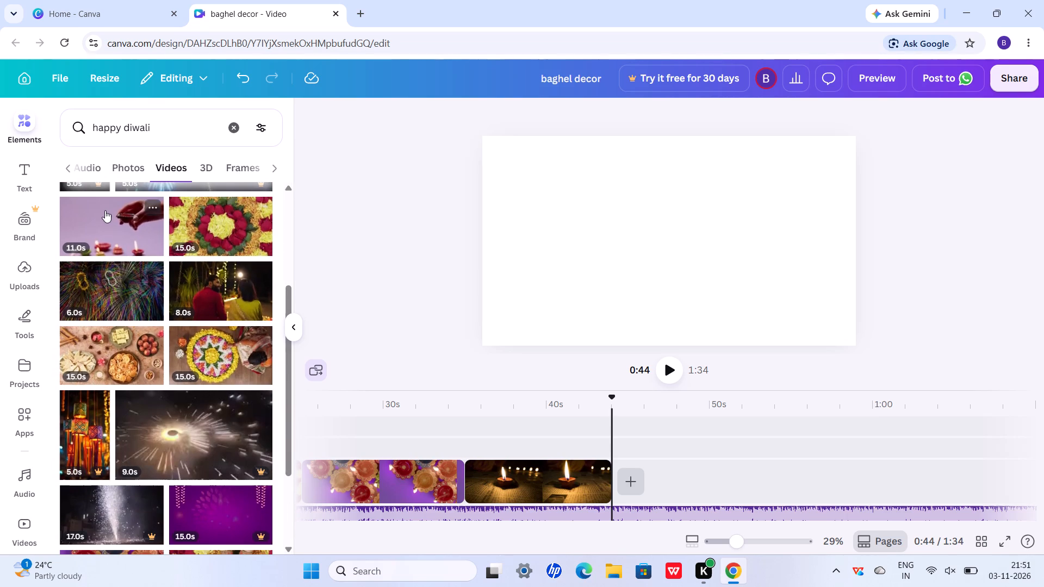
pyautogui.click(105, 210)
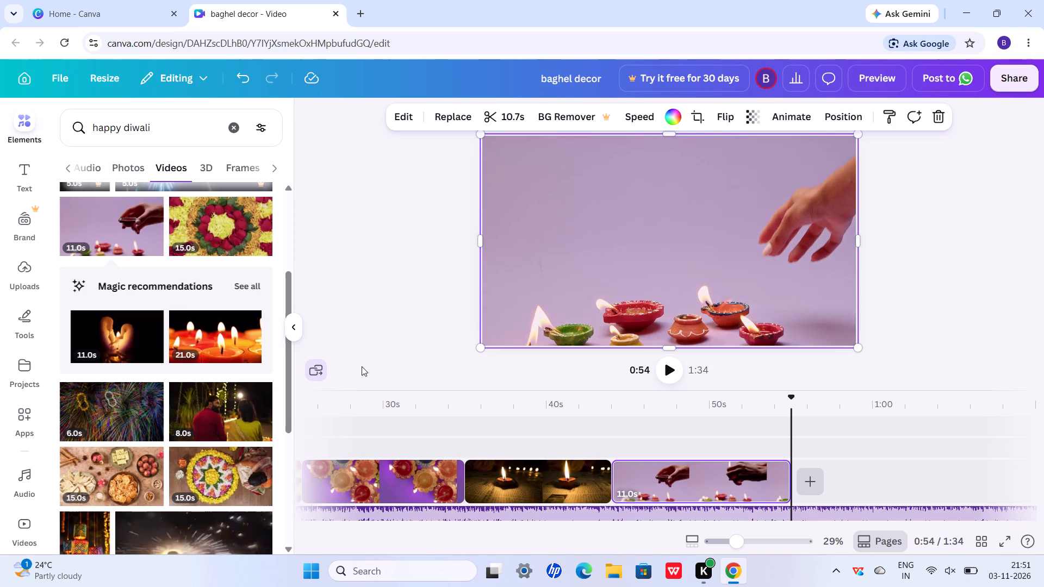
# Play back the timeline around the last clips, and restart playback from the opening clip at about 1 second to review the video.
pyautogui.hscroll(15, 327, 487)
pyautogui.hscroll(7, 327, 487)
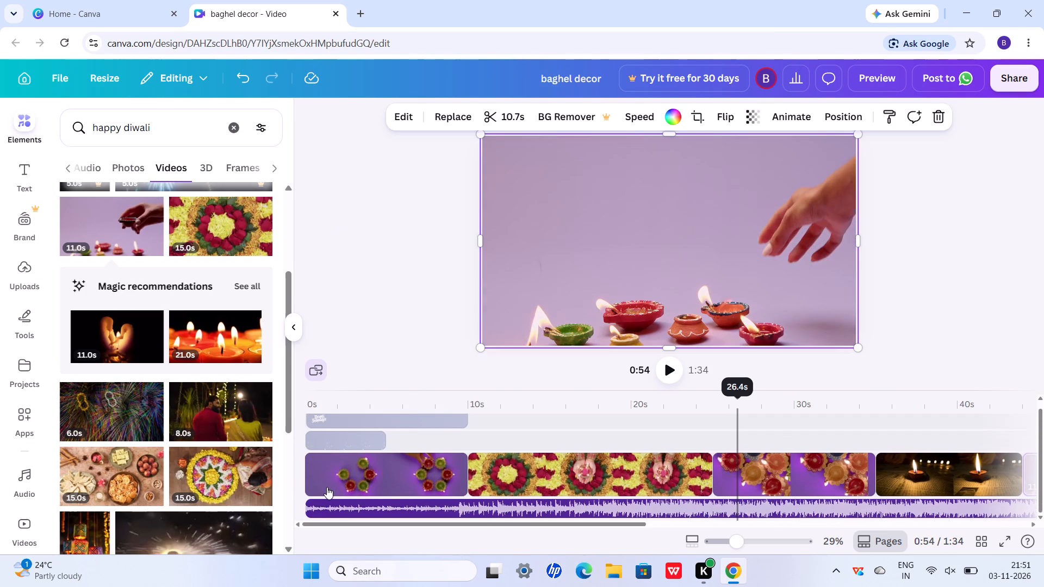
pyautogui.hscroll(4, 327, 487)
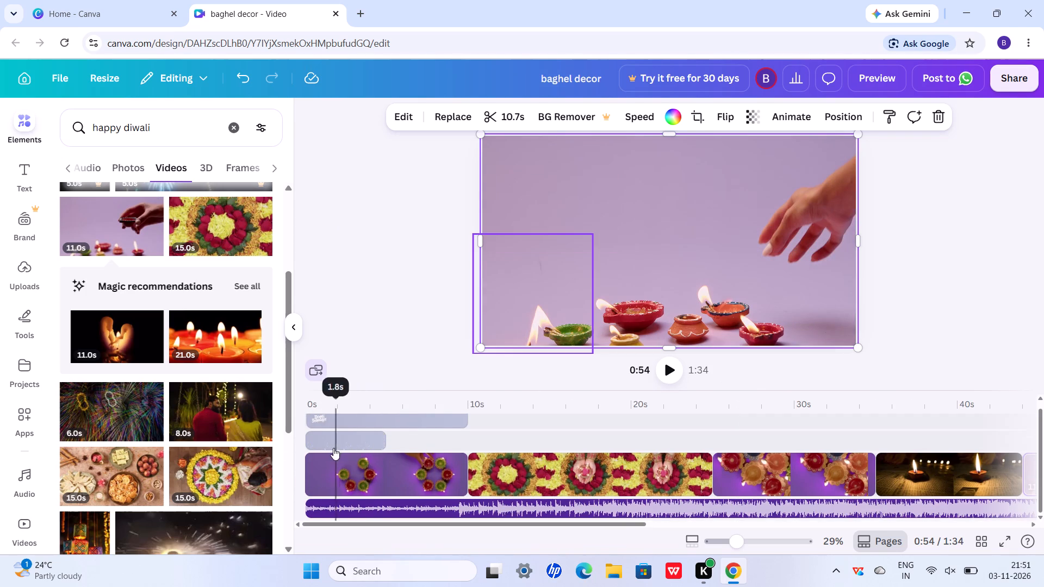
pyautogui.press('space')
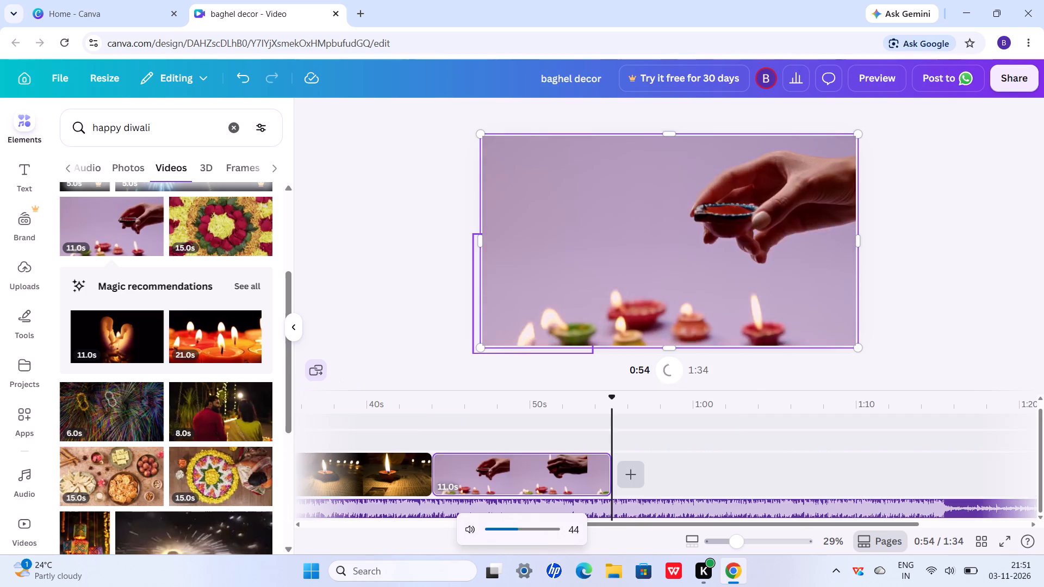
pyautogui.hscroll(14, 304, 451)
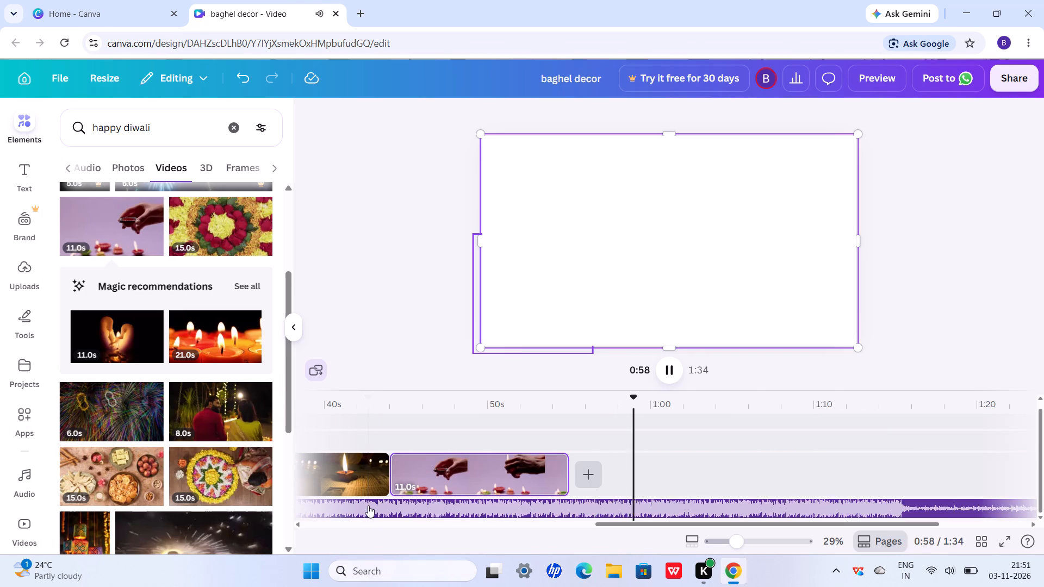
pyautogui.click(363, 479)
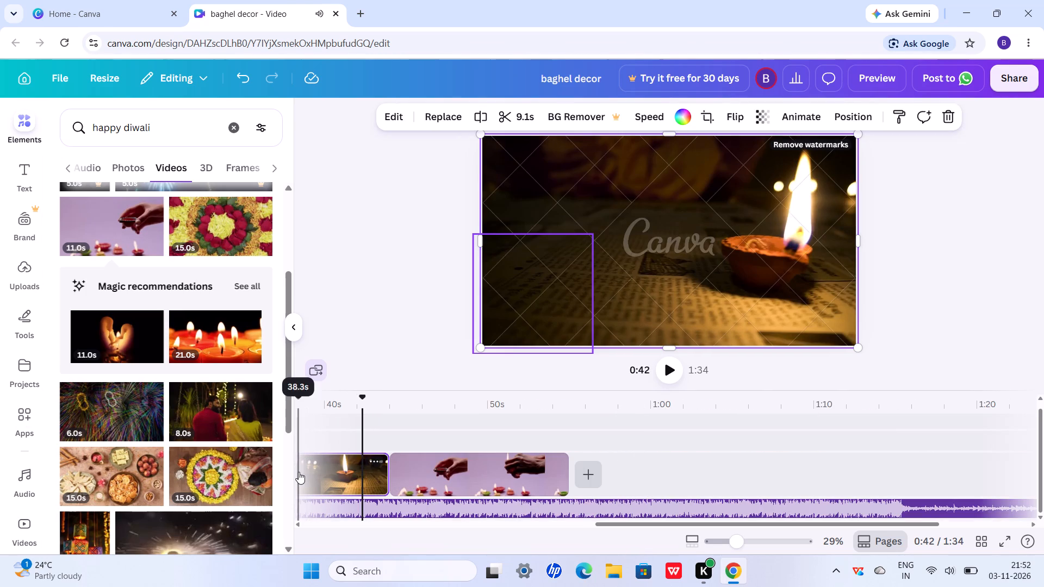
pyautogui.hscroll(14, 333, 482)
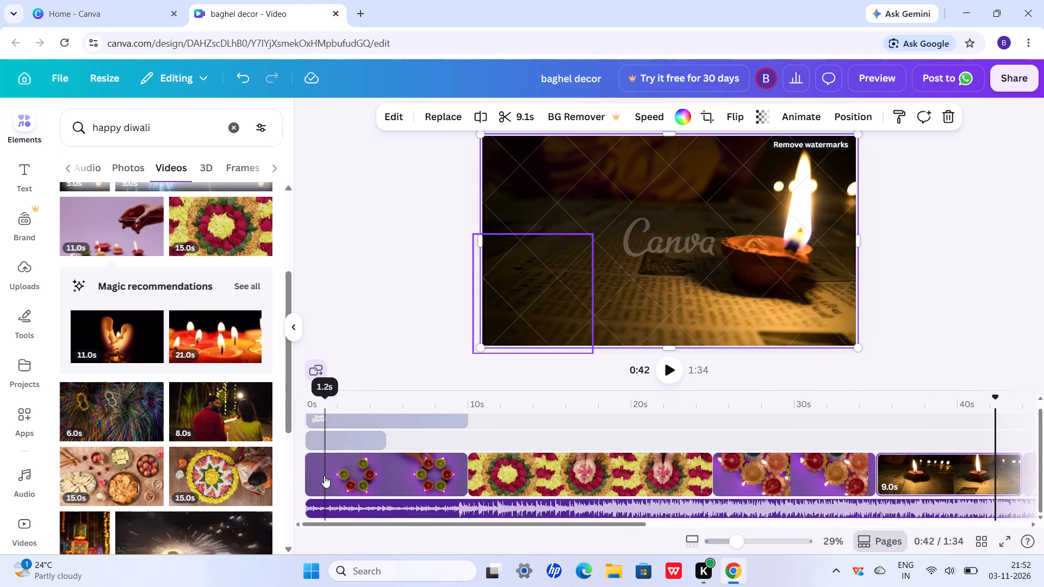
pyautogui.click(324, 476)
pyautogui.press('space')
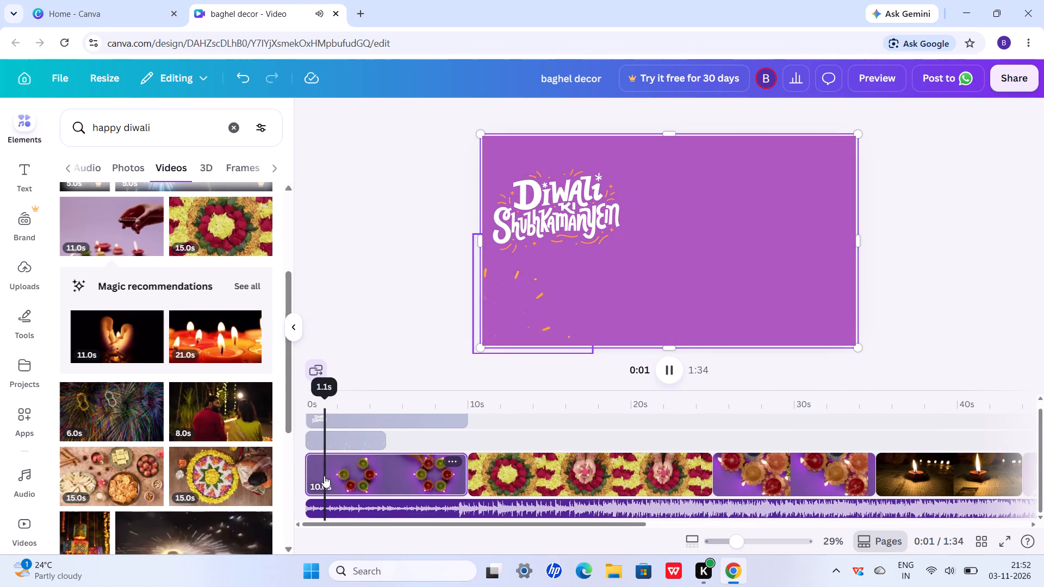
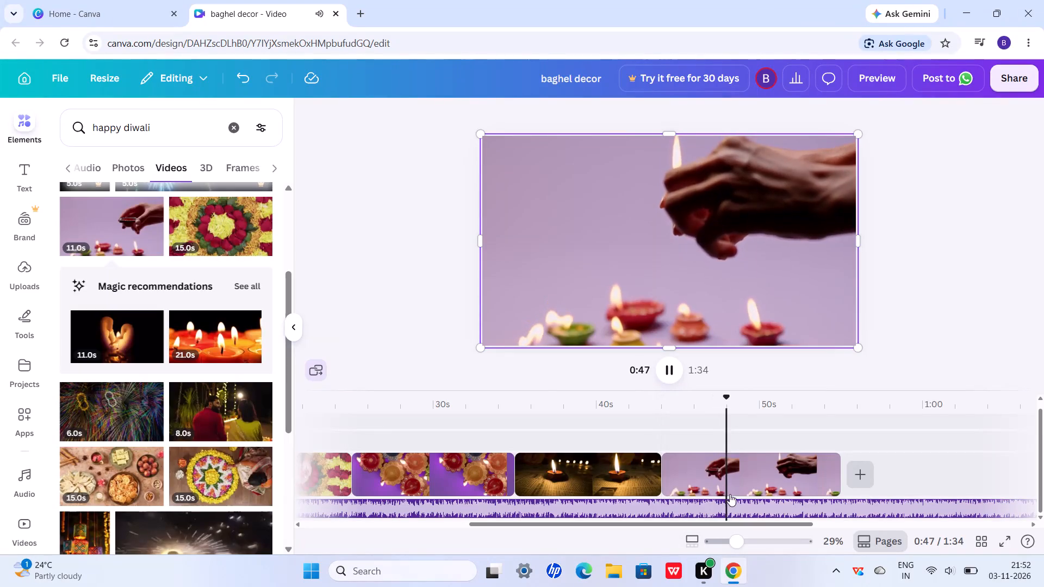
# Pause playback and check the frames of the hand-and-diya clip and its join with the preceding clip, around 43 to 47 seconds.
pyautogui.click(718, 463)
pyautogui.scroll(2, 718, 463)
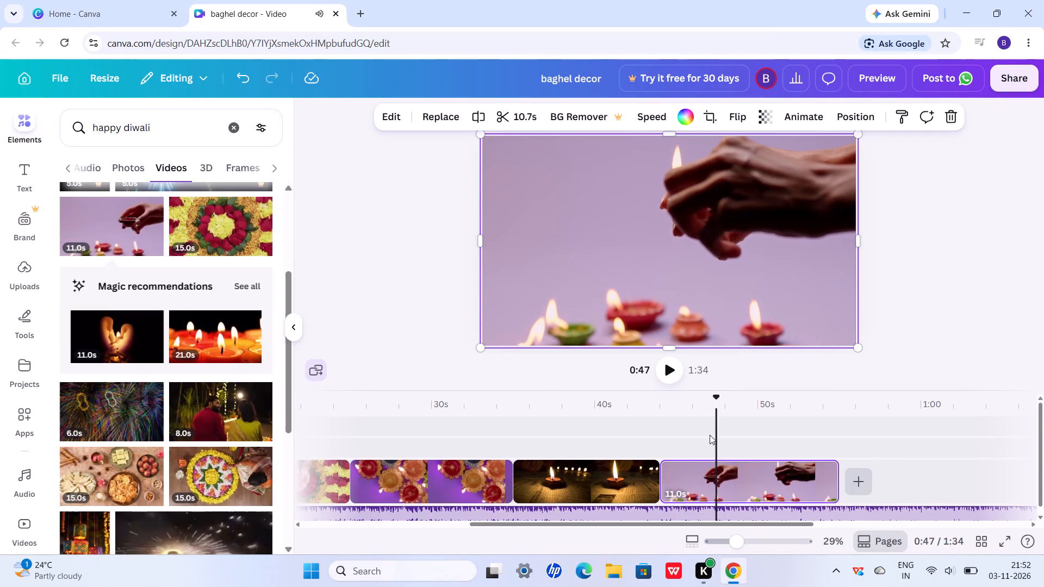
pyautogui.click(703, 422)
pyautogui.click(703, 422)
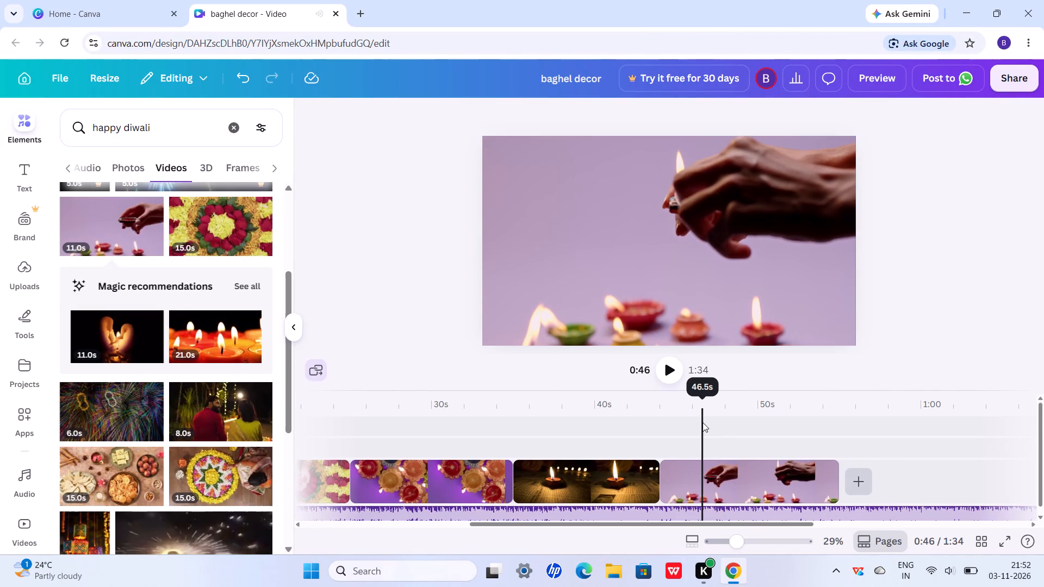
pyautogui.click(686, 447)
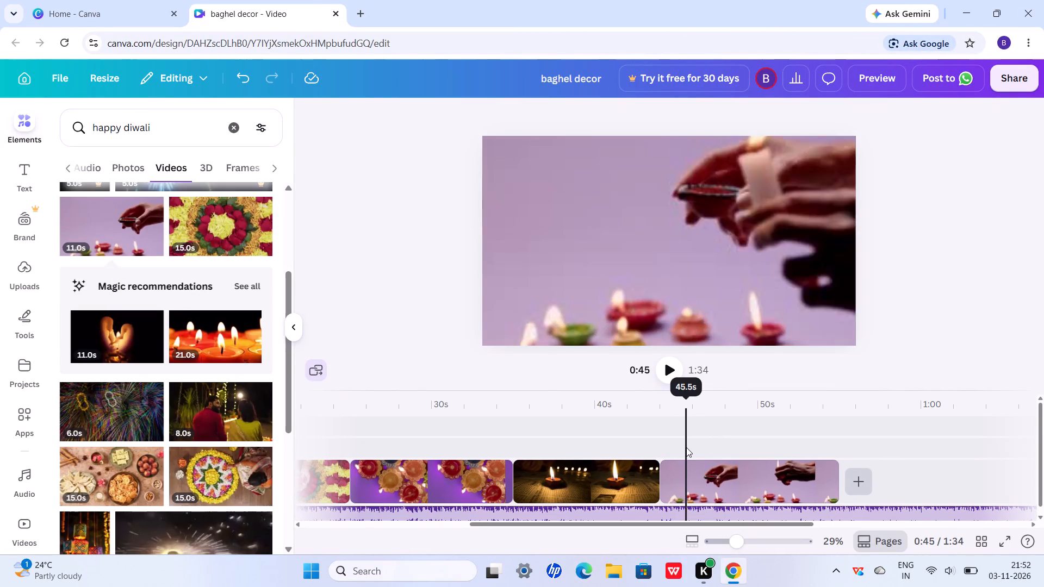
pyautogui.tripleClick(703, 427)
pyautogui.doubleClick(703, 427)
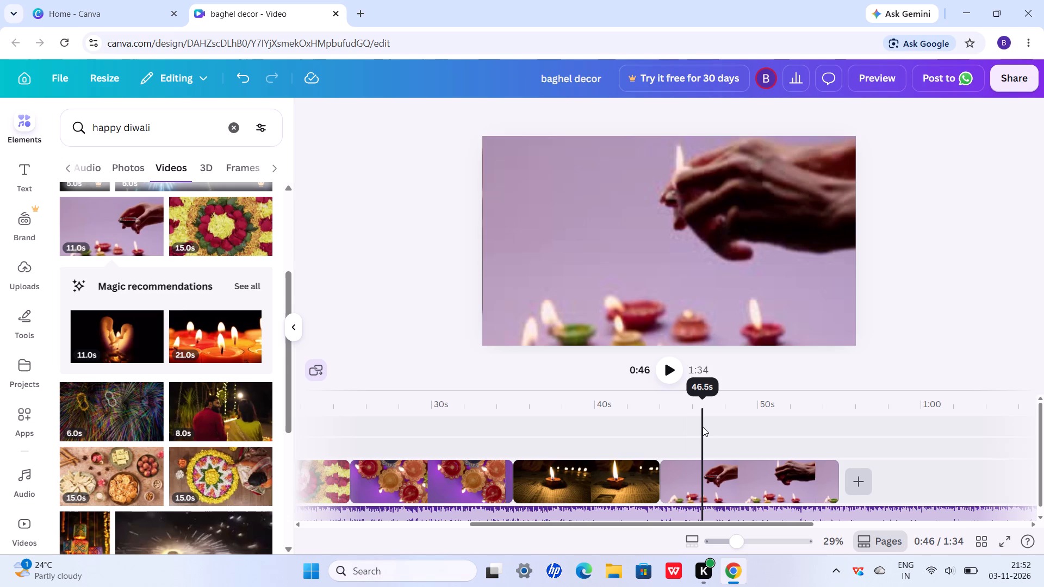
pyautogui.click(703, 427)
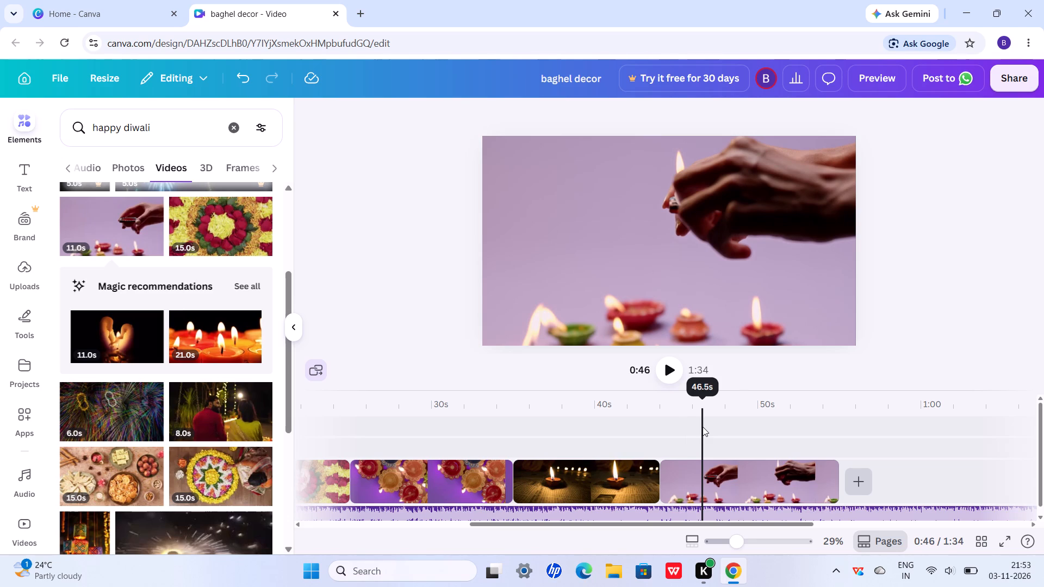
pyautogui.click(660, 464)
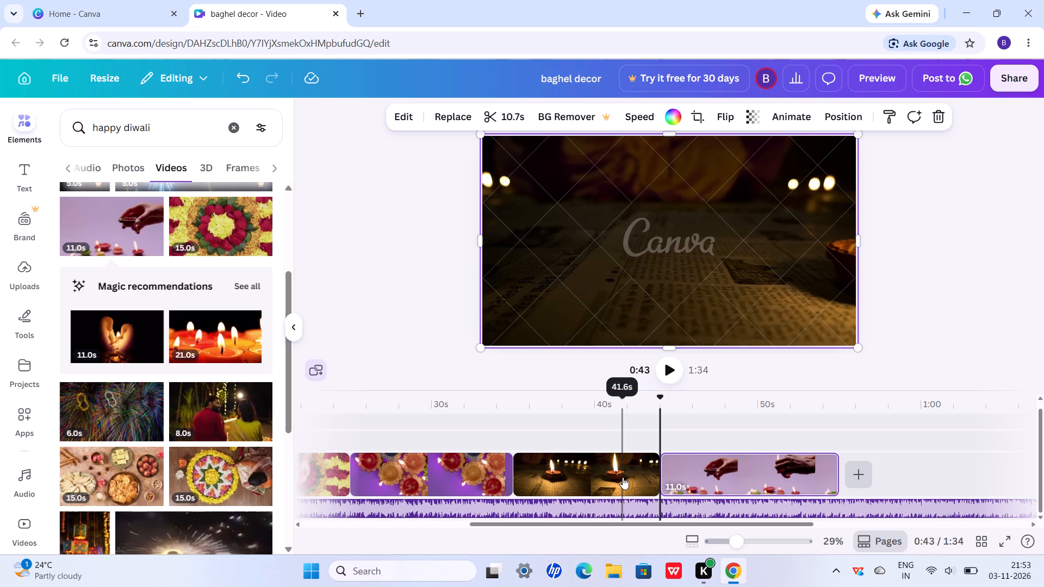
pyautogui.hscroll(4, 623, 477)
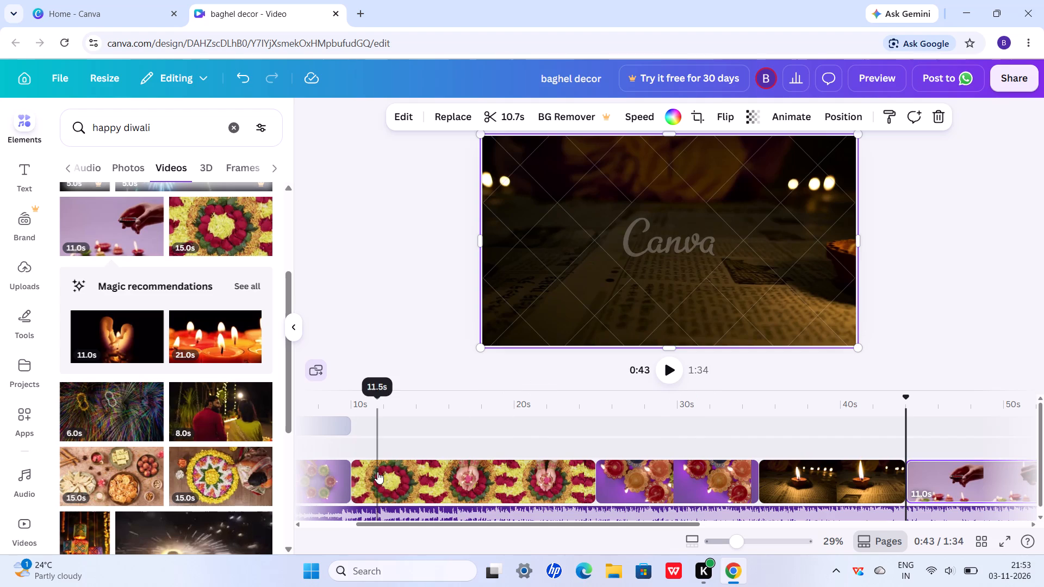
pyautogui.hscroll(-4, 707, 480)
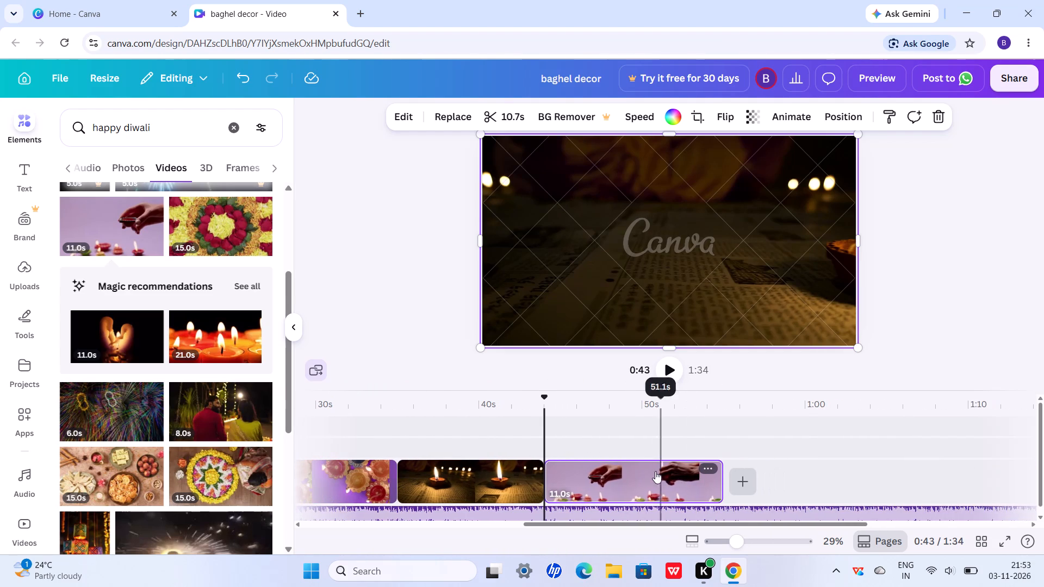
# Open the animation options for the last clip, the hand lowering a diya, at about 50 seconds.
pyautogui.click(651, 471)
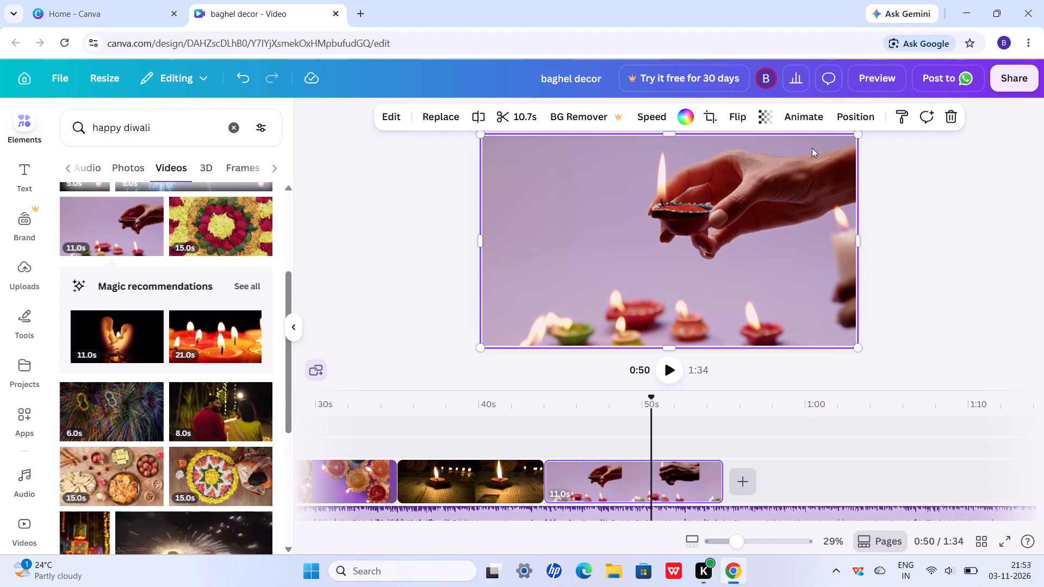
pyautogui.click(779, 118)
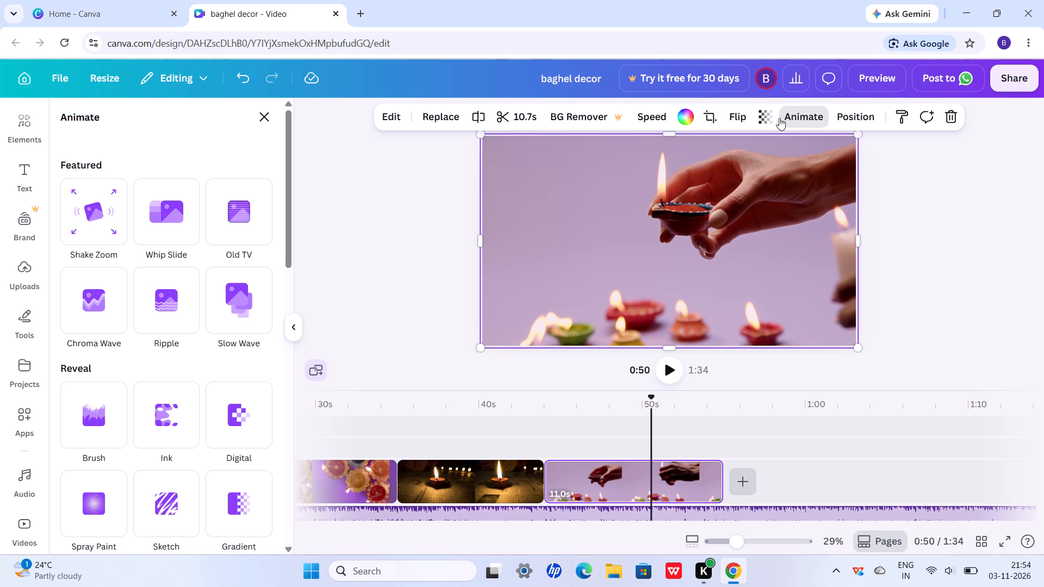
pyautogui.scroll(-4, 779, 118)
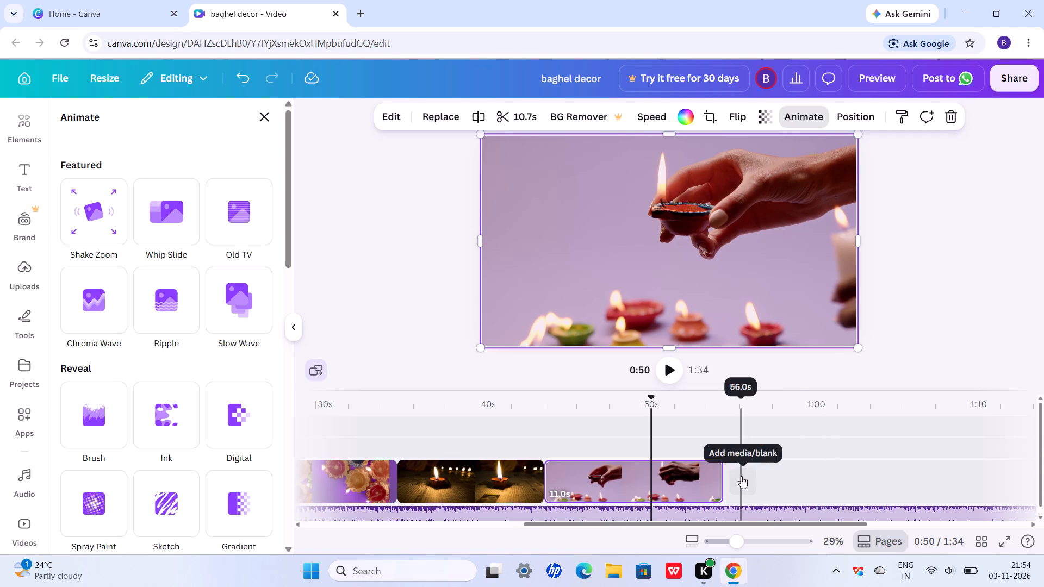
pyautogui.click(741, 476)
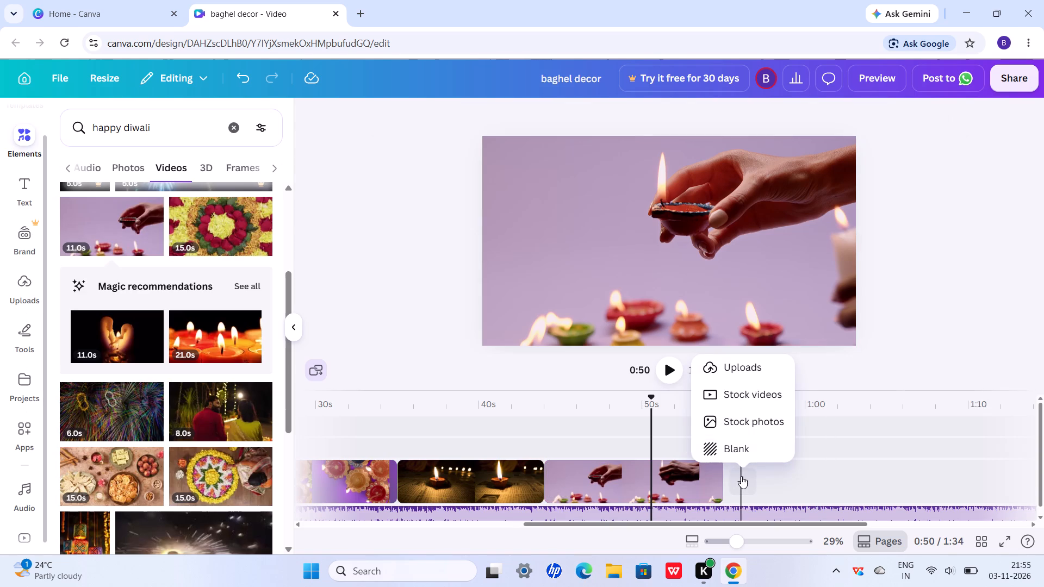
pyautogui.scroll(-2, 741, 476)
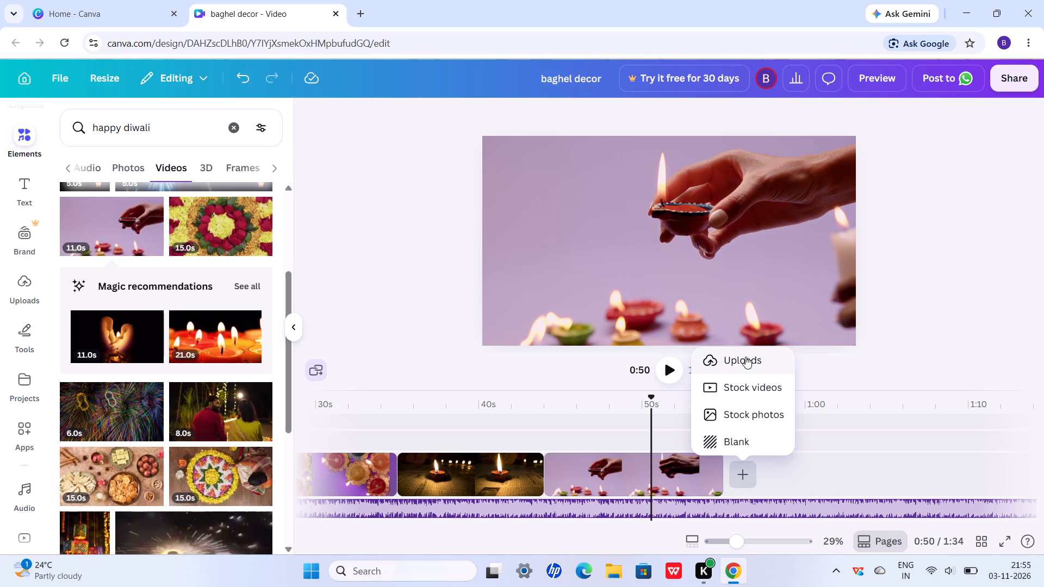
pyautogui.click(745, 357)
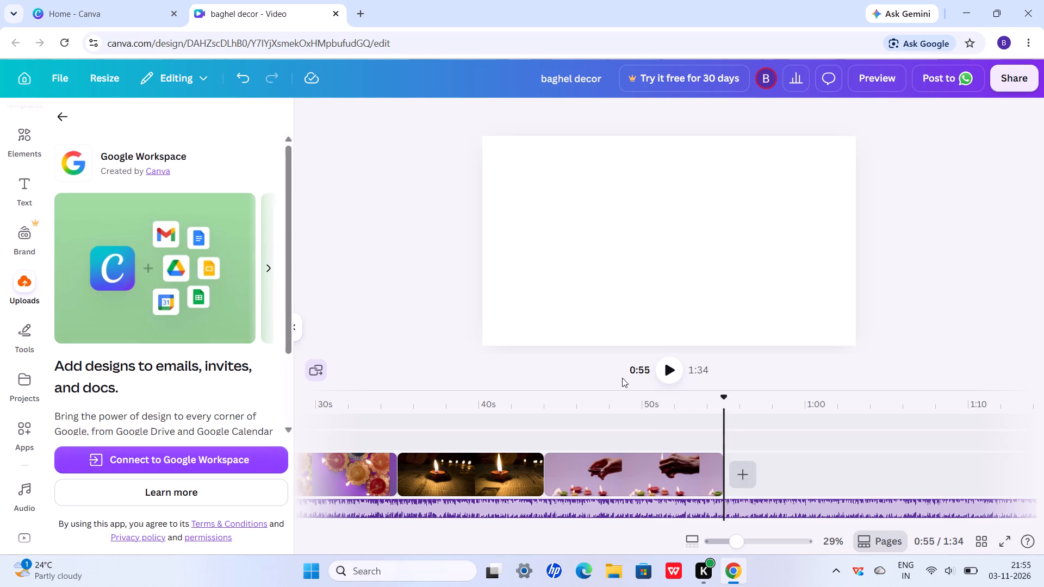
# Add the 10-second stock video of a white candle with red berries from the "diwali decoration" results after the last clip.
pyautogui.click(738, 463)
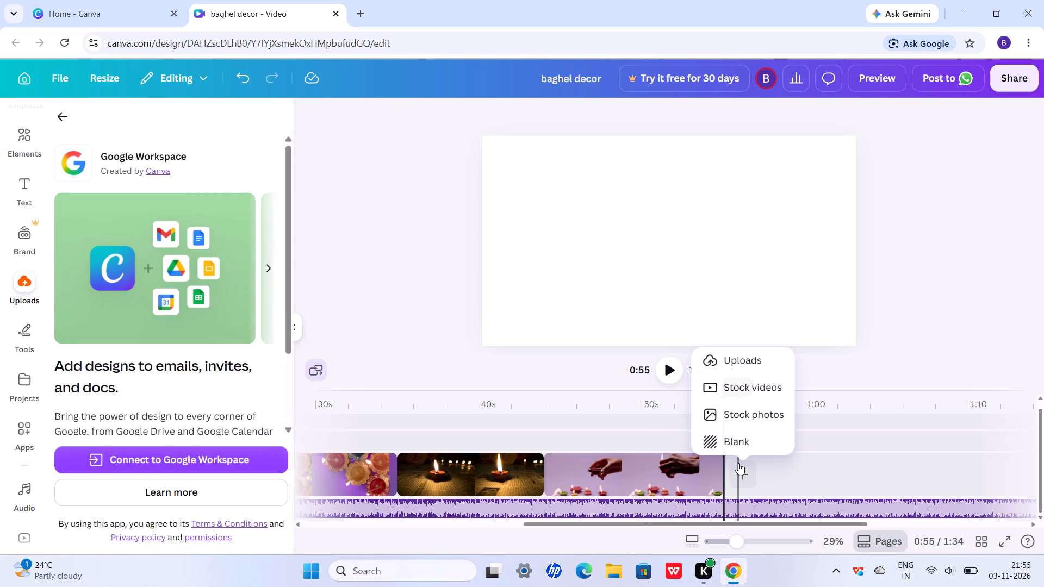
pyautogui.click(757, 388)
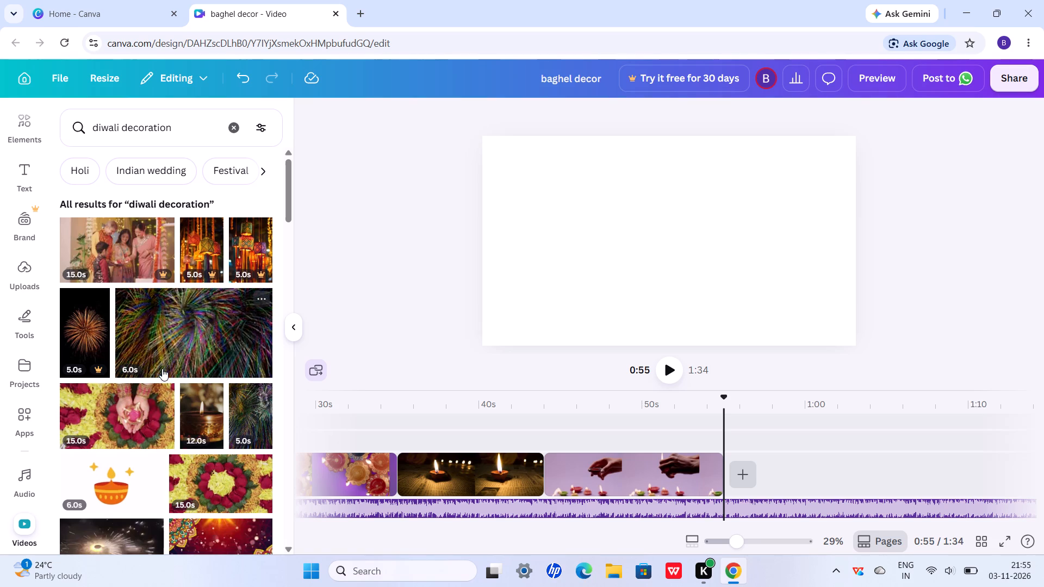
pyautogui.scroll(-4, 162, 369)
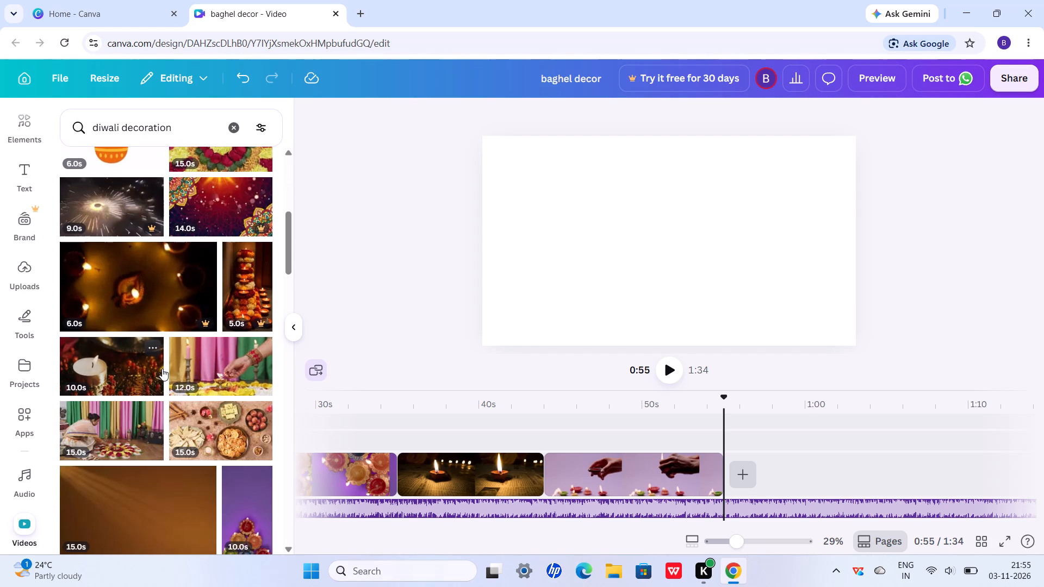
pyautogui.click(105, 369)
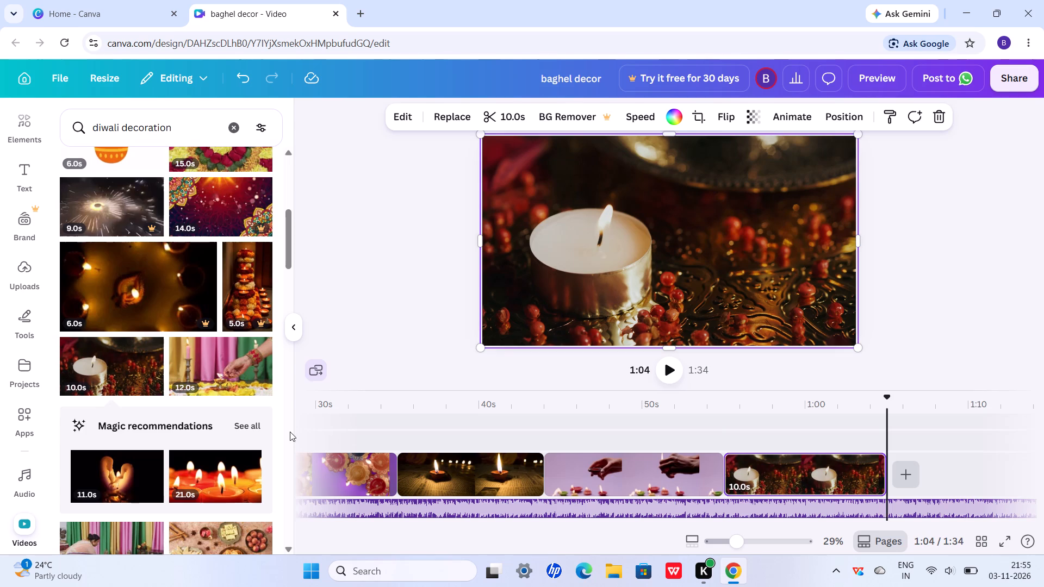
# Open the animation options for the newly added candle clip.
pyautogui.click(771, 110)
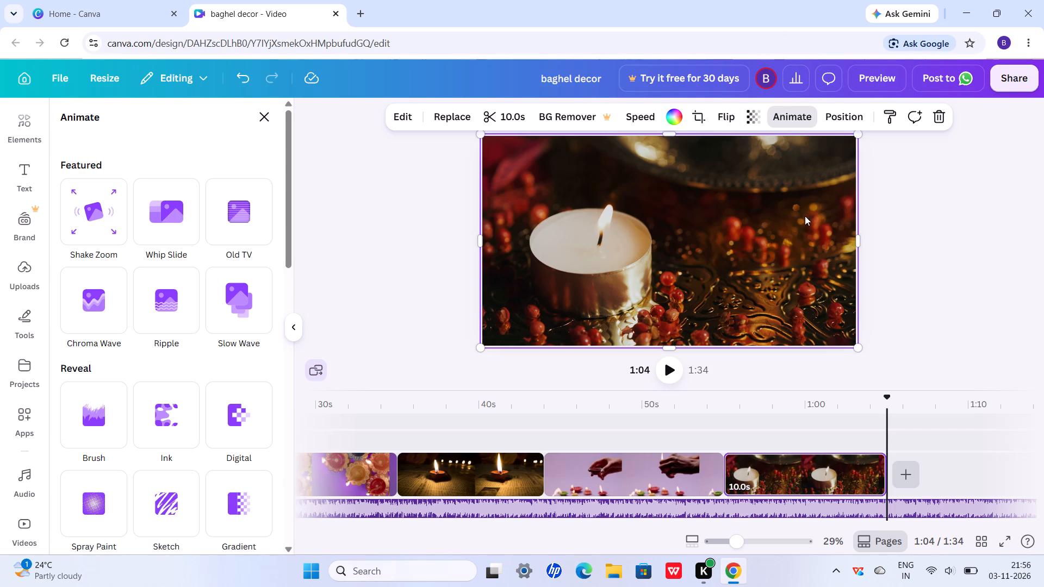
# Play the timeline from the end of the candle clip through to its end, and replay the video from the start.
pyautogui.click(672, 370)
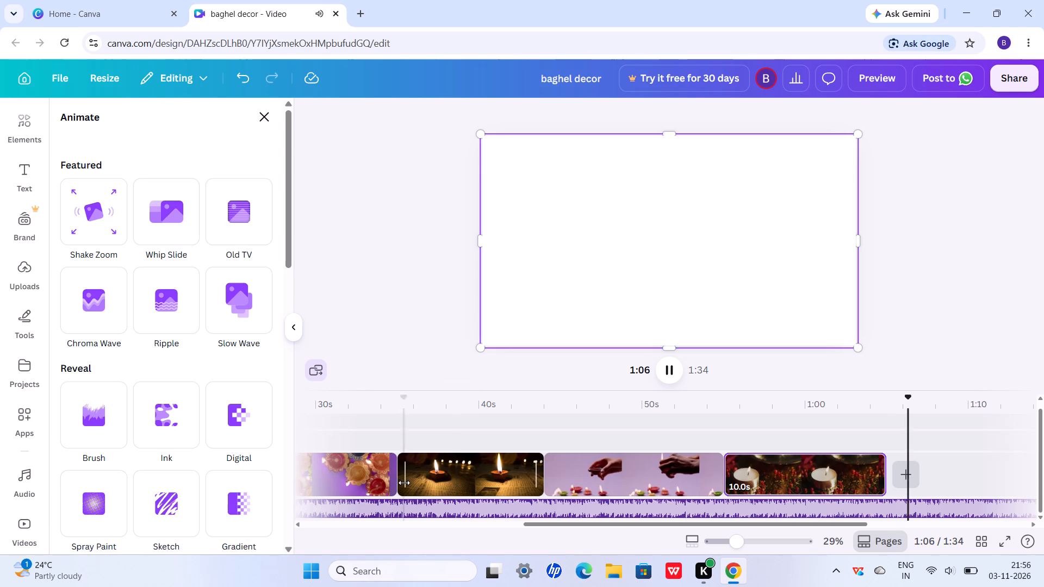
pyautogui.hscroll(7, 404, 483)
pyautogui.hscroll(6, 496, 486)
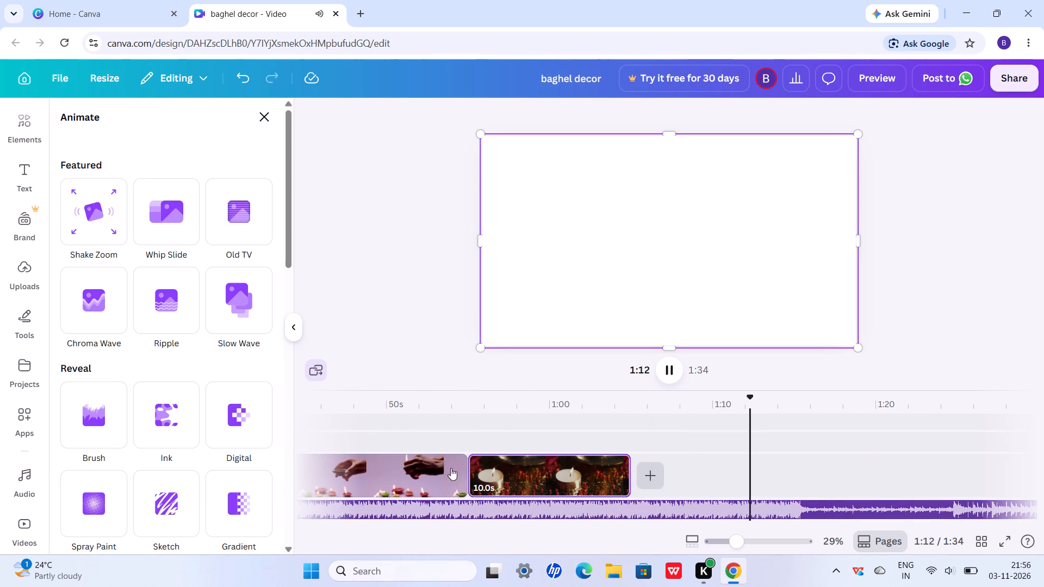
pyautogui.hscroll(6, 415, 460)
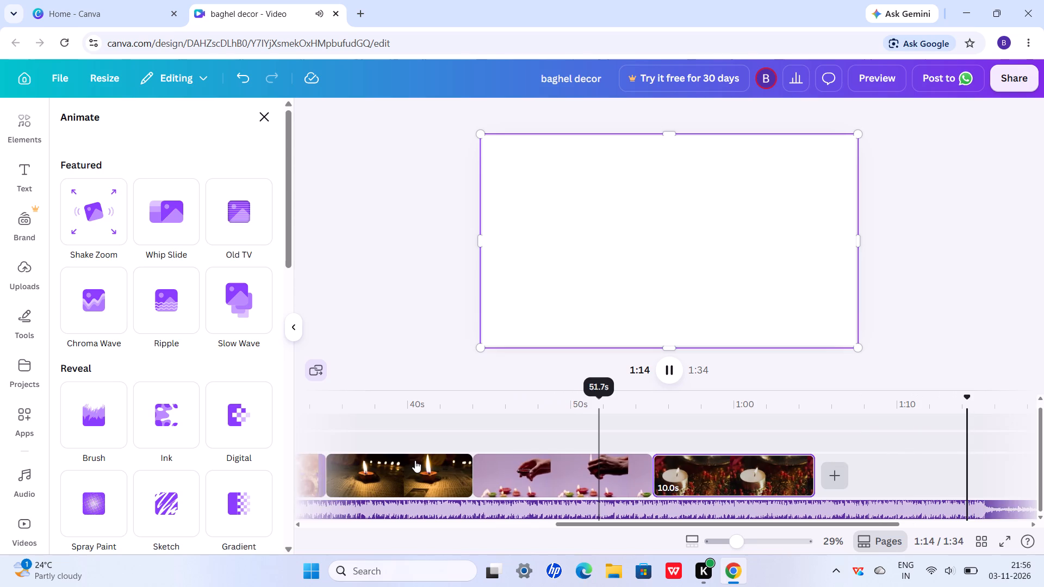
pyautogui.hscroll(6, 415, 460)
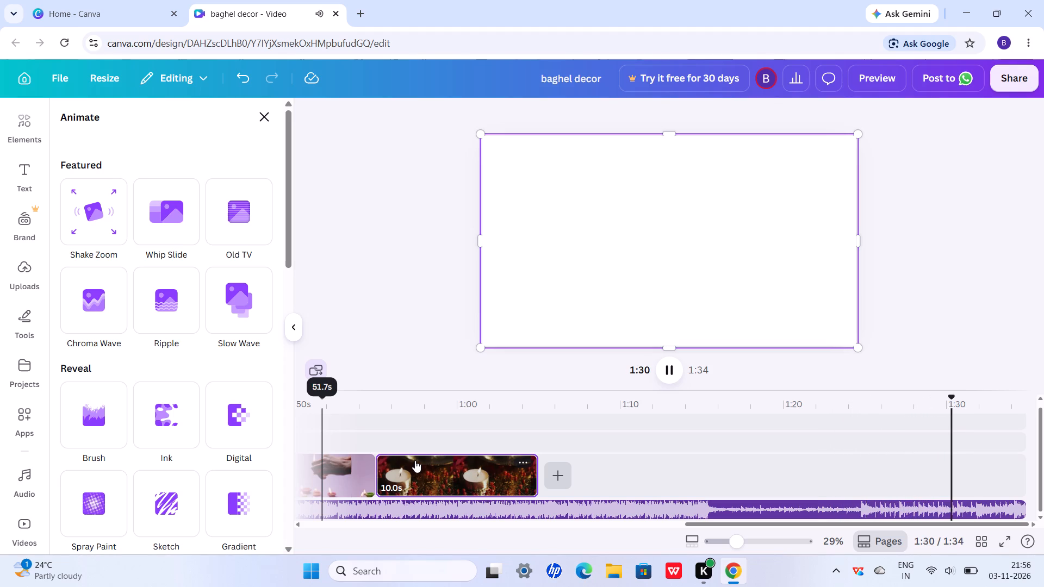
pyautogui.hscroll(7, 402, 461)
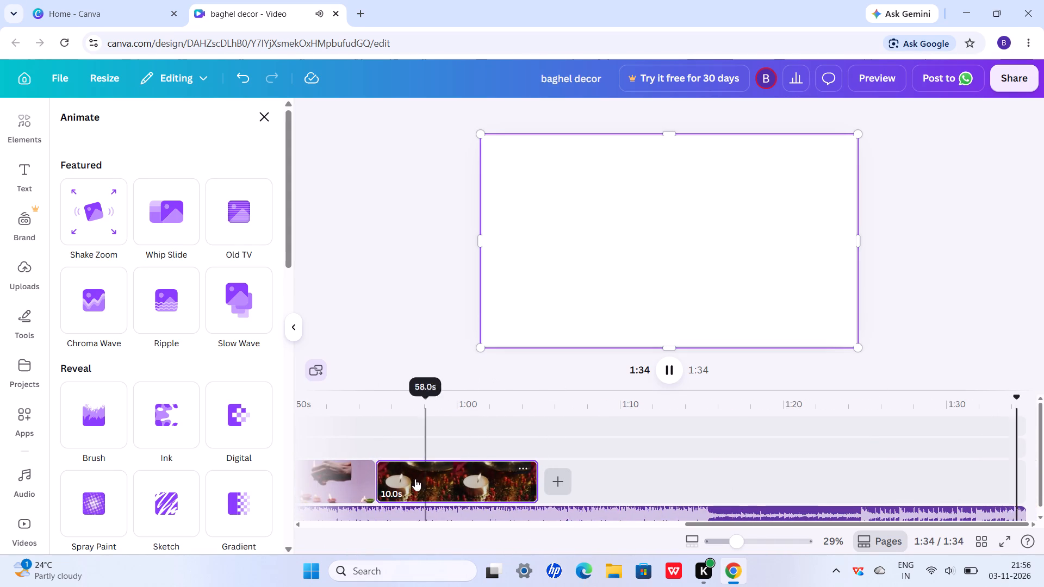
pyautogui.hscroll(8, 412, 476)
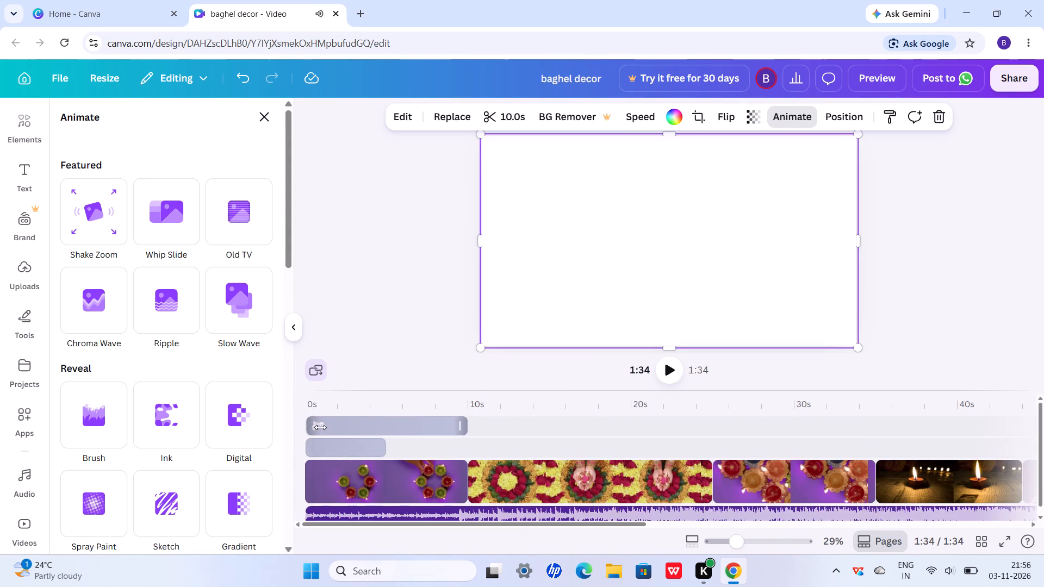
pyautogui.click(667, 373)
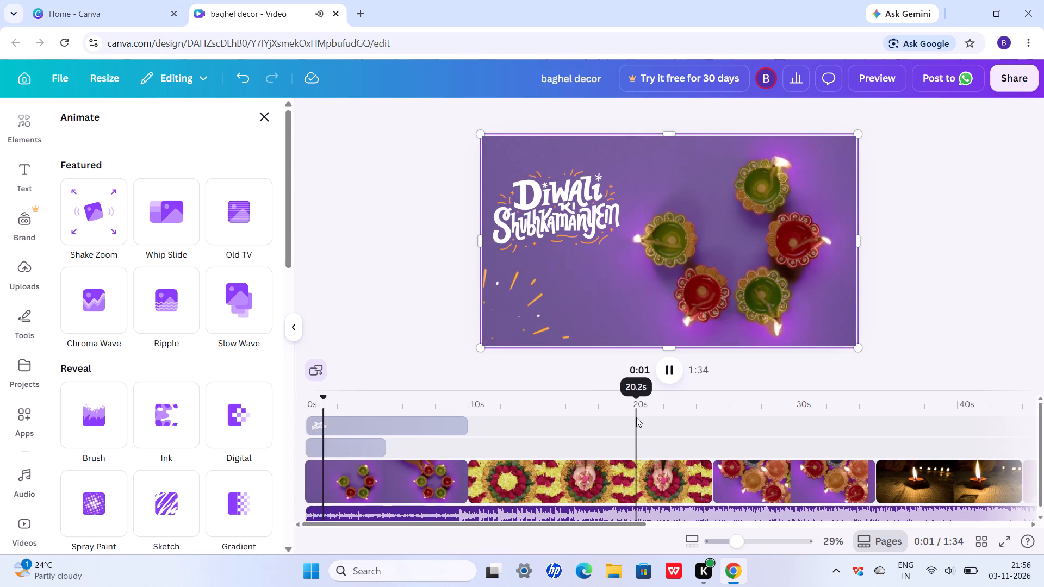
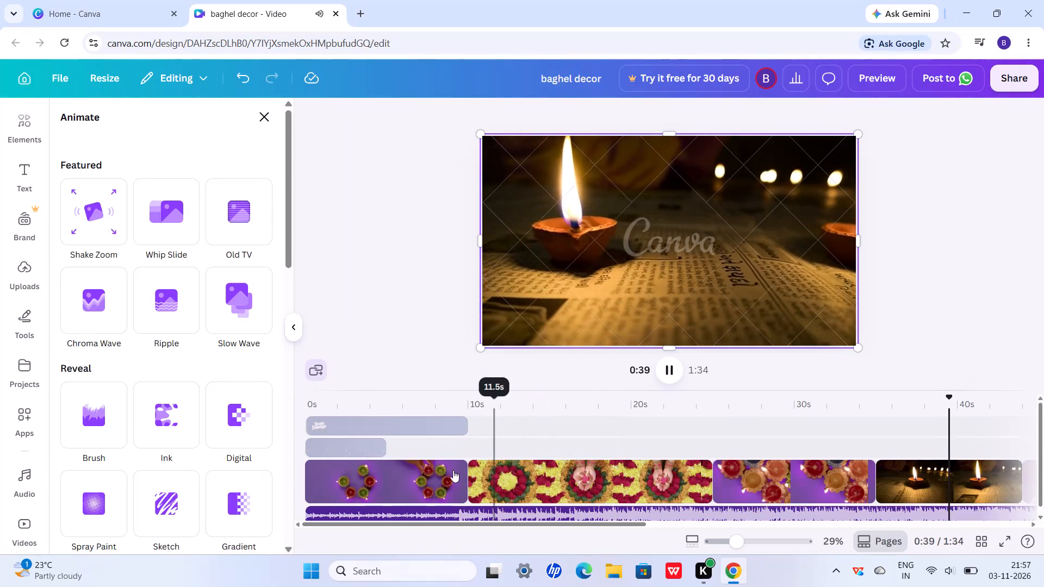
# Pause the video playback at about 42 seconds.
pyautogui.hscroll(5, 438, 463)
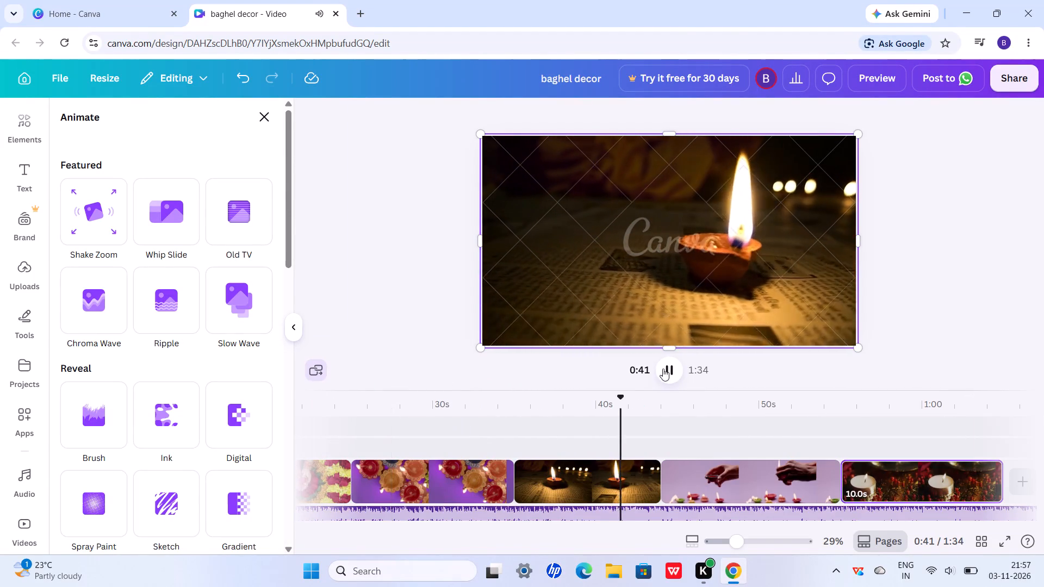
pyautogui.click(664, 365)
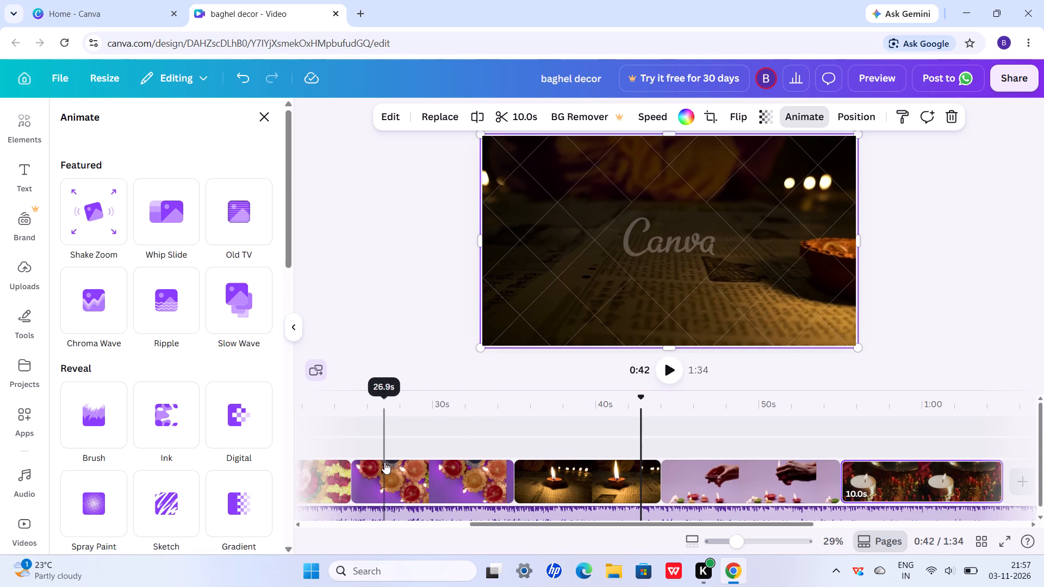
# Examine the opening diya clip, the rangoli clip and the purple diya clip, and look through the timeline to its end.
pyautogui.hscroll(6, 403, 459)
pyautogui.click(374, 482)
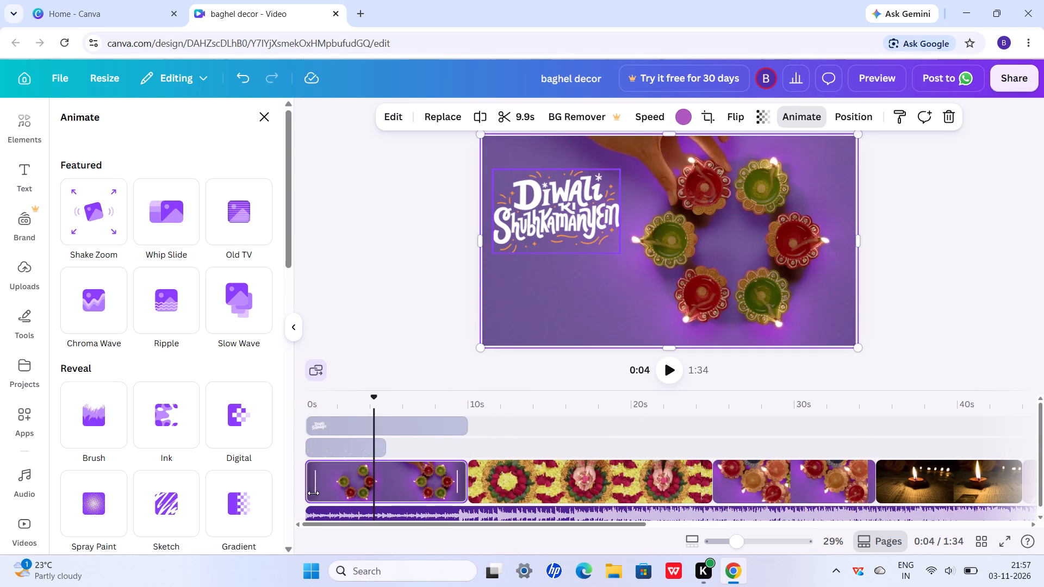
pyautogui.click(325, 475)
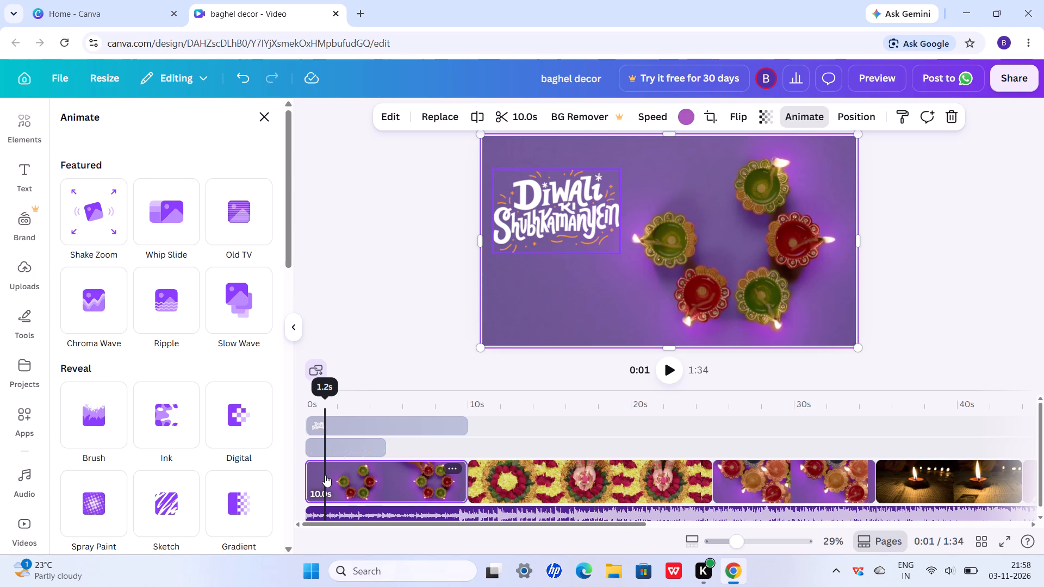
pyautogui.click(512, 489)
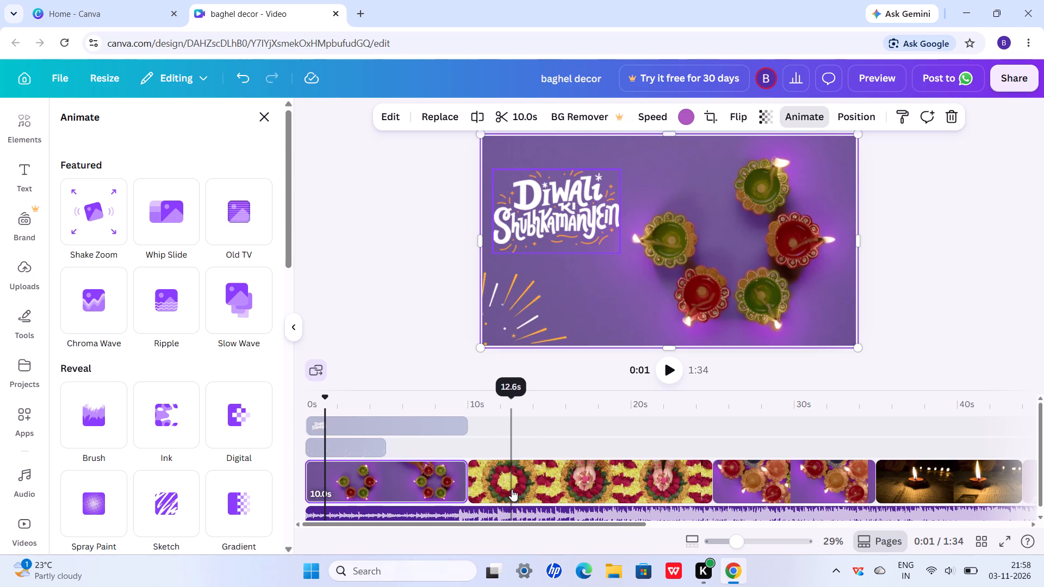
pyautogui.click(761, 476)
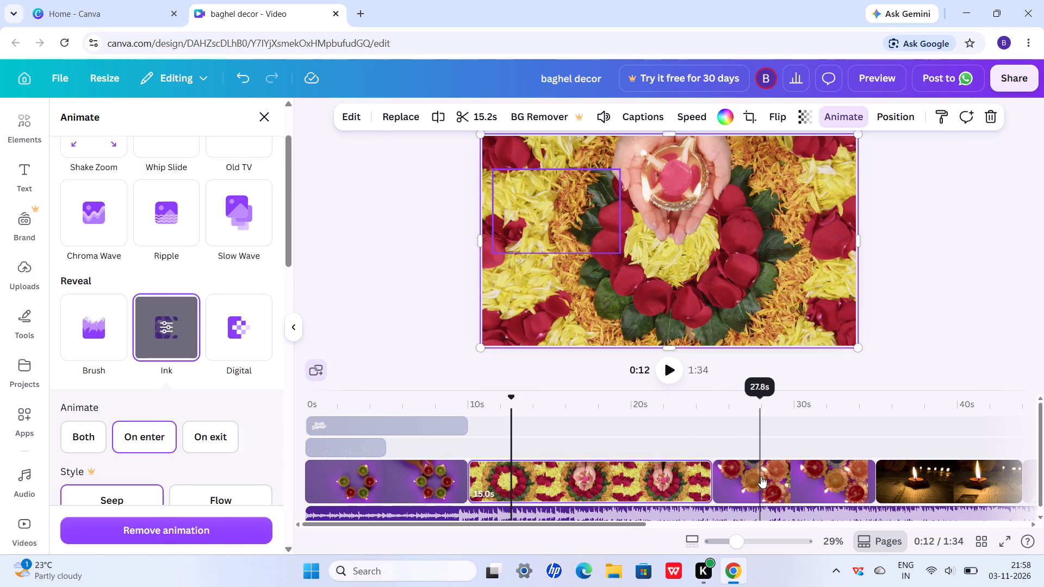
pyautogui.click(538, 485)
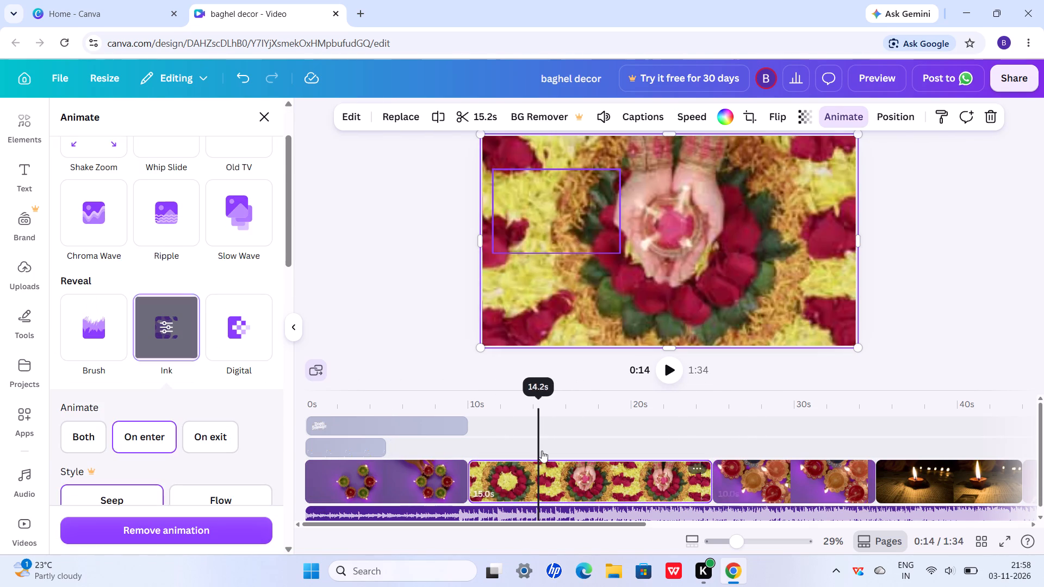
pyautogui.click(530, 211)
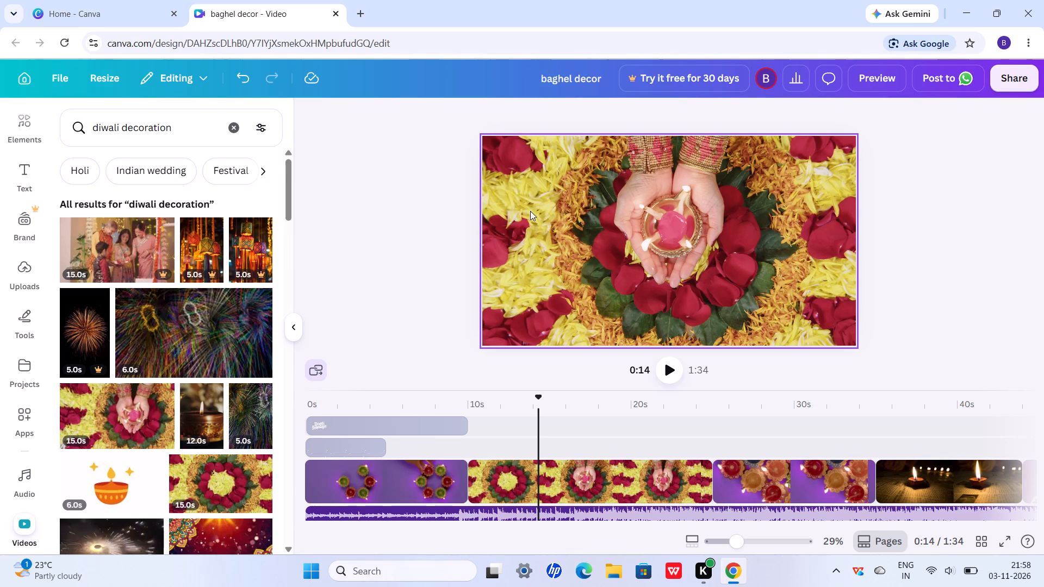
pyautogui.click(731, 466)
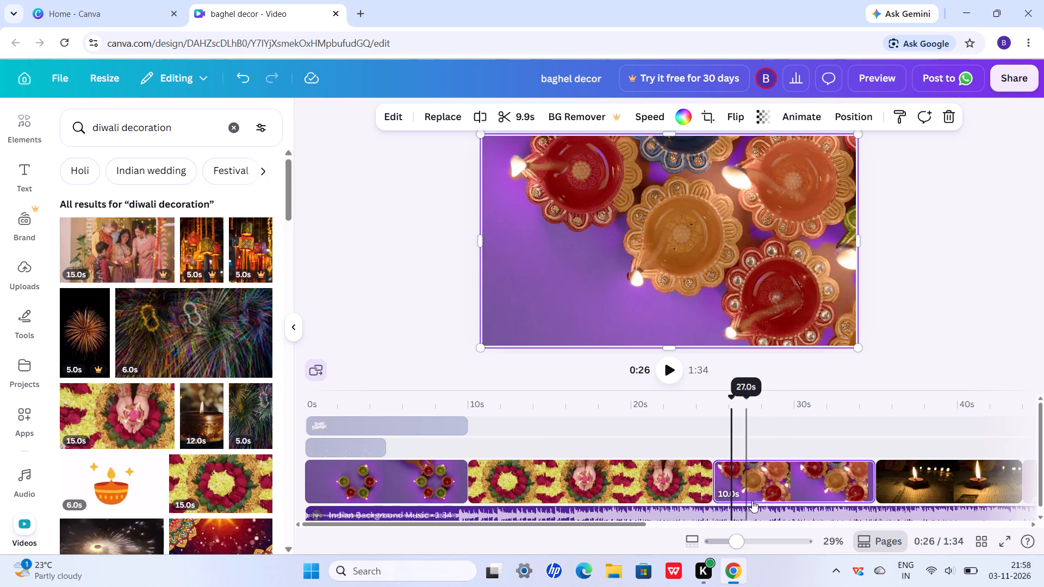
pyautogui.click(760, 486)
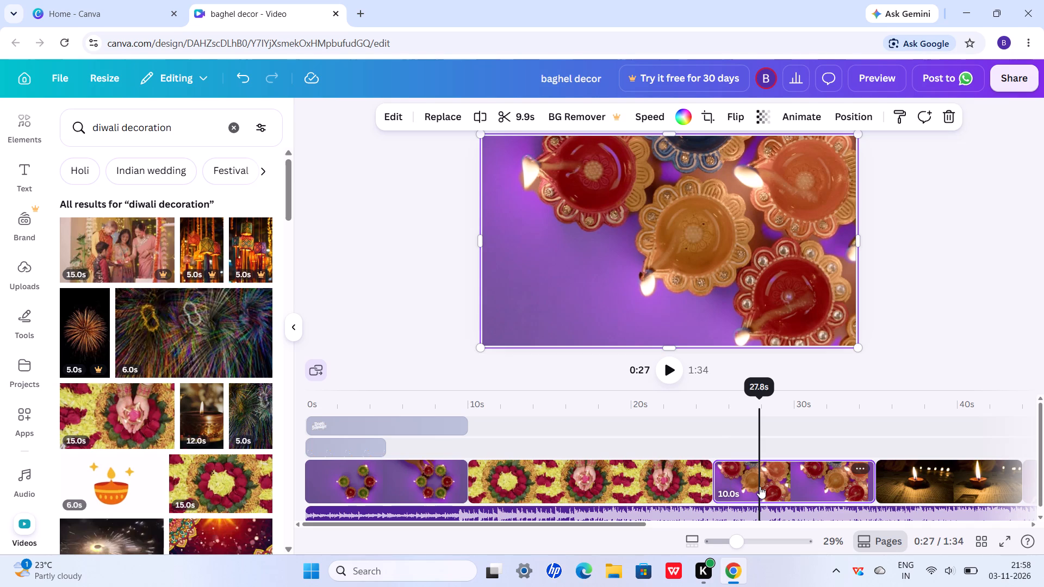
pyautogui.click(770, 494)
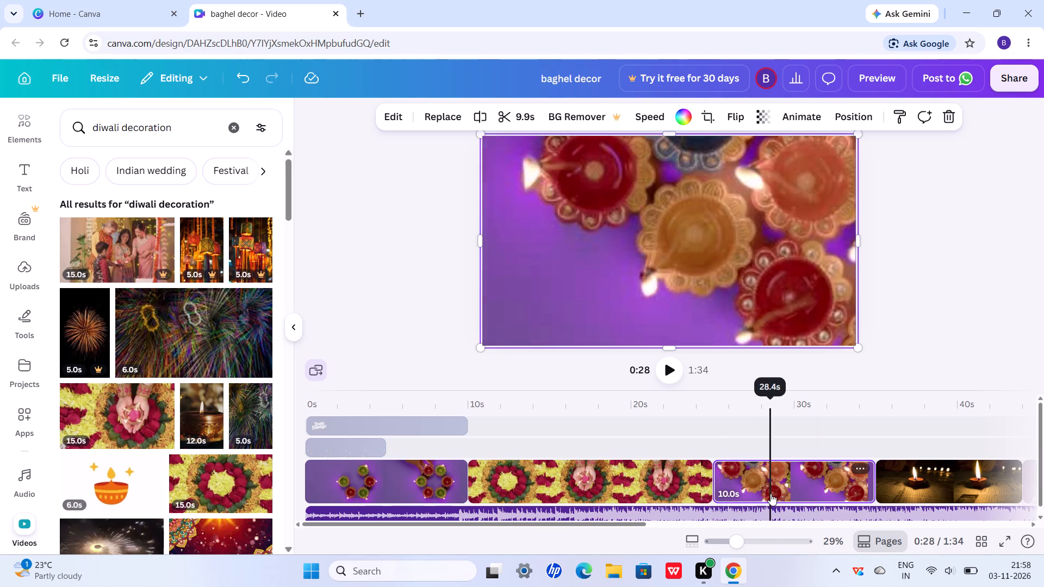
pyautogui.hscroll(-2, 770, 494)
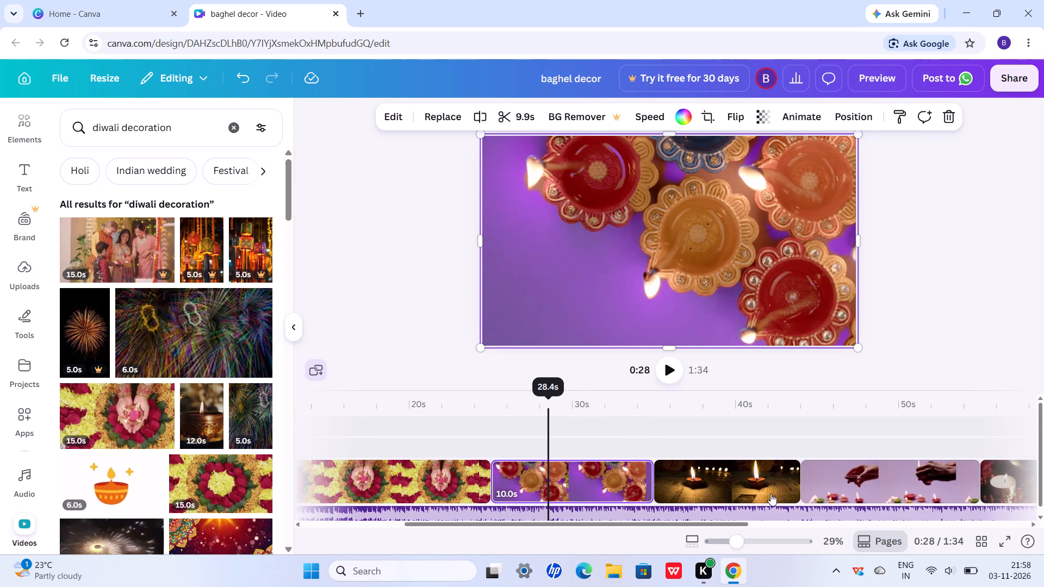
pyautogui.hscroll(-6, 770, 494)
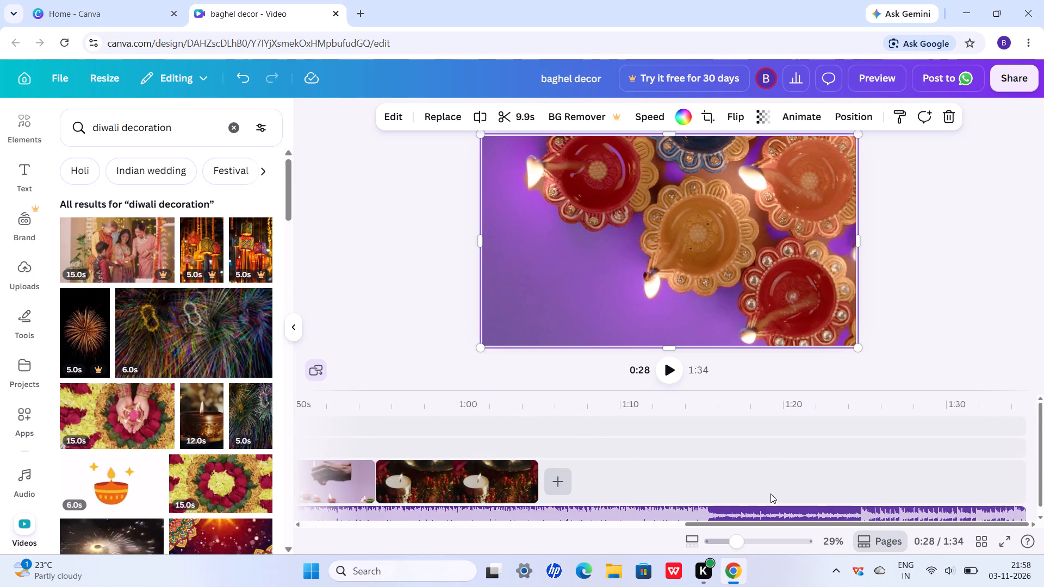
pyautogui.hscroll(16, 770, 494)
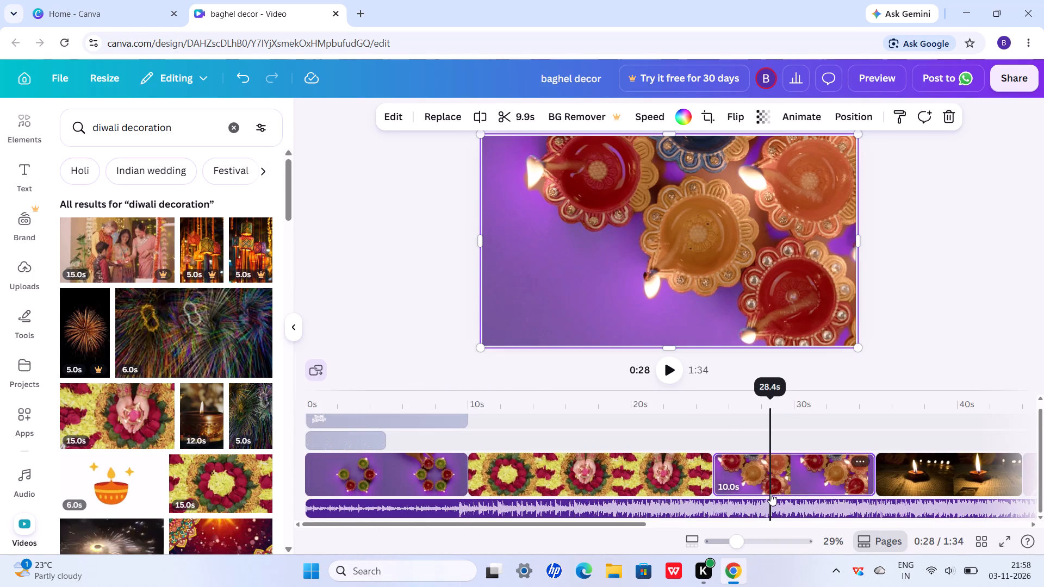
pyautogui.hscroll(6, 537, 469)
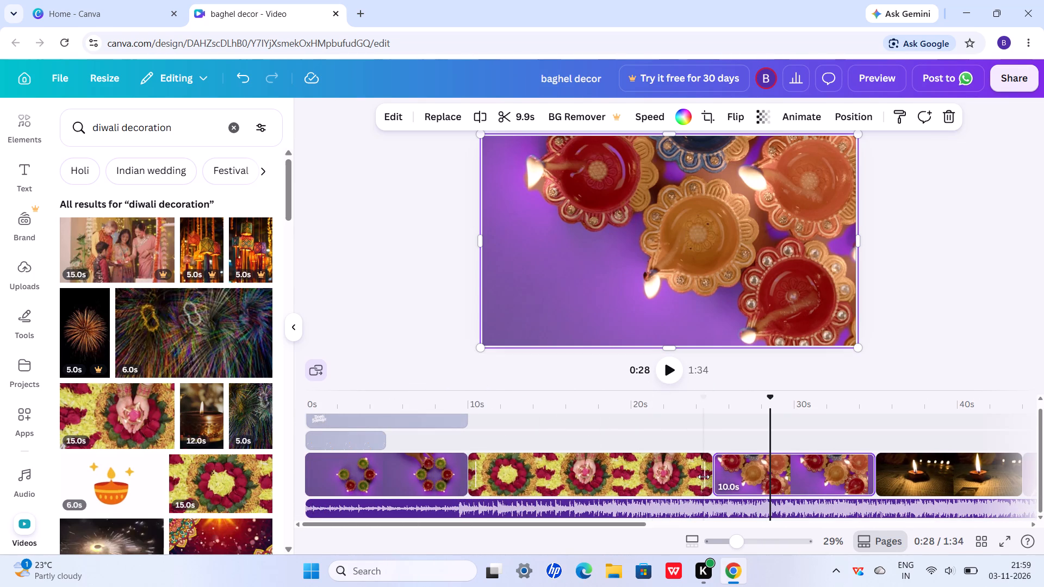
pyautogui.hscroll(-1, 704, 477)
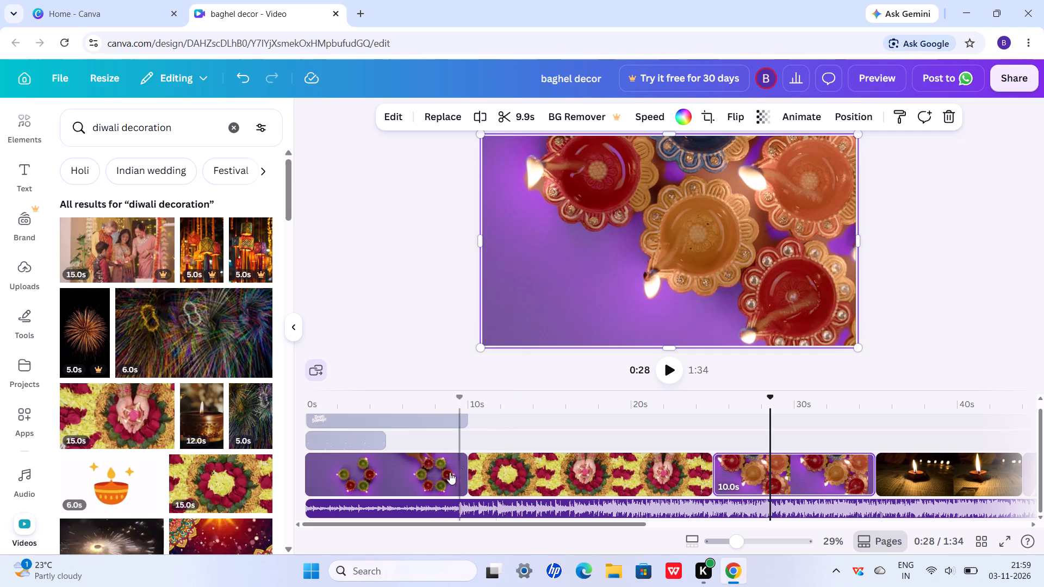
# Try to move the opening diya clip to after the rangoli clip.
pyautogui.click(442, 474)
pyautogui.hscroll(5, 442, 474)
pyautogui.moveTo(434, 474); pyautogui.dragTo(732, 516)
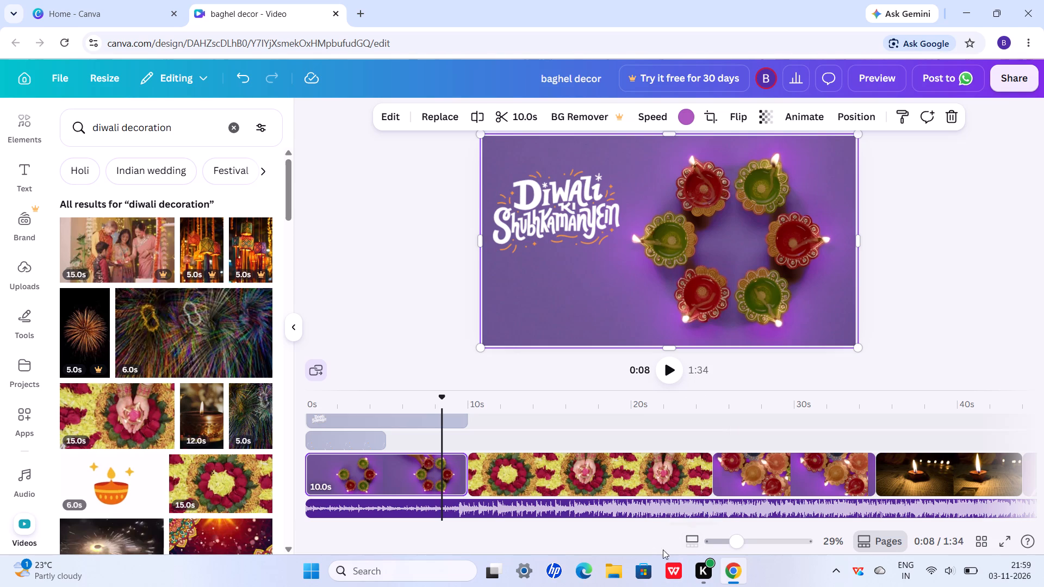
# Open the stock videos for a new clip after the candle clip, and browse the trending and recently used ones.
pyautogui.click(602, 479)
pyautogui.hscroll(-8, 602, 479)
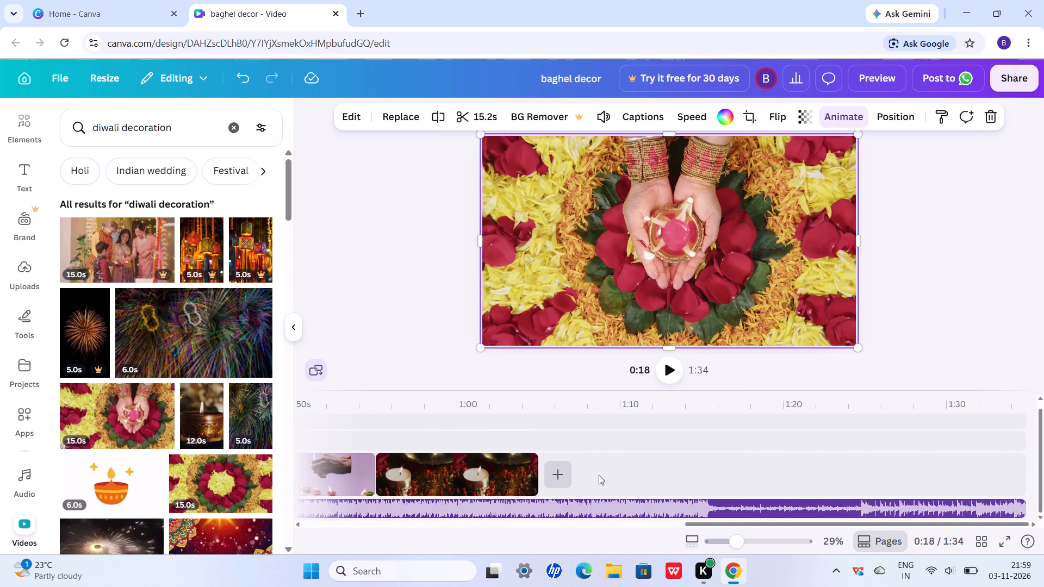
pyautogui.click(551, 476)
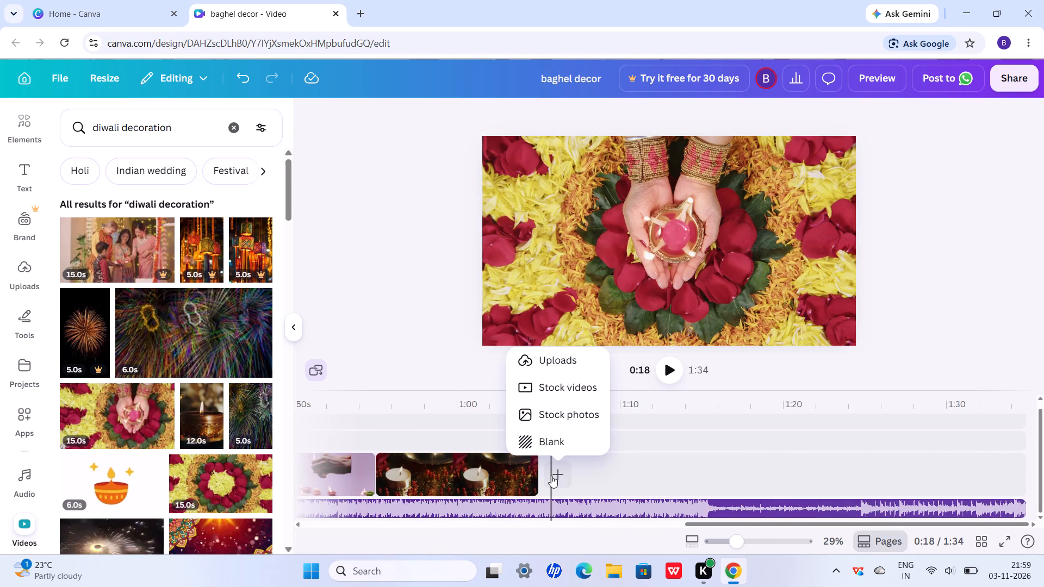
pyautogui.click(564, 395)
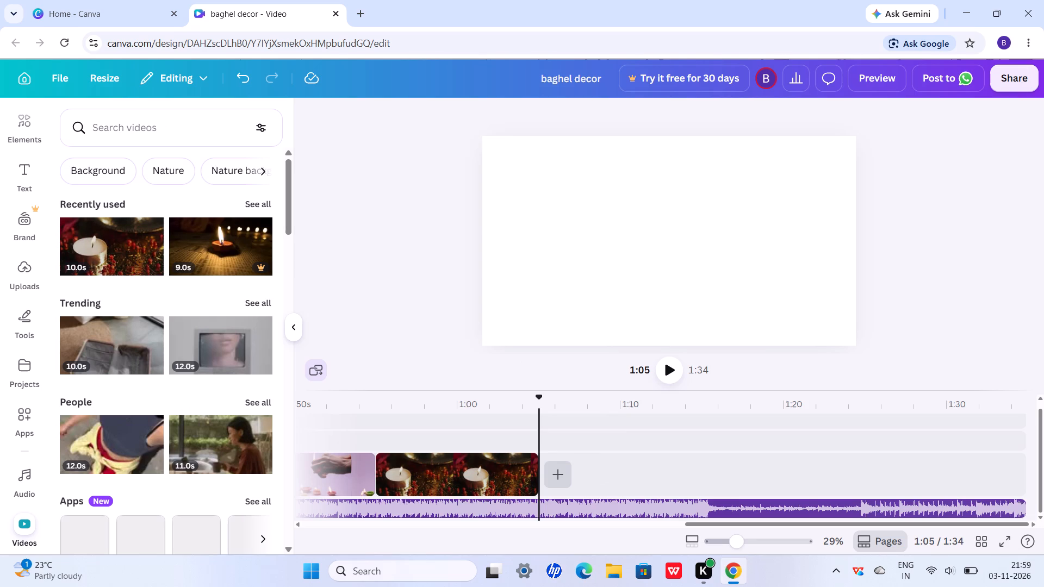
pyautogui.click(556, 470)
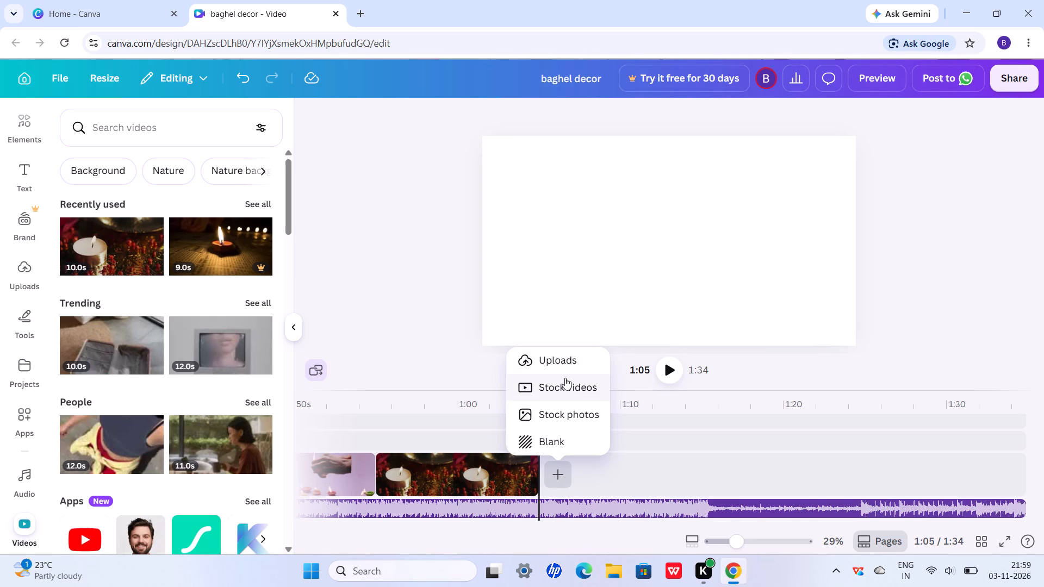
pyautogui.click(565, 385)
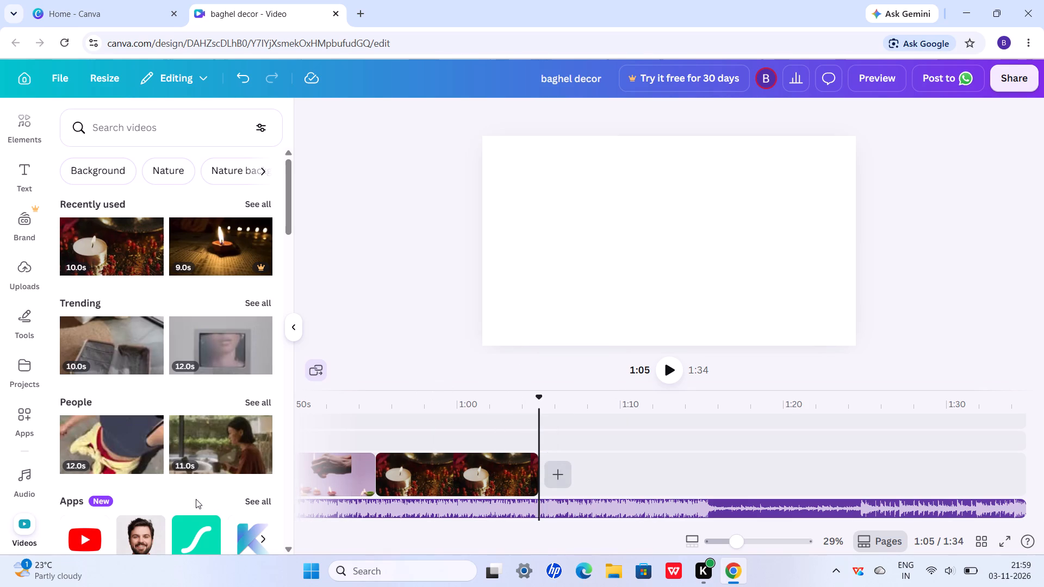
pyautogui.click(260, 298)
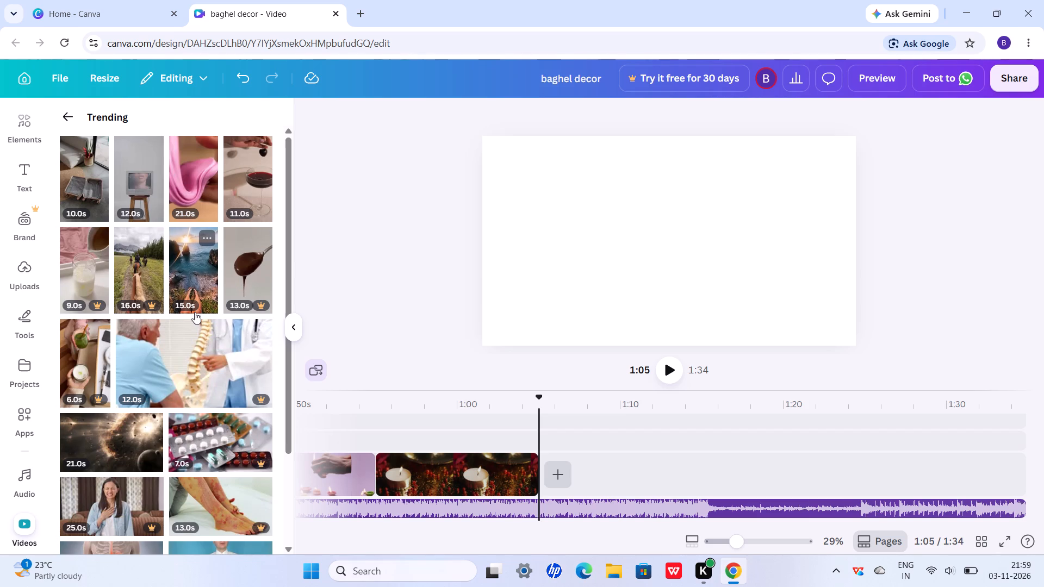
pyautogui.click(66, 114)
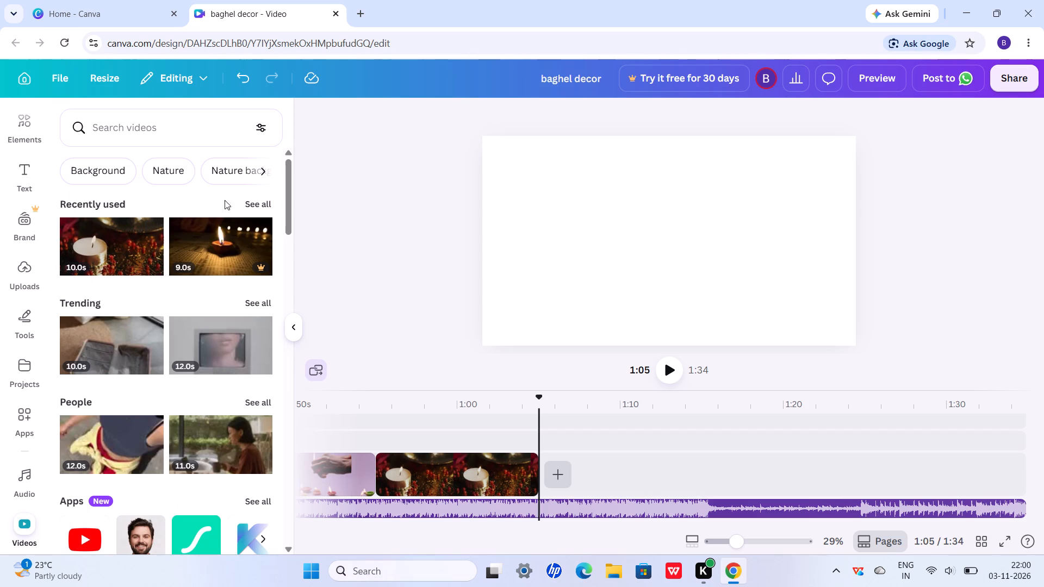
pyautogui.click(261, 199)
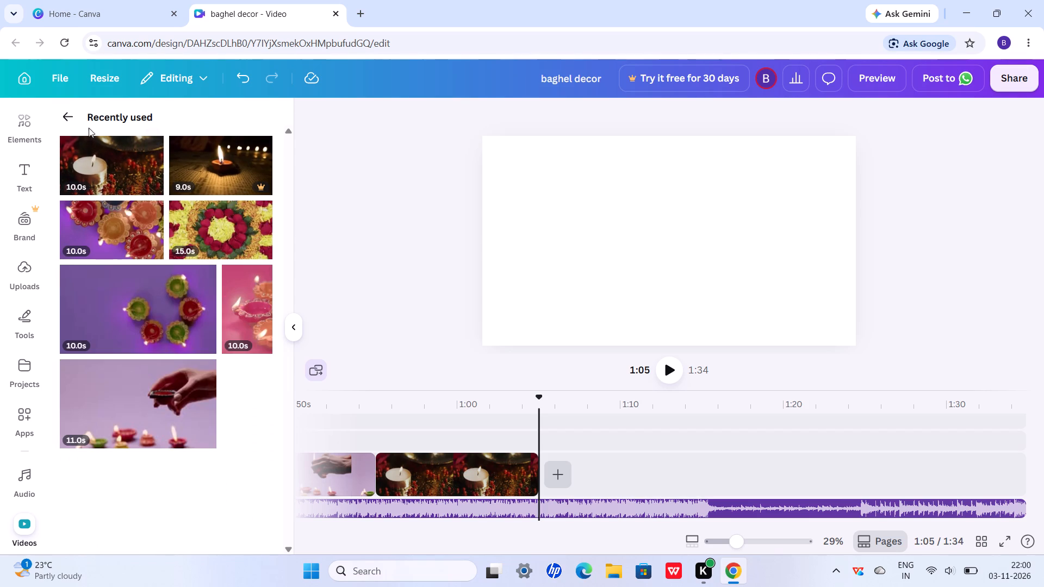
pyautogui.click(72, 120)
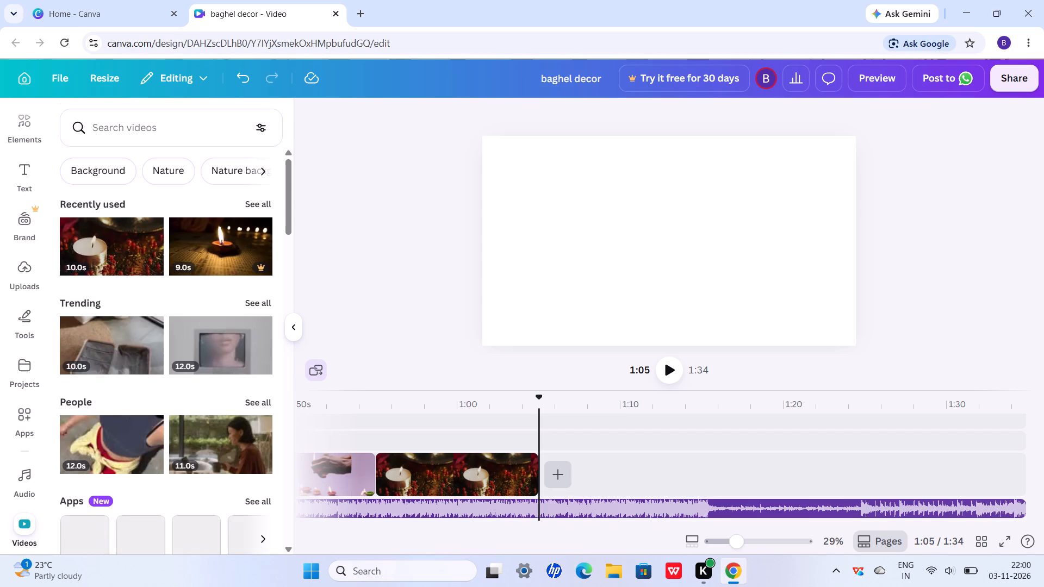
# Search the stock videos for "diwali decoration" and add the 10-second vertical clip of stacked diyas on purple after the candle clip.
pyautogui.click(123, 129)
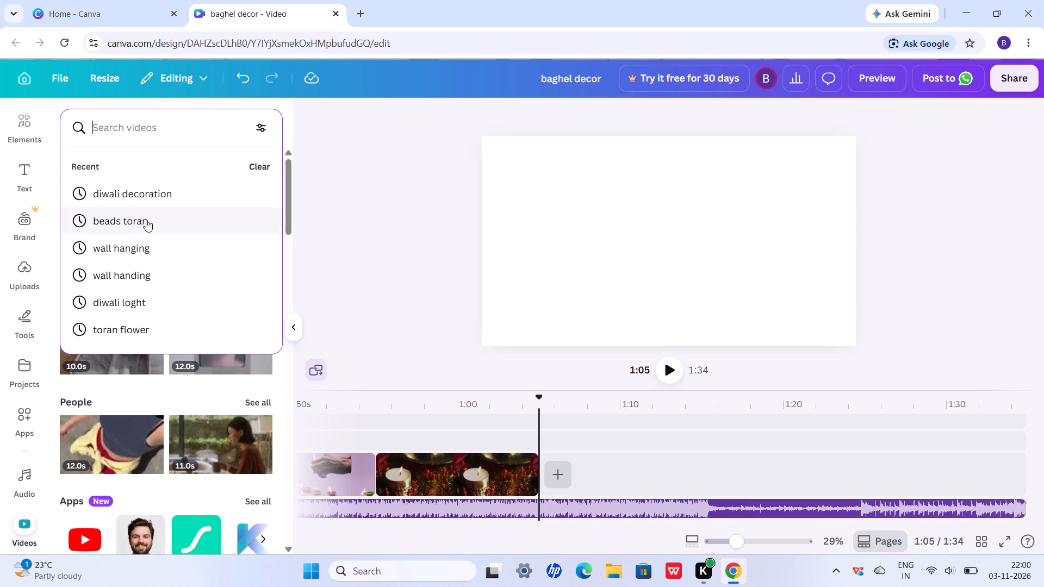
pyautogui.click(153, 188)
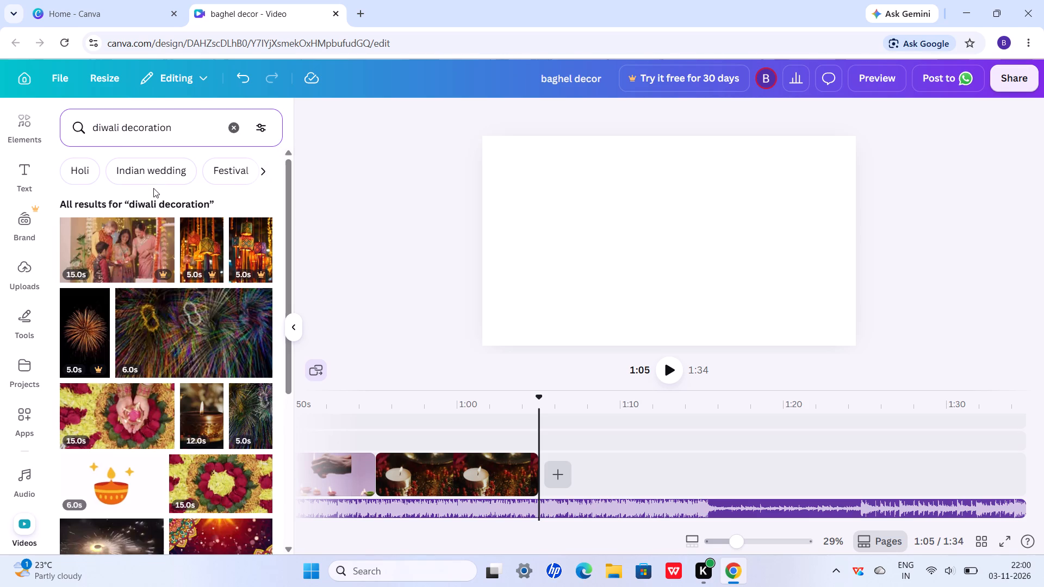
pyautogui.scroll(-2, 171, 279)
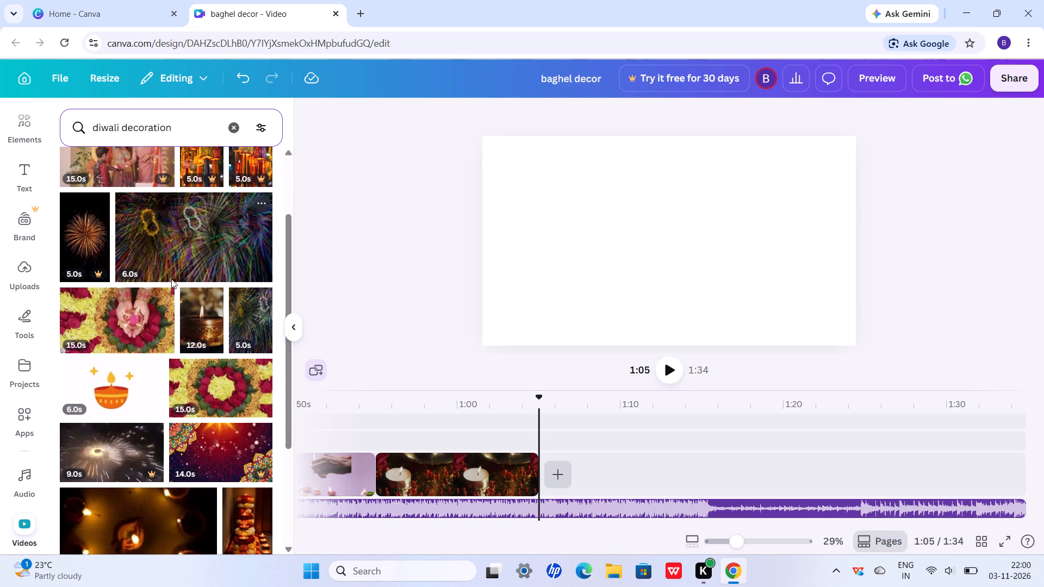
pyautogui.scroll(-3, 171, 279)
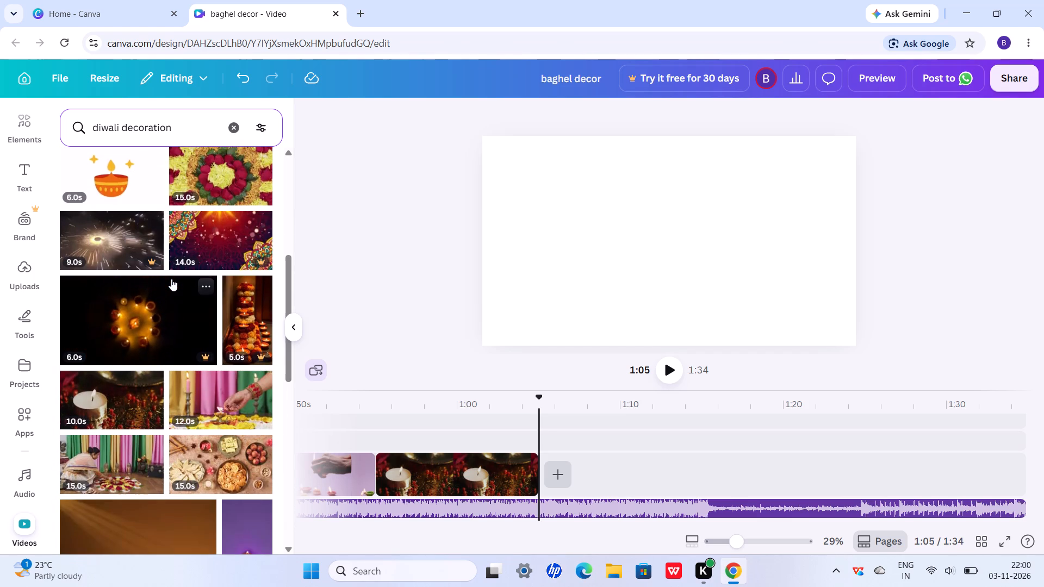
pyautogui.scroll(-4, 171, 279)
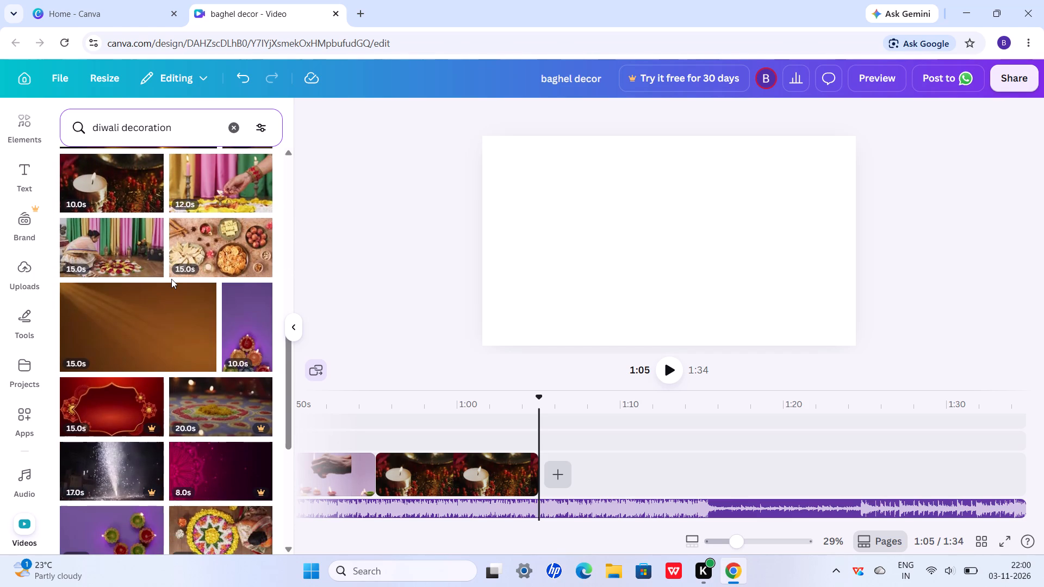
pyautogui.click(247, 321)
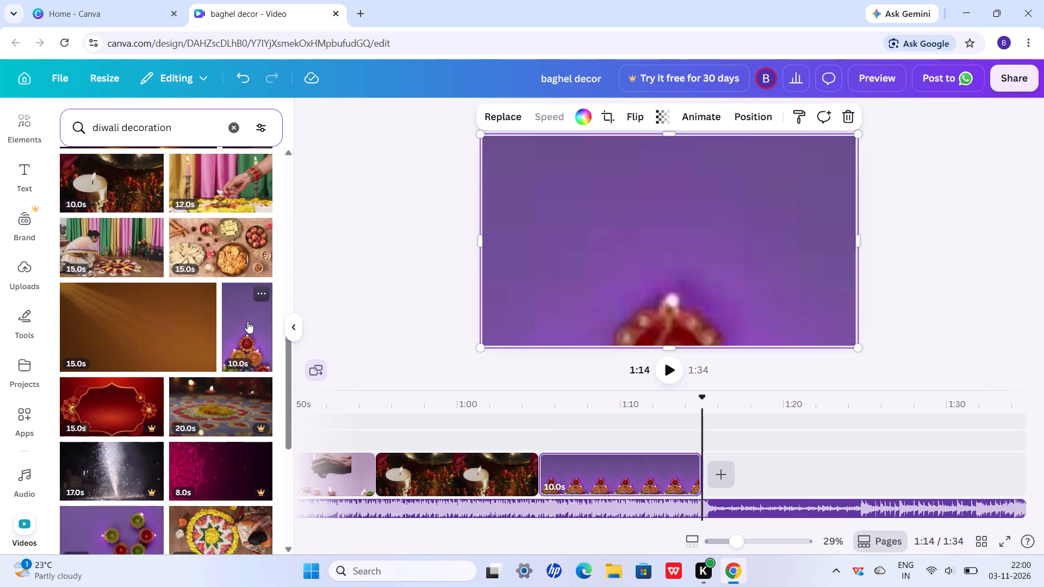
# Open the animation options for the newly added purple diya clip, at about 1:07.
pyautogui.click(540, 487)
pyautogui.click(583, 467)
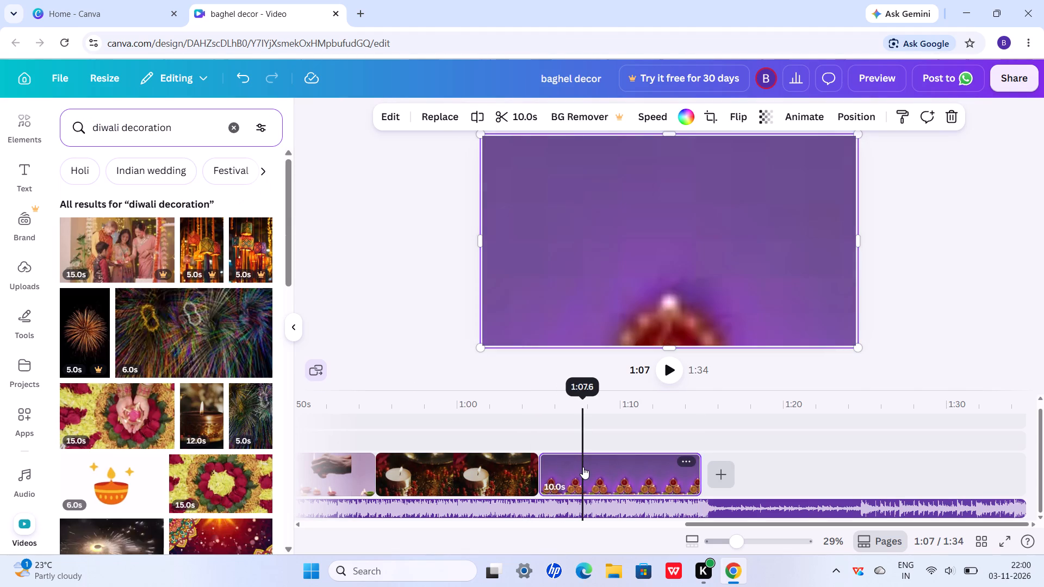
pyautogui.click(583, 467)
pyautogui.click(583, 467)
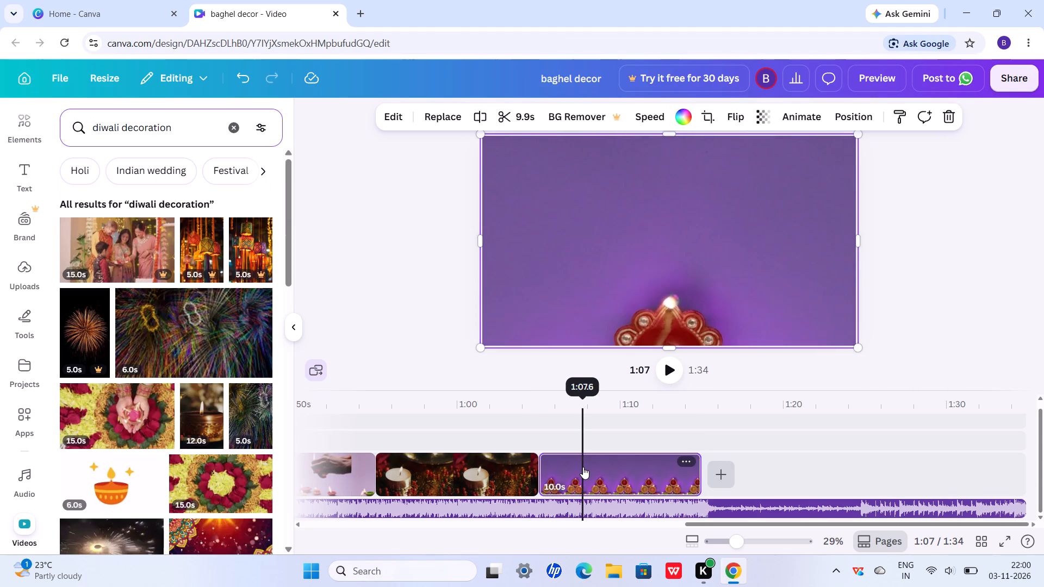
pyautogui.click(797, 114)
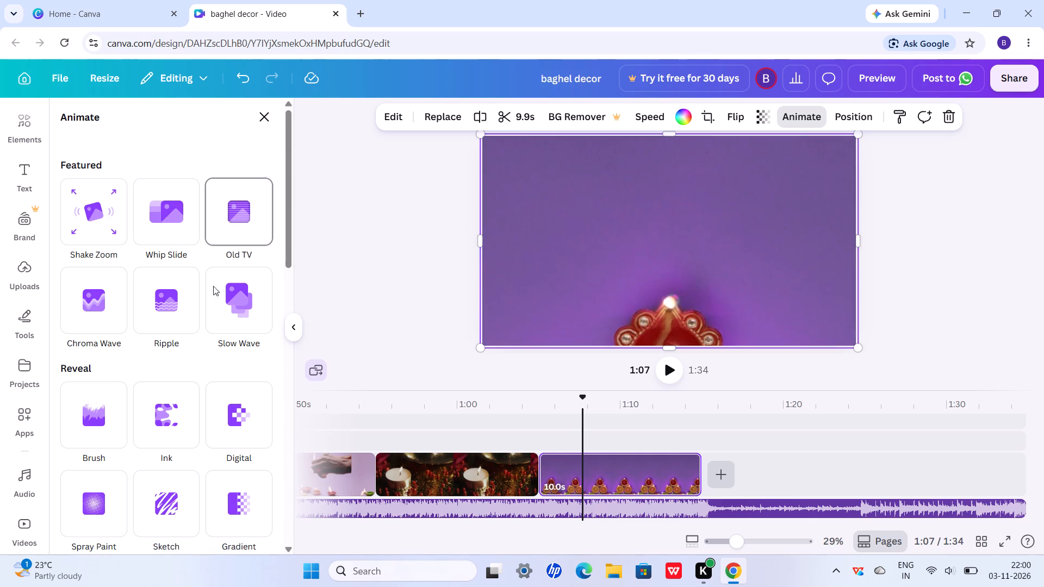
# Apply the Rise animation to the purple diya clip, set to animate on enter.
pyautogui.scroll(-2, 201, 374)
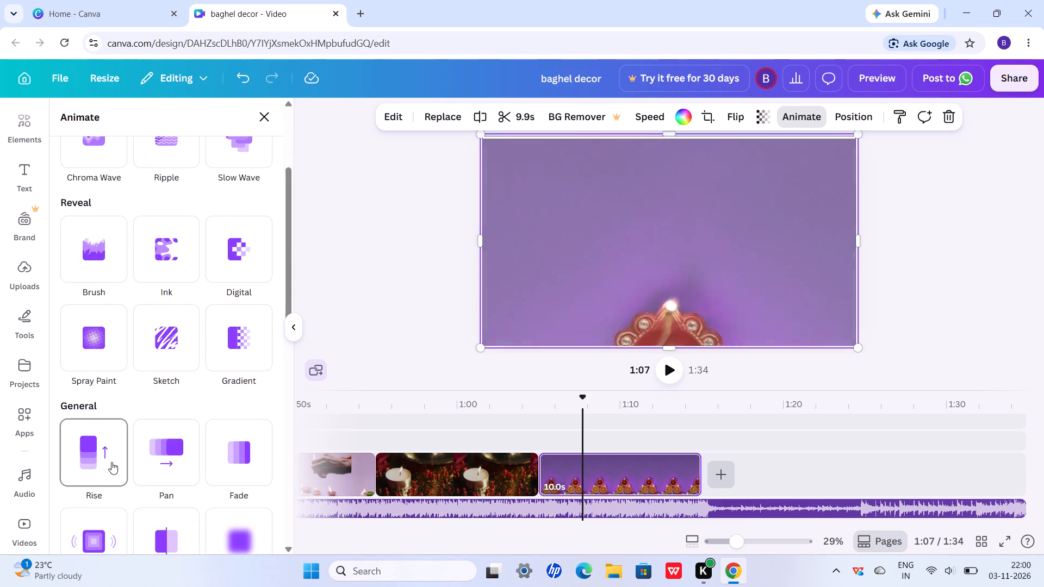
pyautogui.click(111, 462)
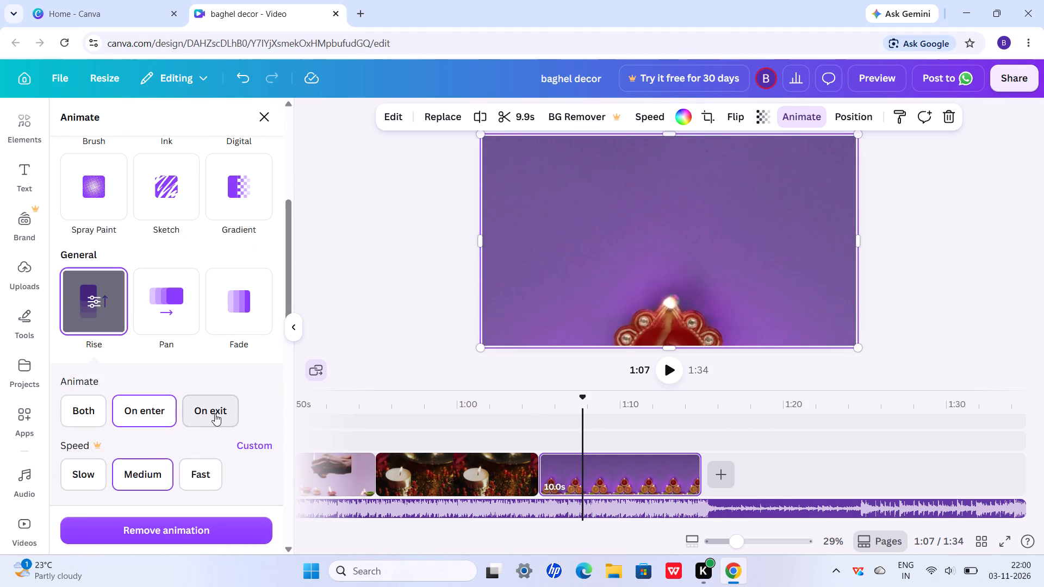
pyautogui.click(217, 414)
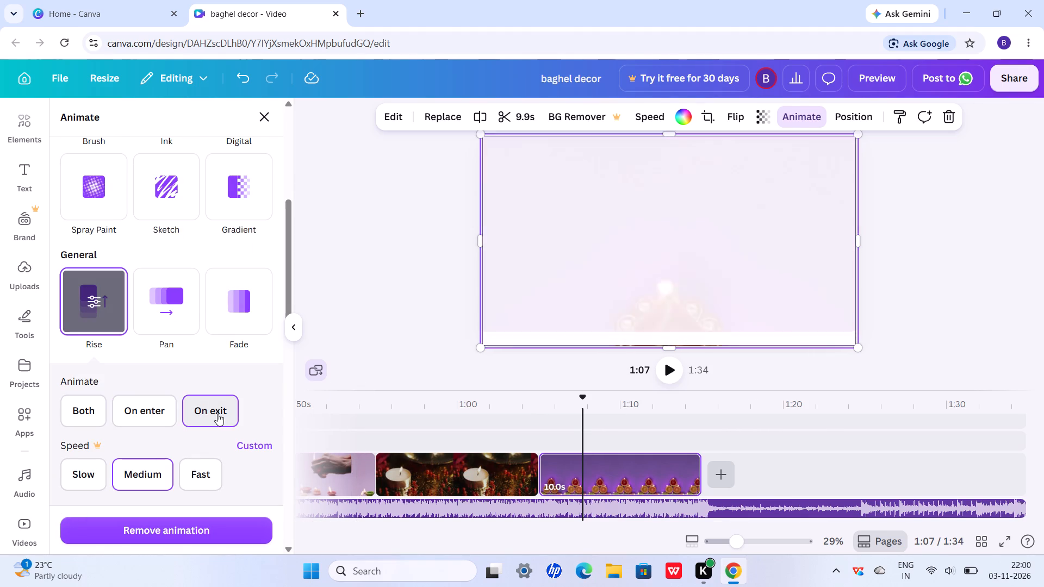
pyautogui.click(157, 410)
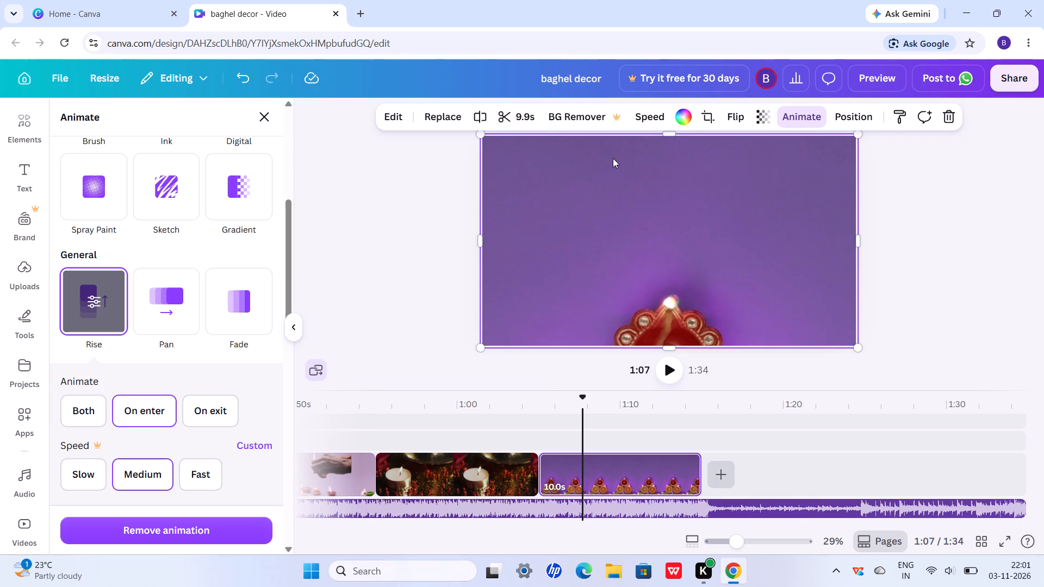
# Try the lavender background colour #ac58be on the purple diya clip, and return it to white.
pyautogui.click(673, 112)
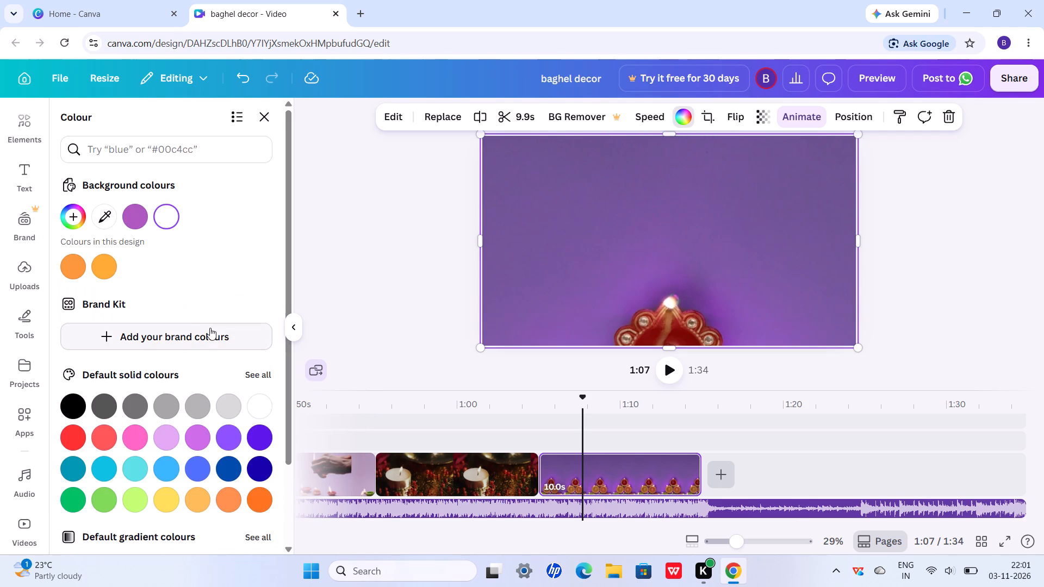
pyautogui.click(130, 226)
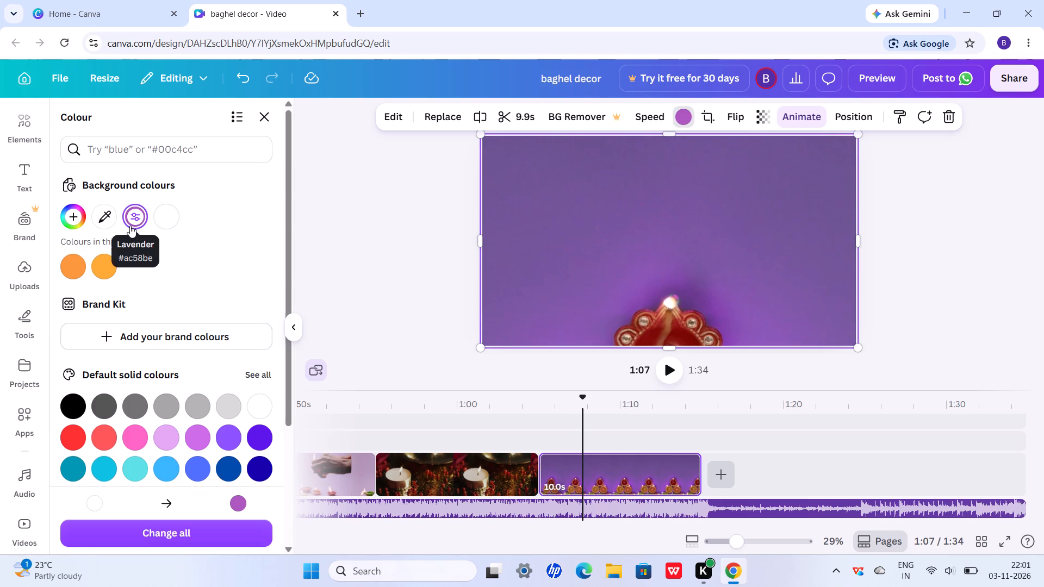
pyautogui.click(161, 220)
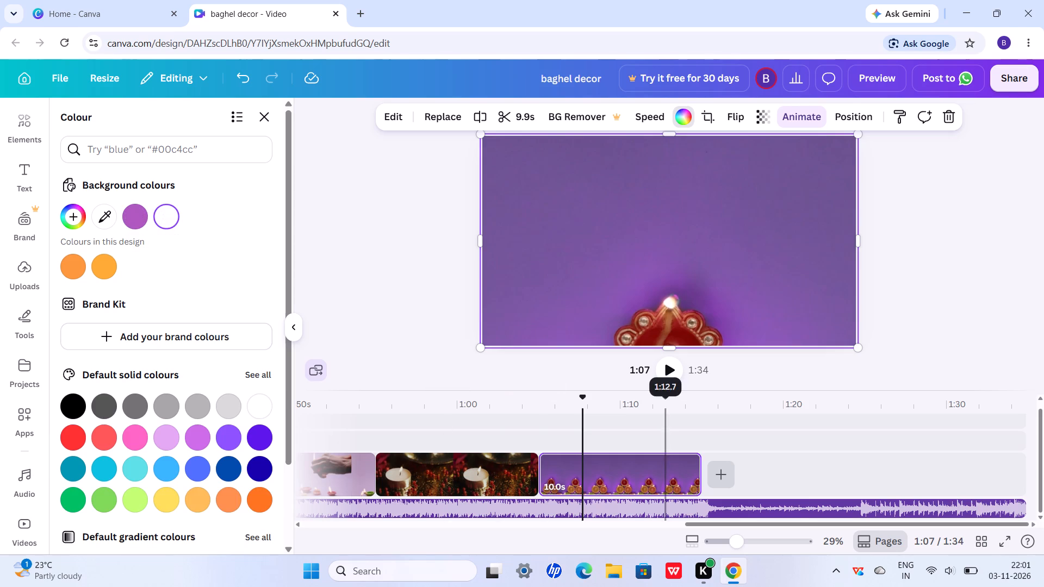
# Play back the purple diya clip from about 1:07, and go back to the opening diya clip at about 3.7 s.
pyautogui.click(670, 365)
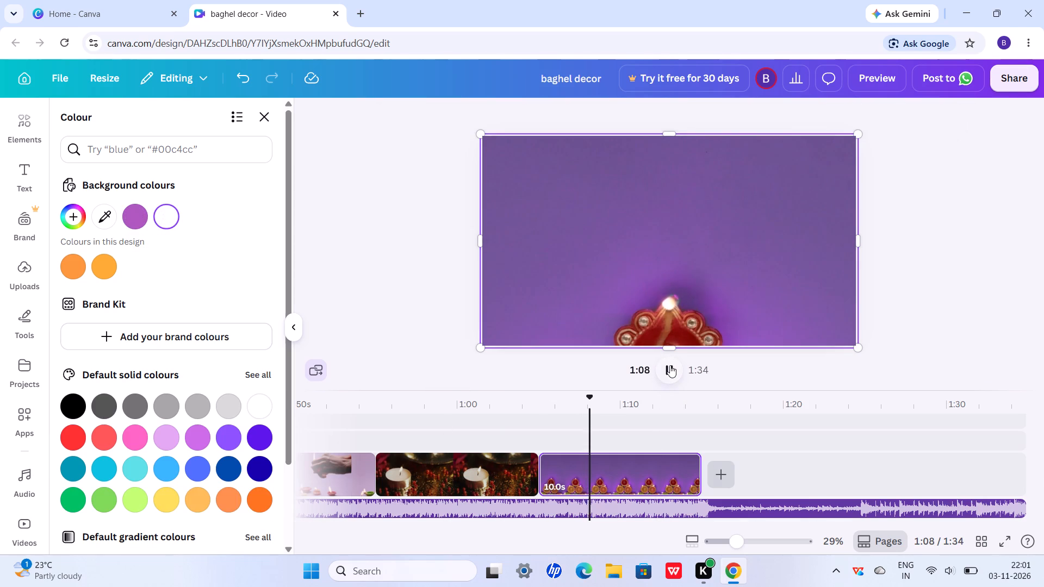
pyautogui.click(437, 470)
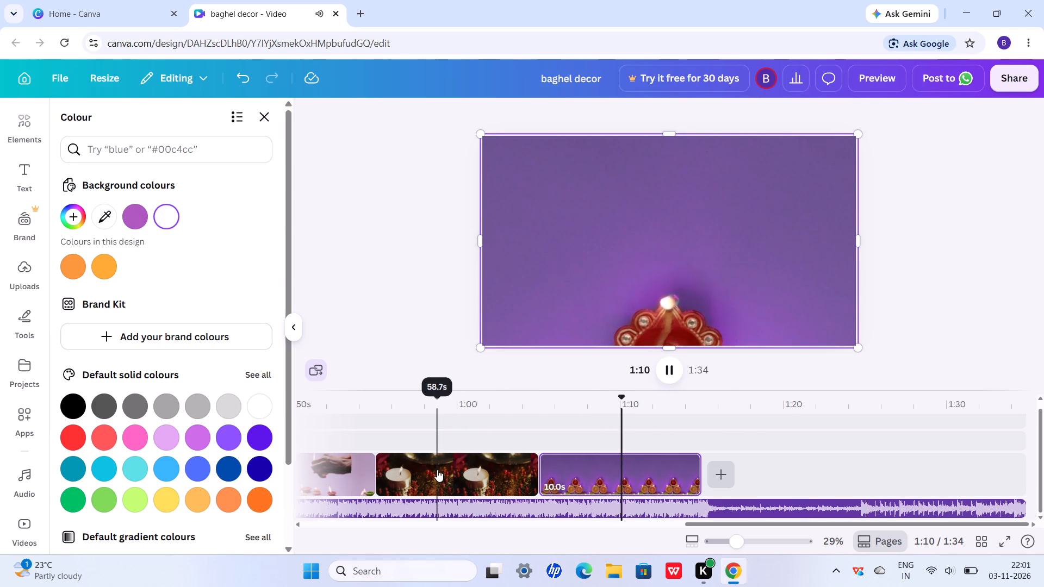
pyautogui.hscroll(7, 437, 470)
pyautogui.click(366, 469)
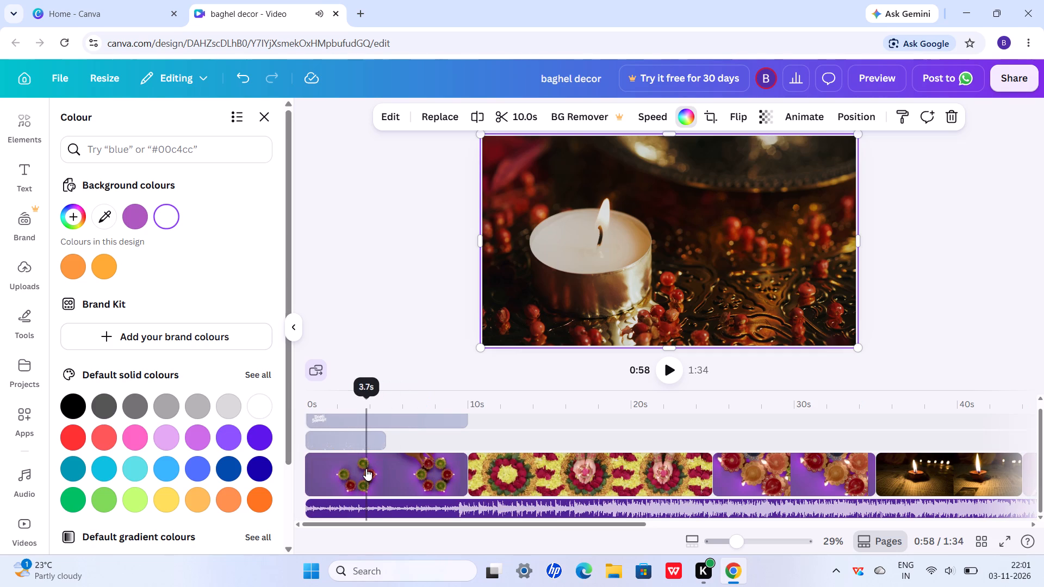
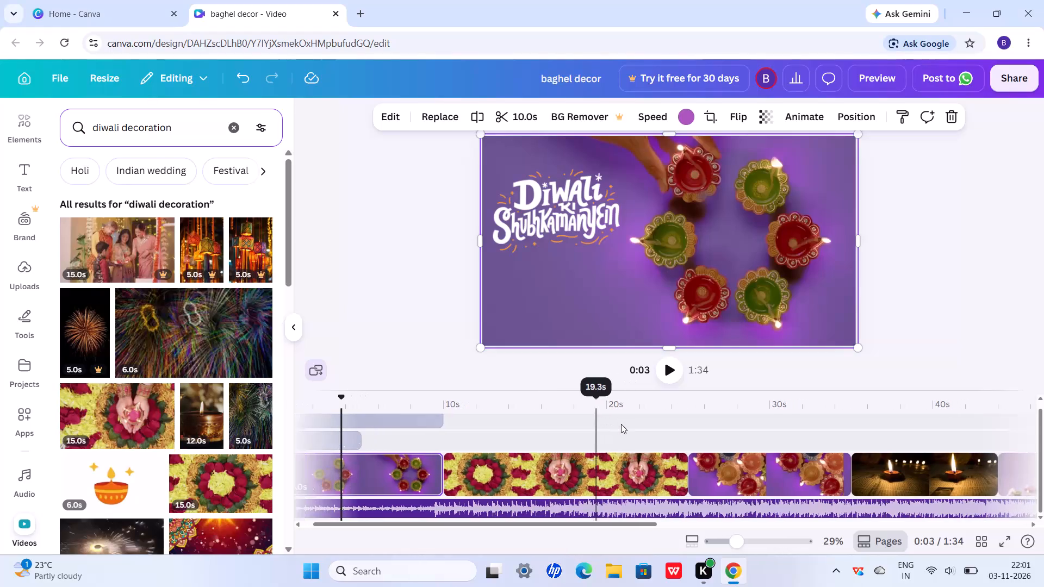
# Add a blank page for a stock video at the end of the timeline, after the purple diya clip.
pyautogui.click(539, 470)
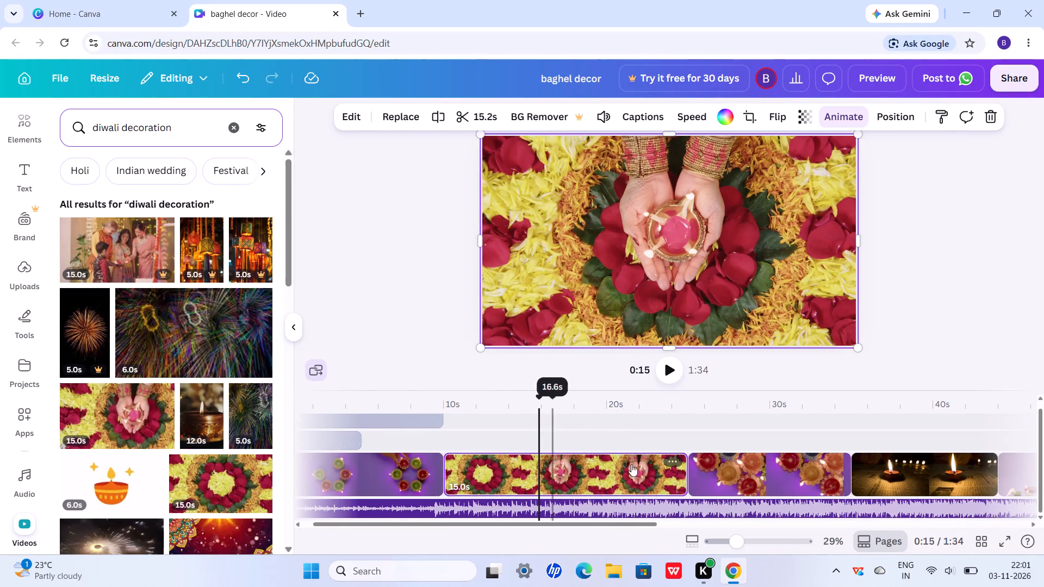
pyautogui.hscroll(-10, 657, 496)
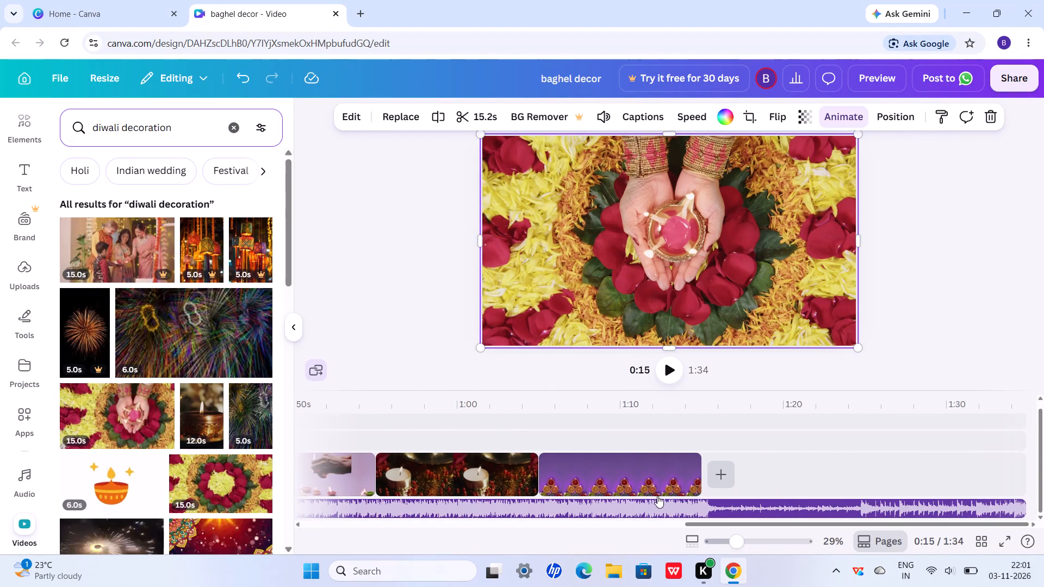
pyautogui.click(716, 471)
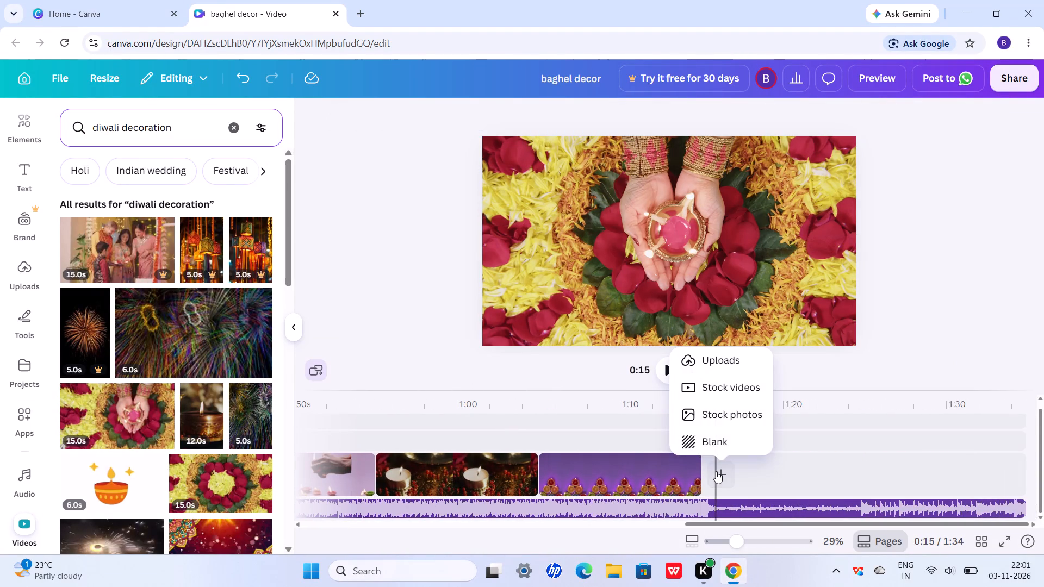
pyautogui.click(705, 393)
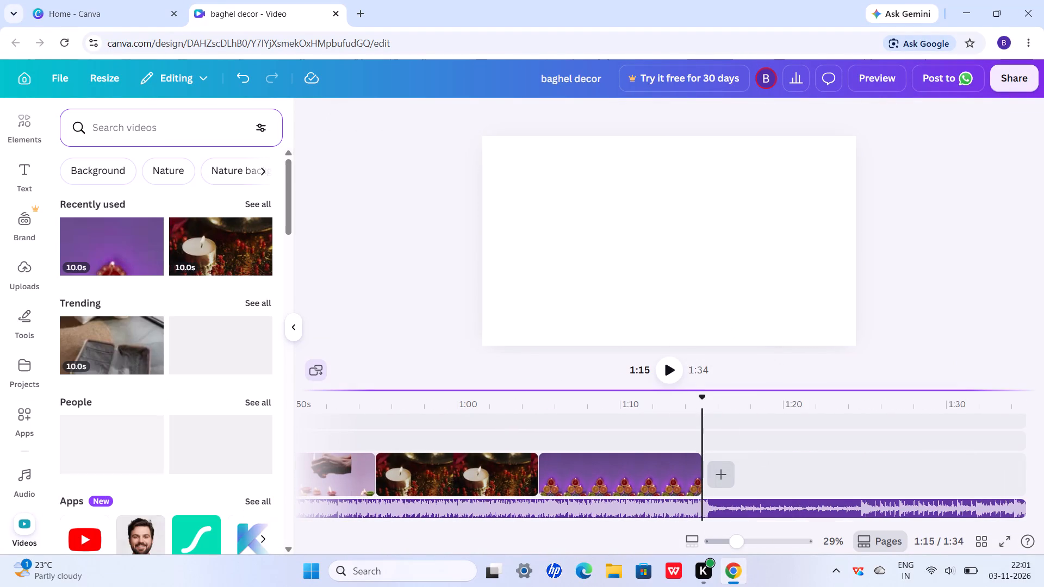
# Look through the recently used videos, and search the stock videos for "wall hanging" to find a suitable clip.
pyautogui.click(266, 197)
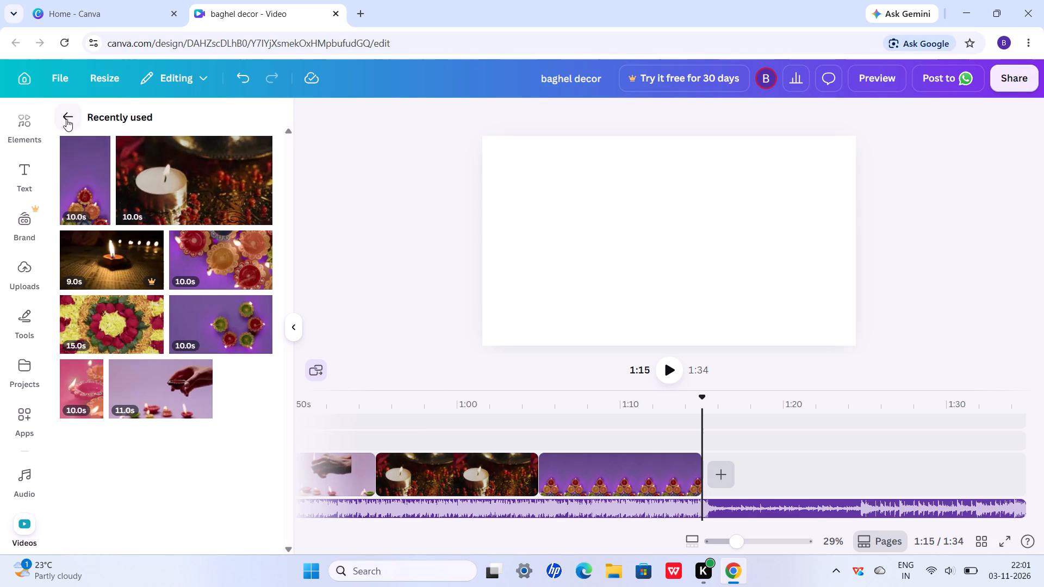
pyautogui.click(66, 119)
pyautogui.click(108, 129)
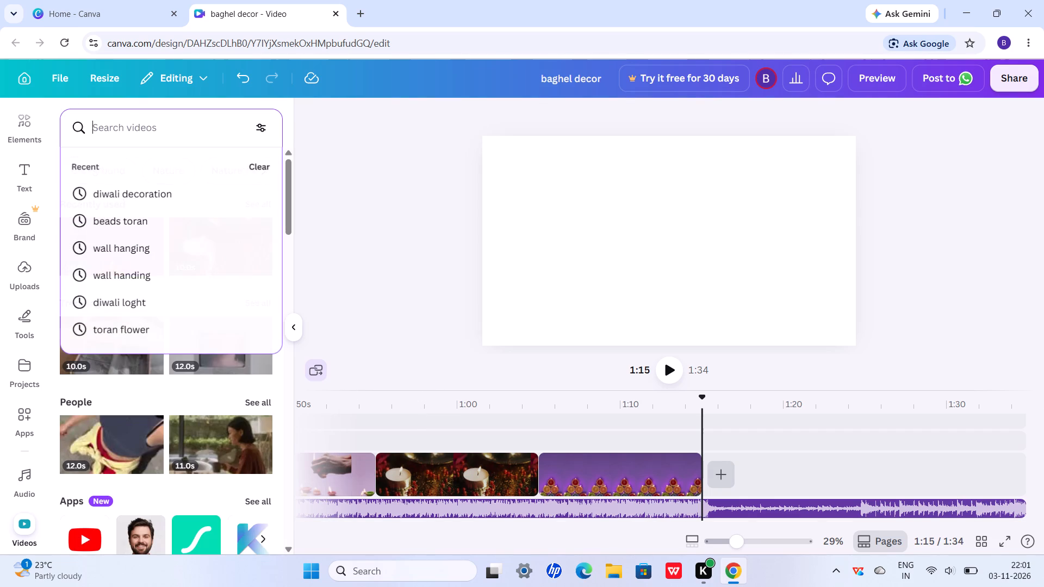
pyautogui.click(136, 260)
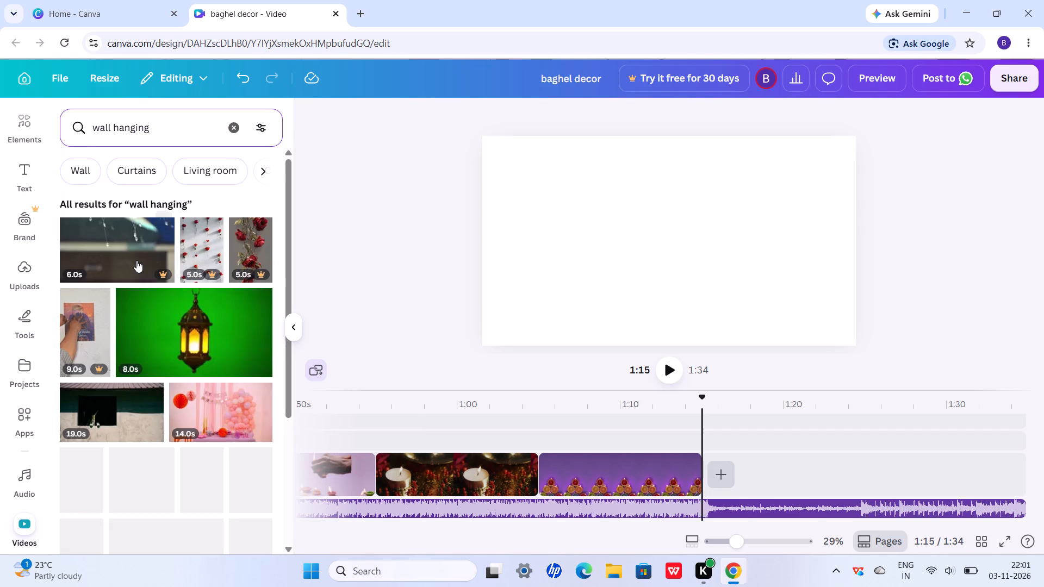
pyautogui.scroll(-1, 189, 441)
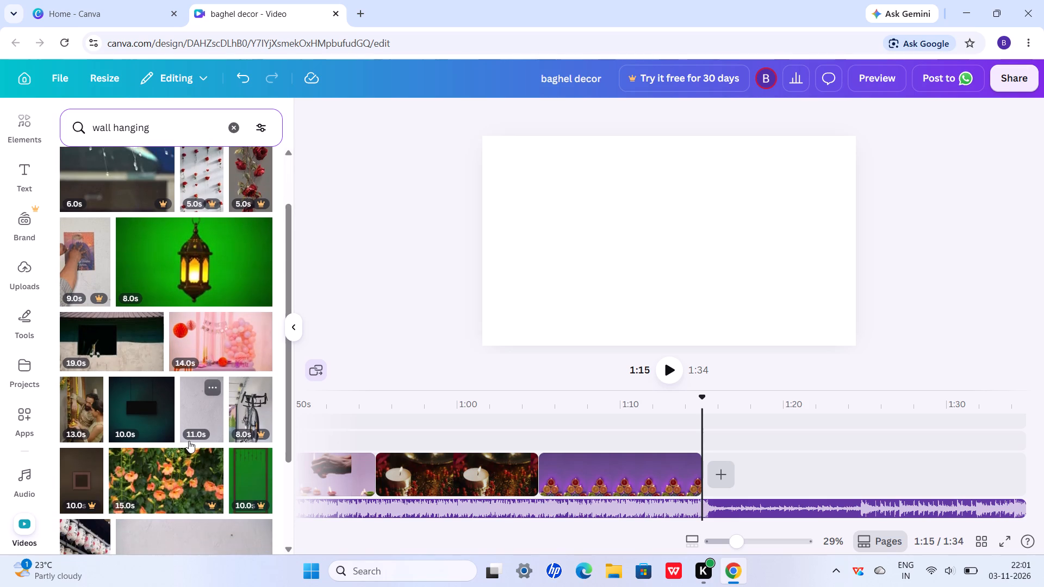
pyautogui.scroll(-2, 189, 441)
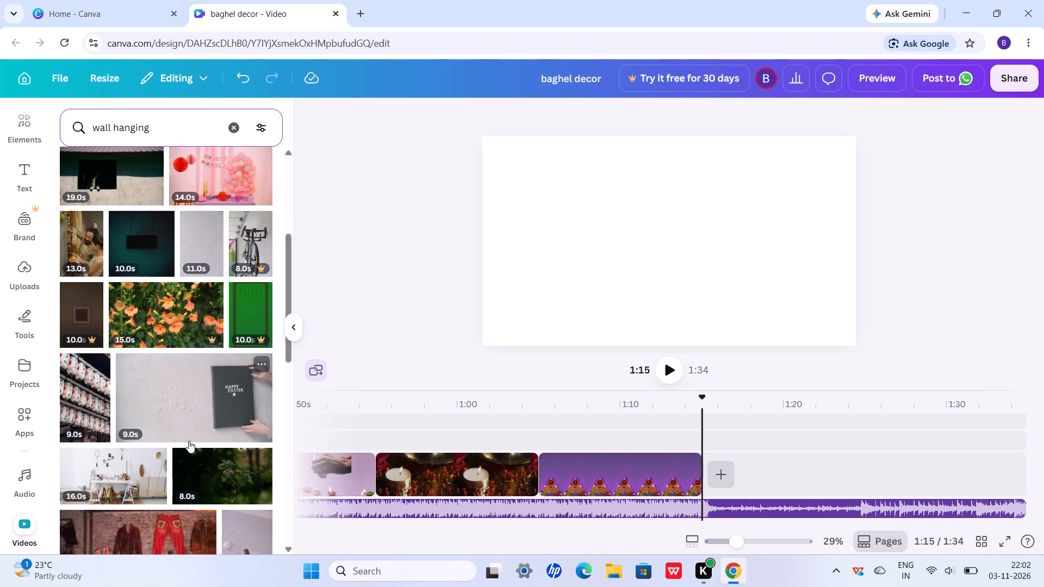
pyautogui.scroll(-5, 189, 441)
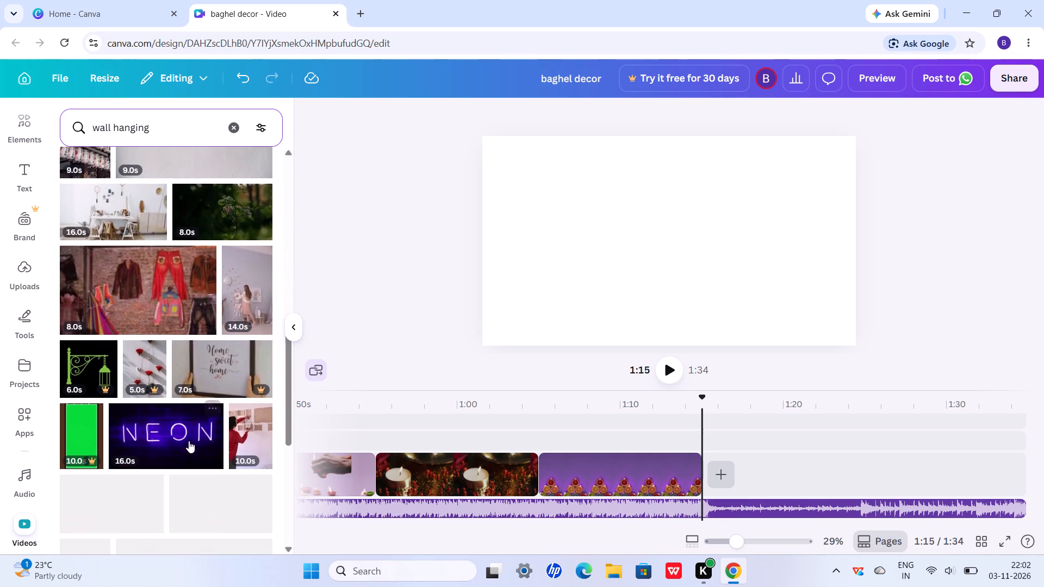
pyautogui.scroll(-2, 189, 441)
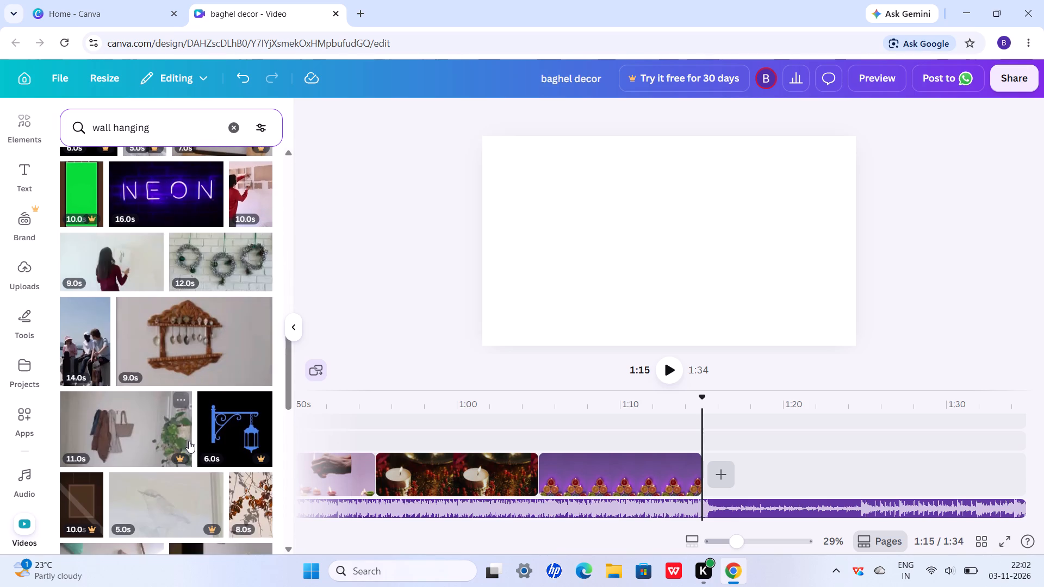
pyautogui.scroll(-7, 189, 441)
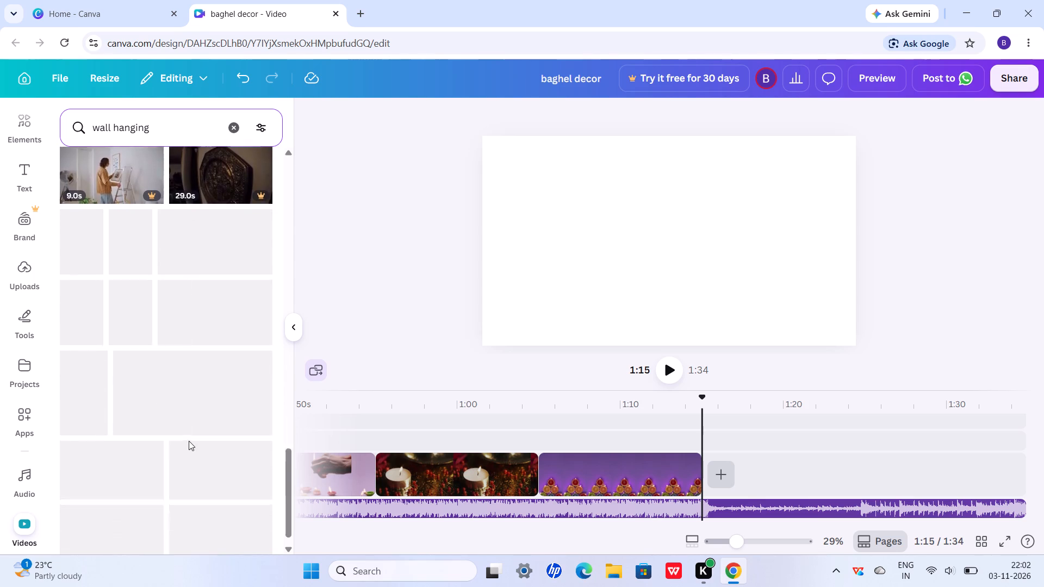
pyautogui.scroll(-1, 189, 441)
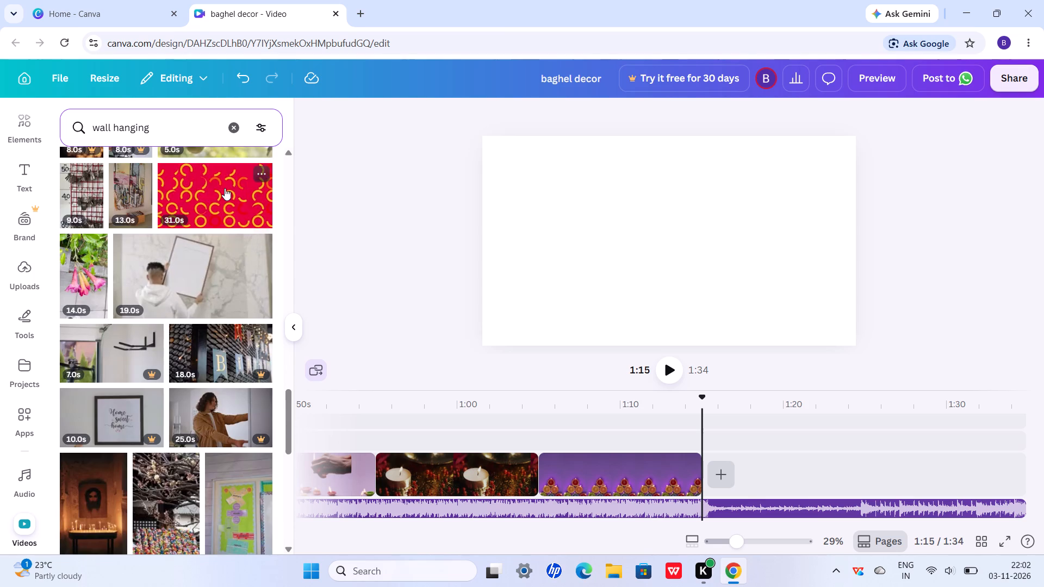
# Search the stock videos for "toran" and browse the clips for a suitable one.
pyautogui.click(229, 126)
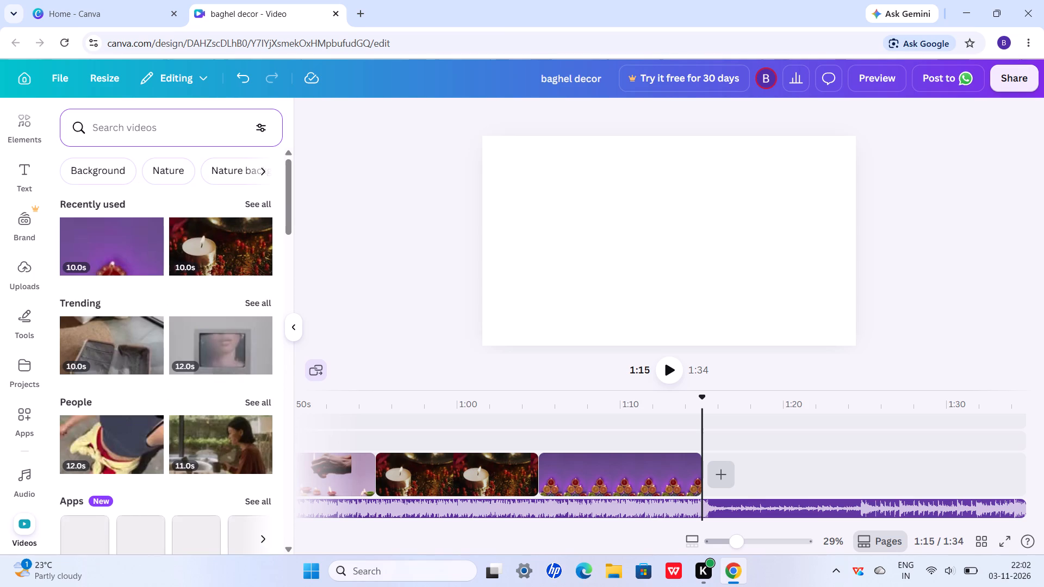
pyautogui.click(166, 125)
pyautogui.write('tor')
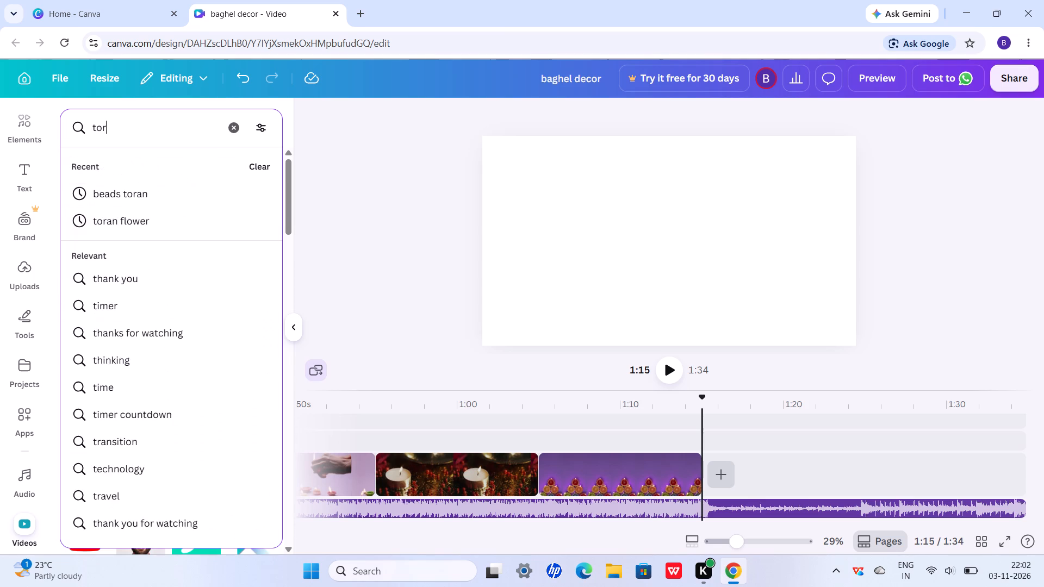
pyautogui.write('an')
pyautogui.press('Return')
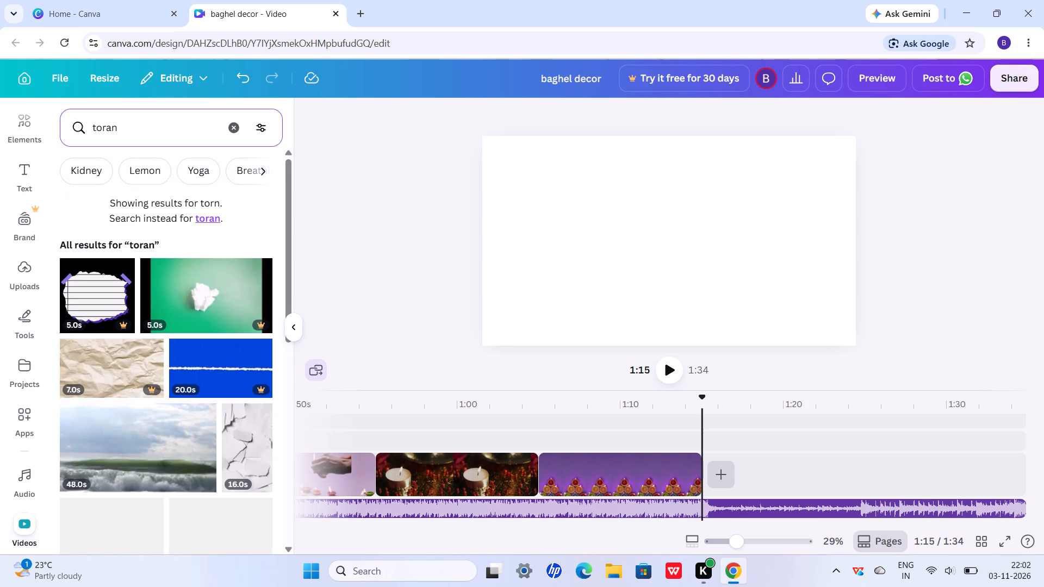
pyautogui.scroll(-4, 65, 390)
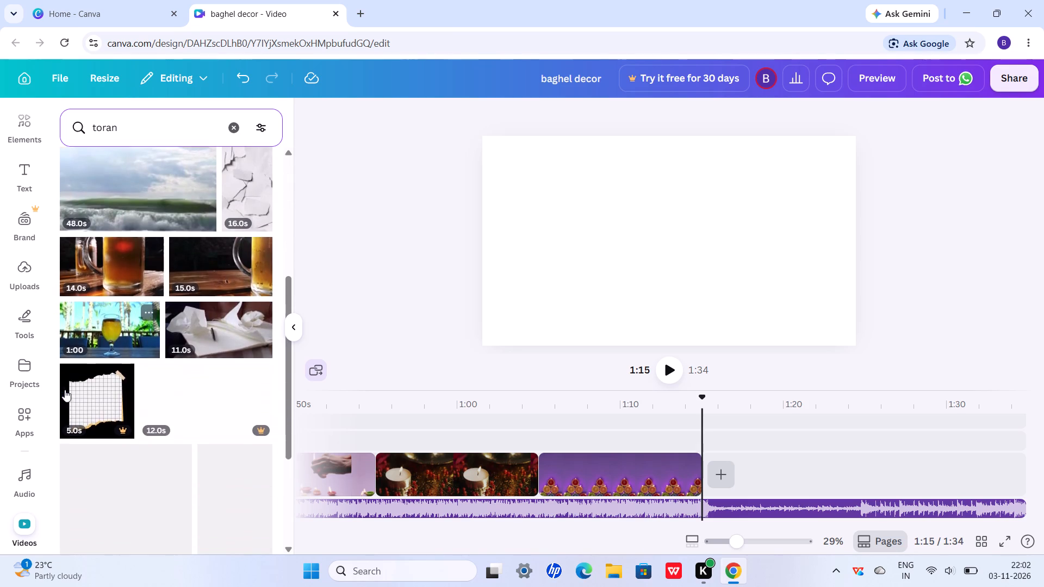
pyautogui.scroll(-6, 65, 390)
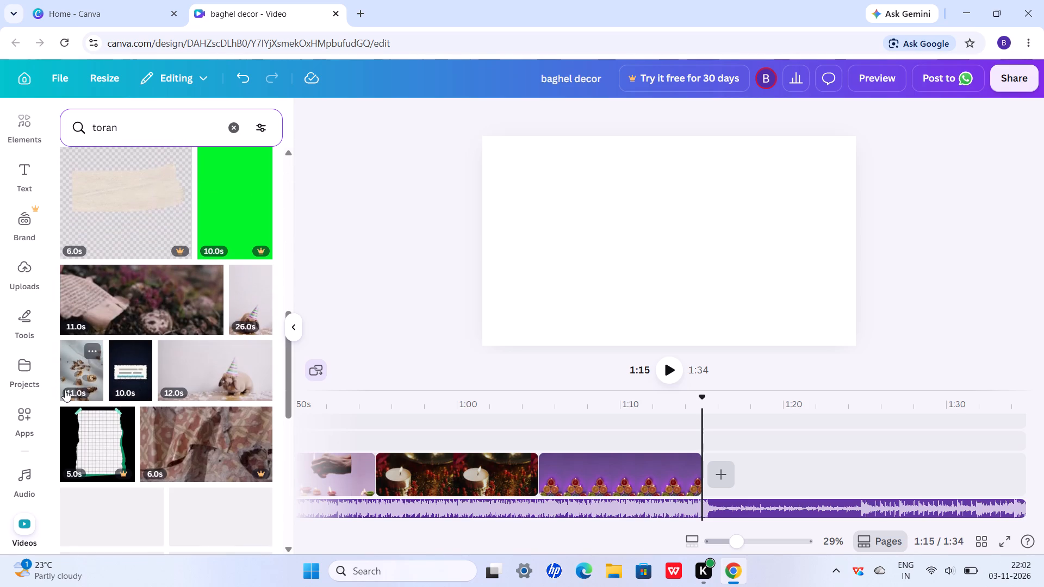
pyautogui.scroll(-3, 65, 390)
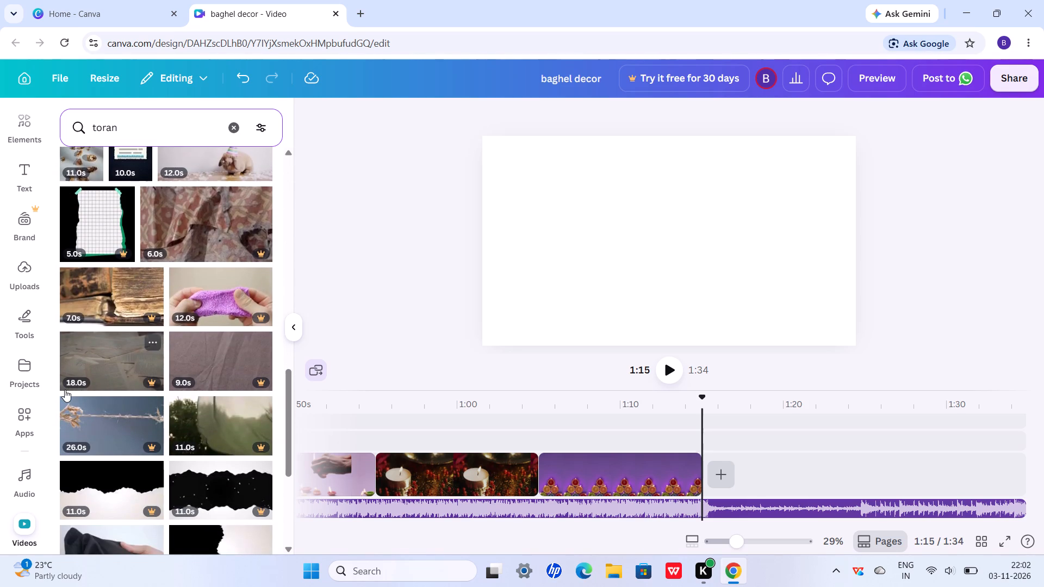
pyautogui.scroll(-3, 154, 374)
# Search the stock videos for "diwali loght" and add the 15-second clip of a woman arranging a flower rangoli to the blank page.
pyautogui.click(150, 122)
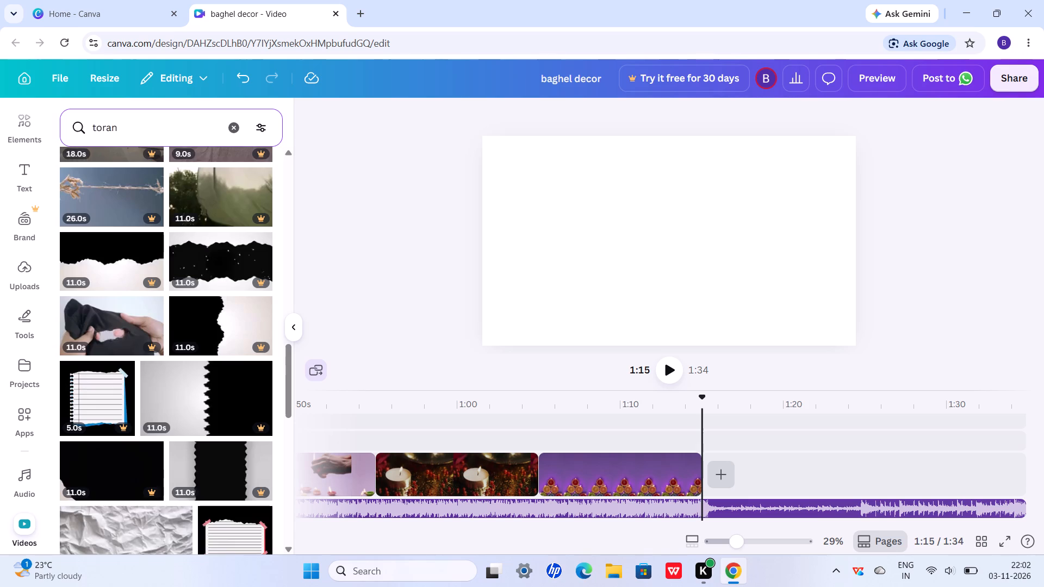
pyautogui.press('BackSpace')
pyautogui.press('BackSpace')
pyautogui.press('BackSpace')
pyautogui.press('BackSpace')
pyautogui.press('BackSpace')
pyautogui.press('BackSpace')
pyautogui.press('BackSpace')
pyautogui.press('BackSpace')
pyautogui.press('BackSpace')
pyautogui.press('BackSpace')
pyautogui.press('BackSpace')
pyautogui.press('BackSpace')
pyautogui.press('BackSpace')
pyautogui.press('BackSpace')
pyautogui.press('BackSpace')
pyautogui.press('BackSpace')
pyautogui.press('BackSpace')
pyautogui.press('BackSpace')
pyautogui.press('BackSpace')
pyautogui.press('BackSpace')
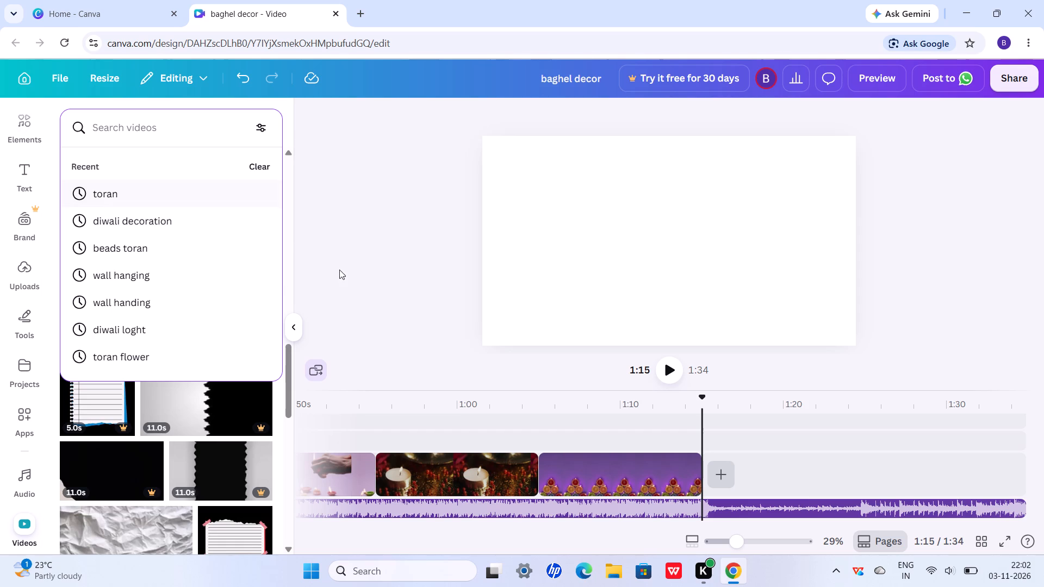
pyautogui.click(154, 341)
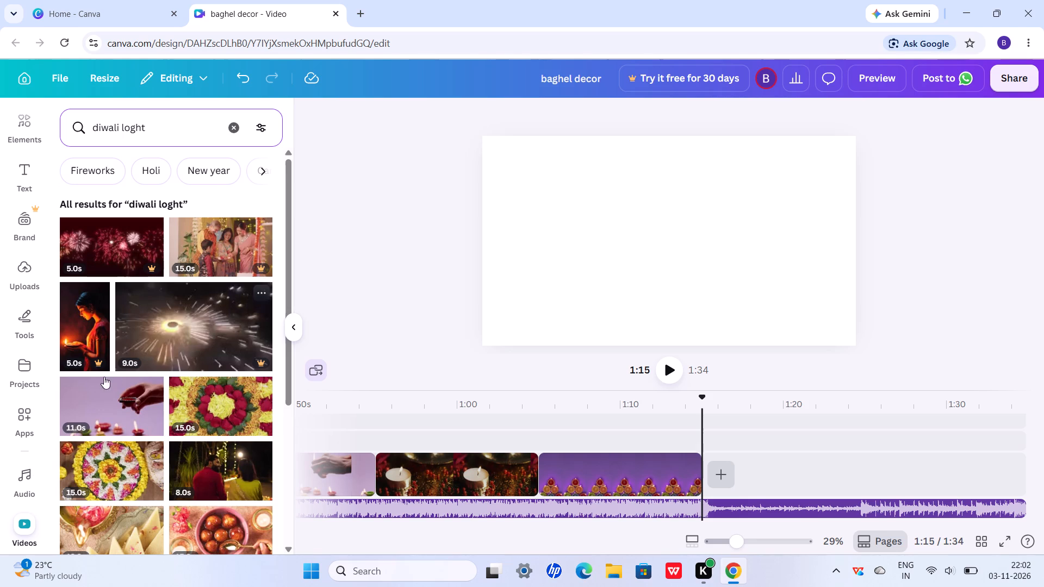
pyautogui.scroll(-3, 147, 289)
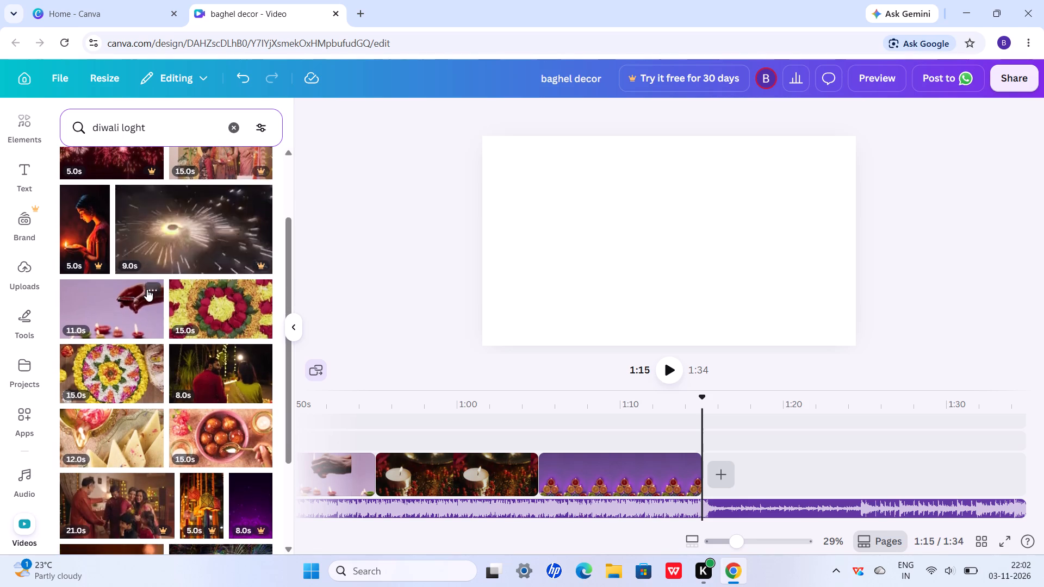
pyautogui.scroll(-2, 147, 289)
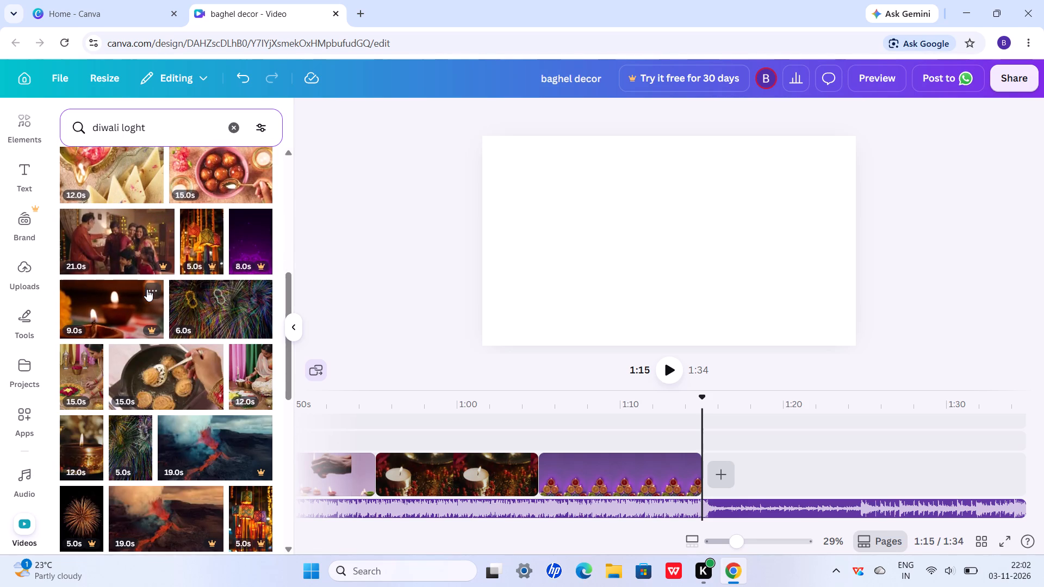
pyautogui.scroll(-4, 147, 289)
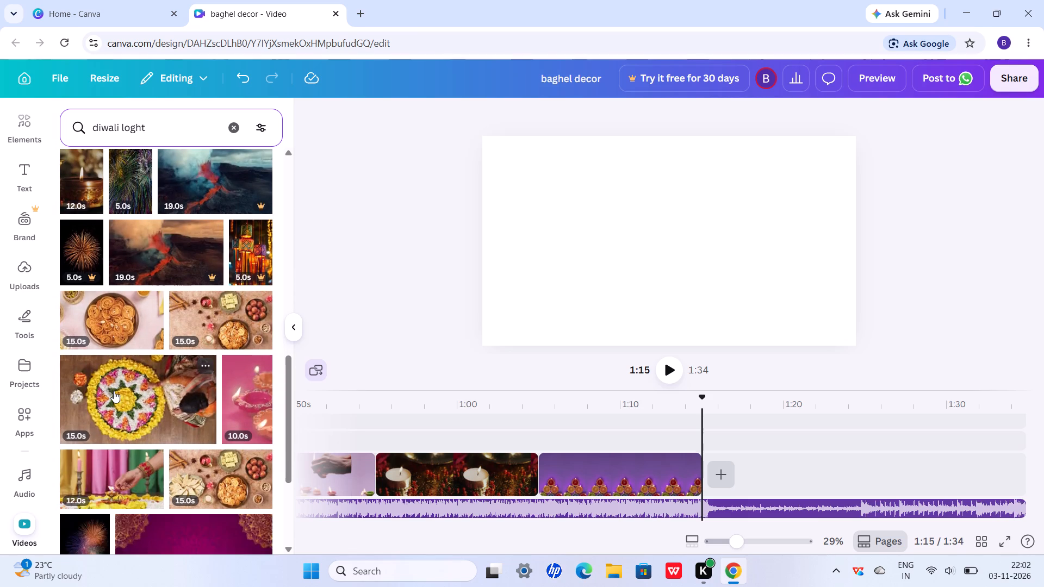
pyautogui.click(114, 391)
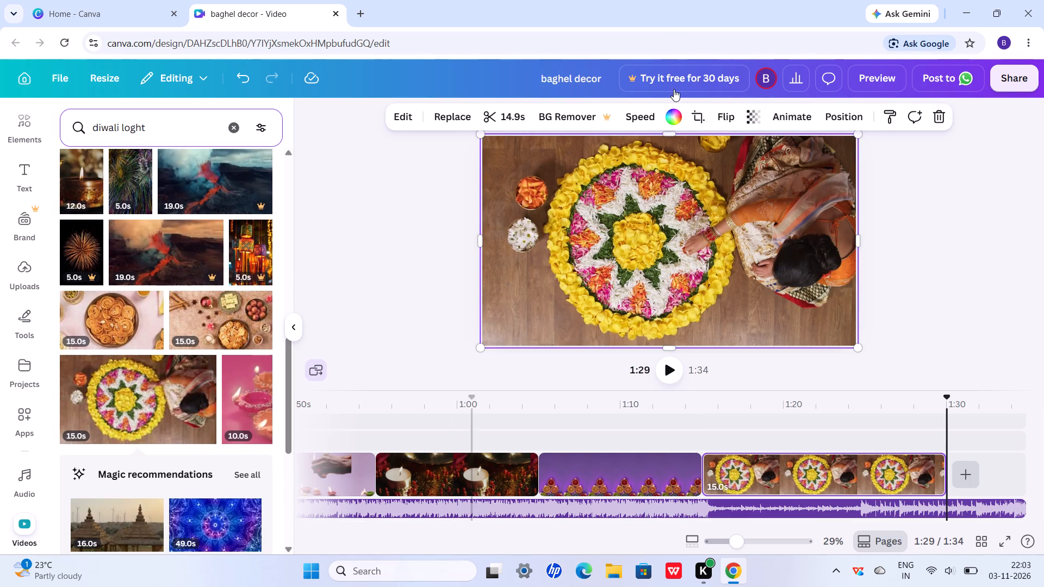
# Check the new flower rangoli clip's video speed, and play the clip back from about 1:16.
pyautogui.click(652, 117)
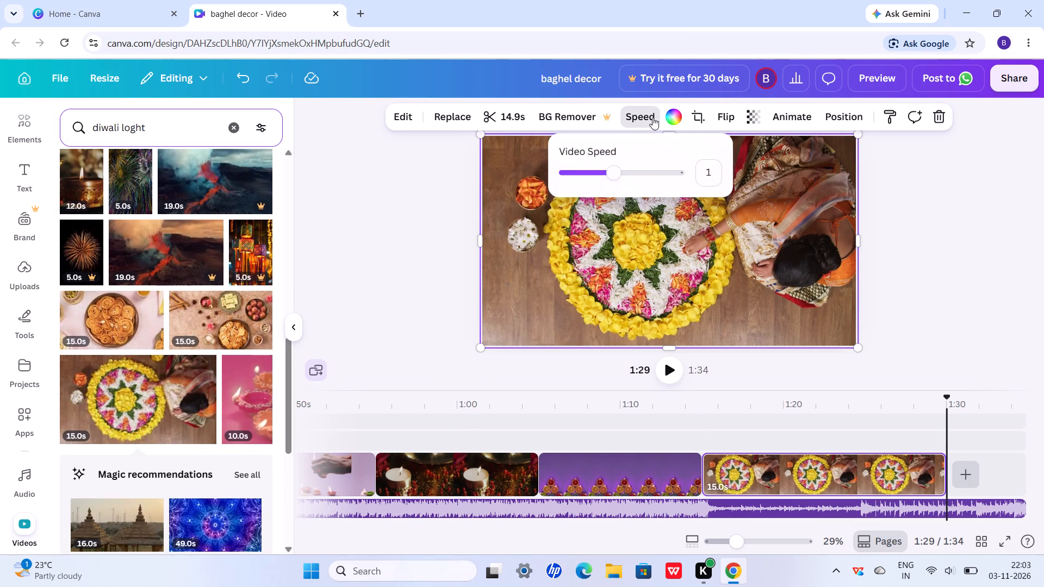
pyautogui.click(607, 180)
pyautogui.click(664, 376)
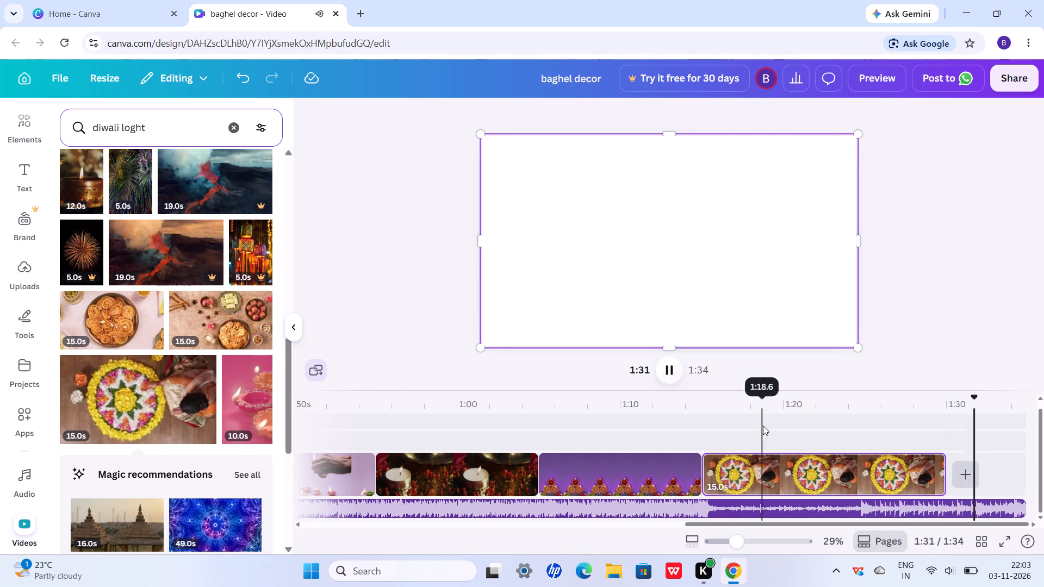
pyautogui.click(723, 465)
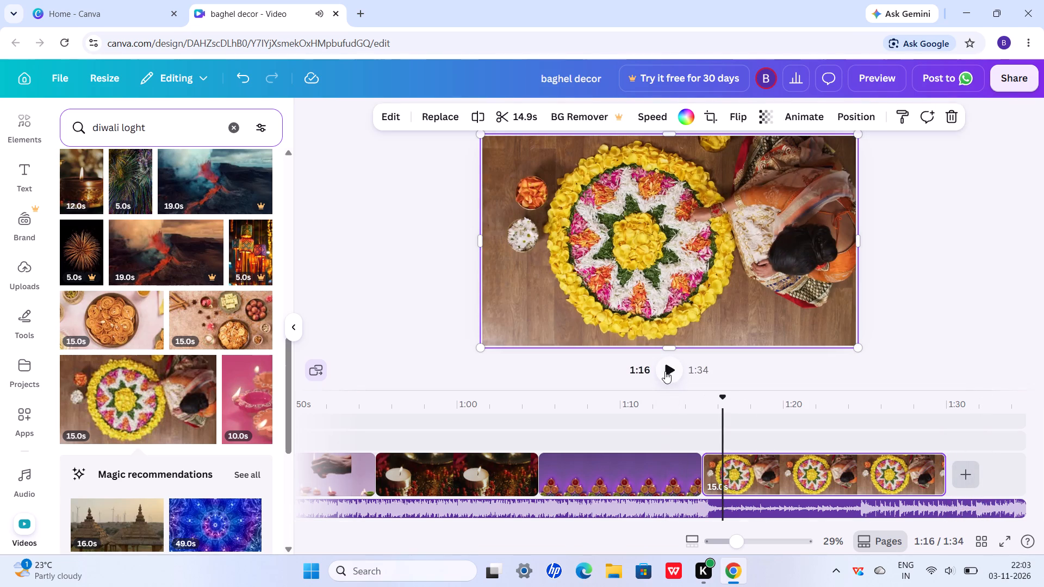
pyautogui.click(665, 371)
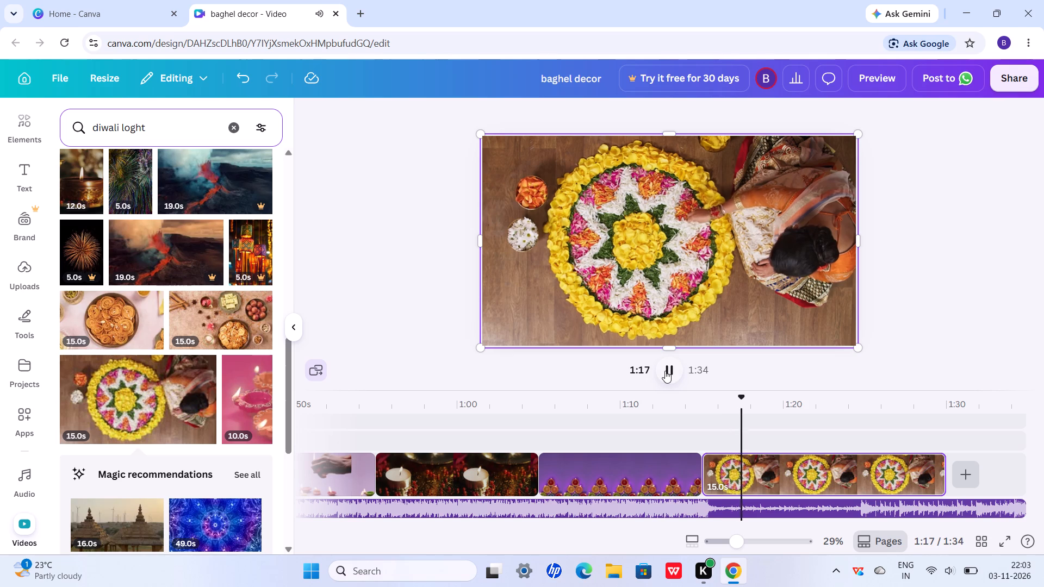
pyautogui.click(655, 261)
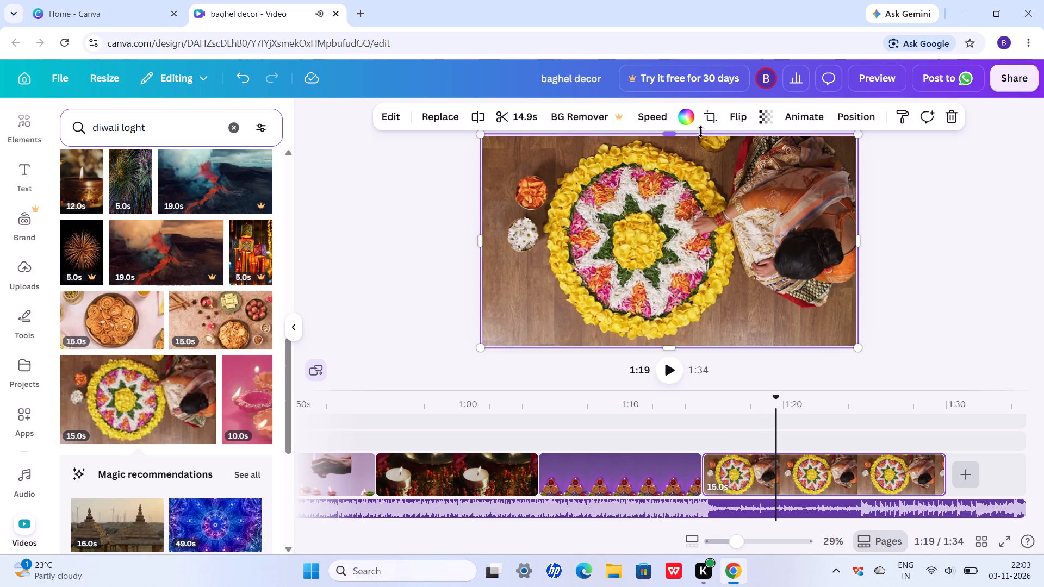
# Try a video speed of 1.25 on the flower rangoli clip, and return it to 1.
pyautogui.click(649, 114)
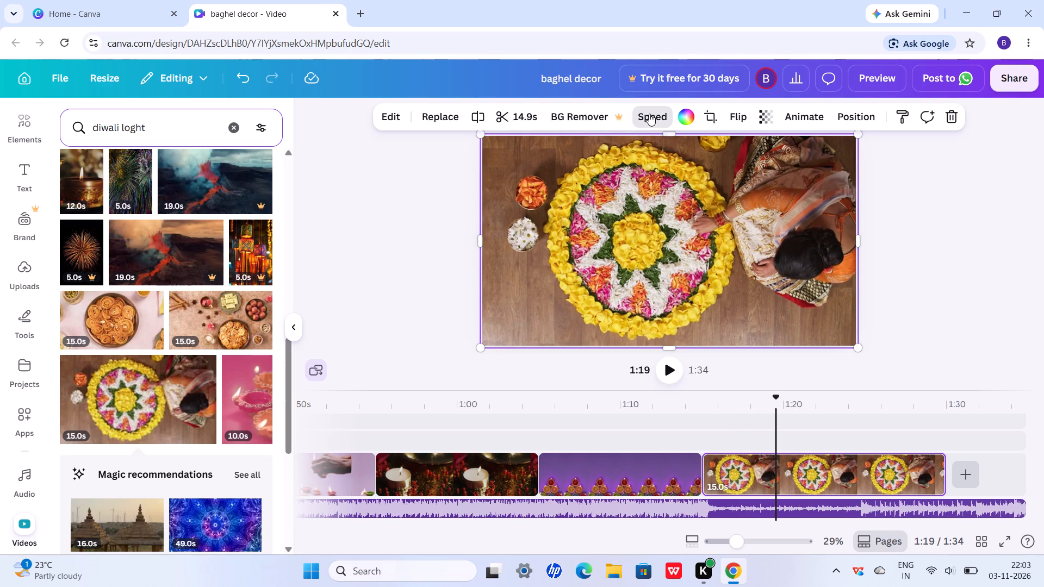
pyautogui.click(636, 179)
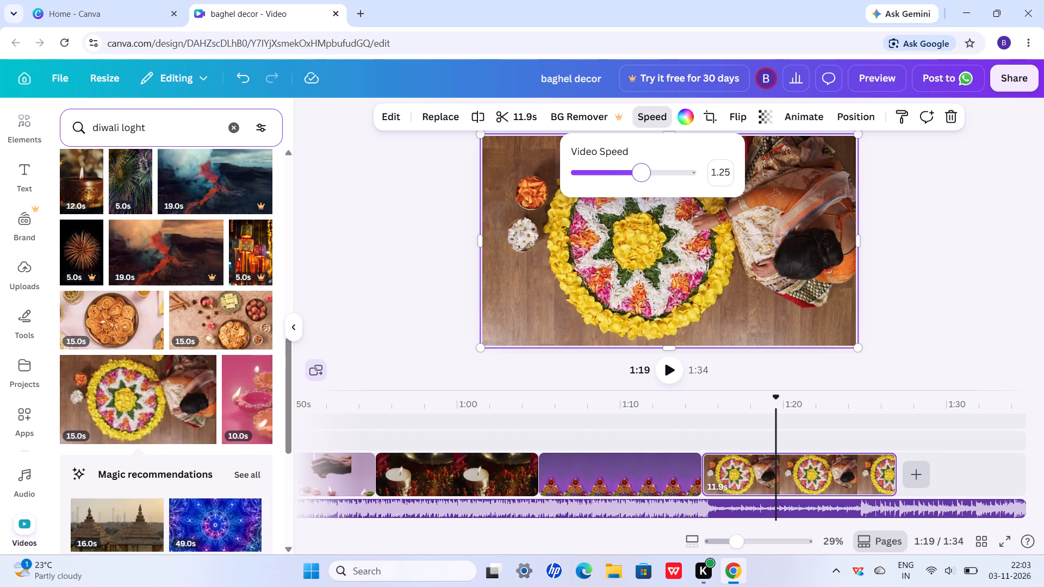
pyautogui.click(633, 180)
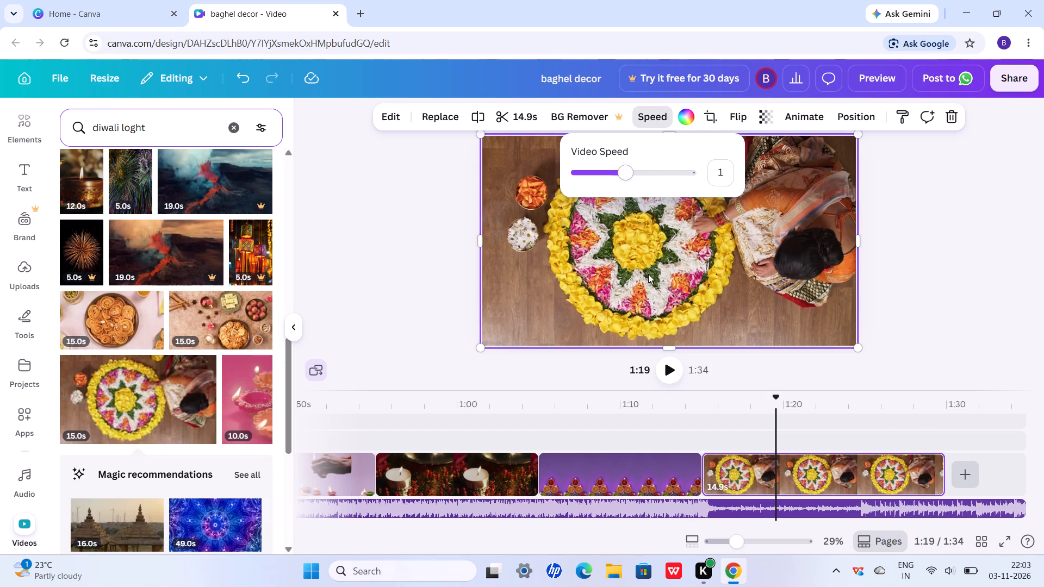
# Open the transparency setting of the flower rangoli clip.
pyautogui.click(773, 121)
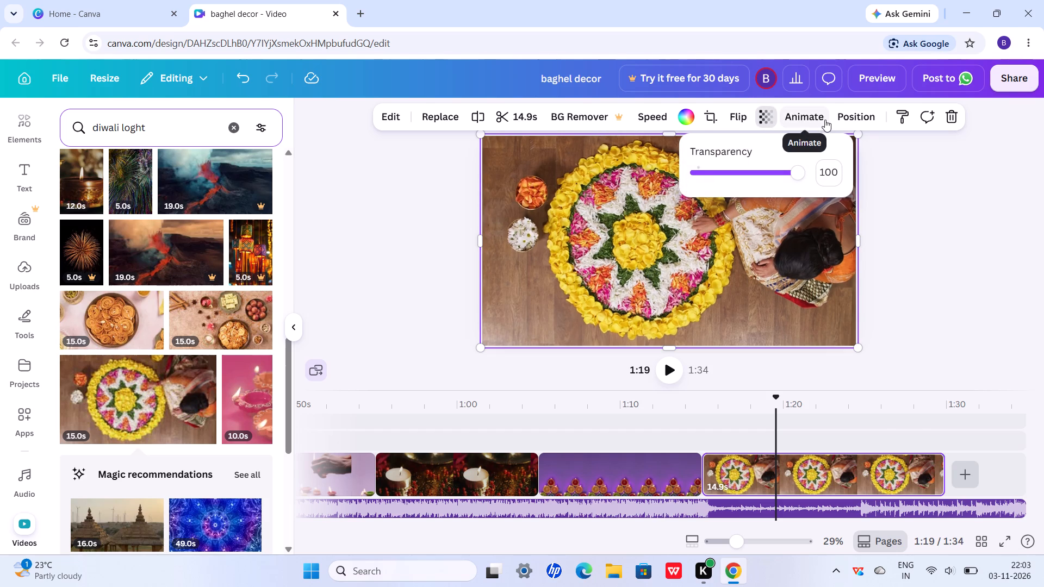
# View the animation options for the flower rangoli clip.
pyautogui.click(790, 111)
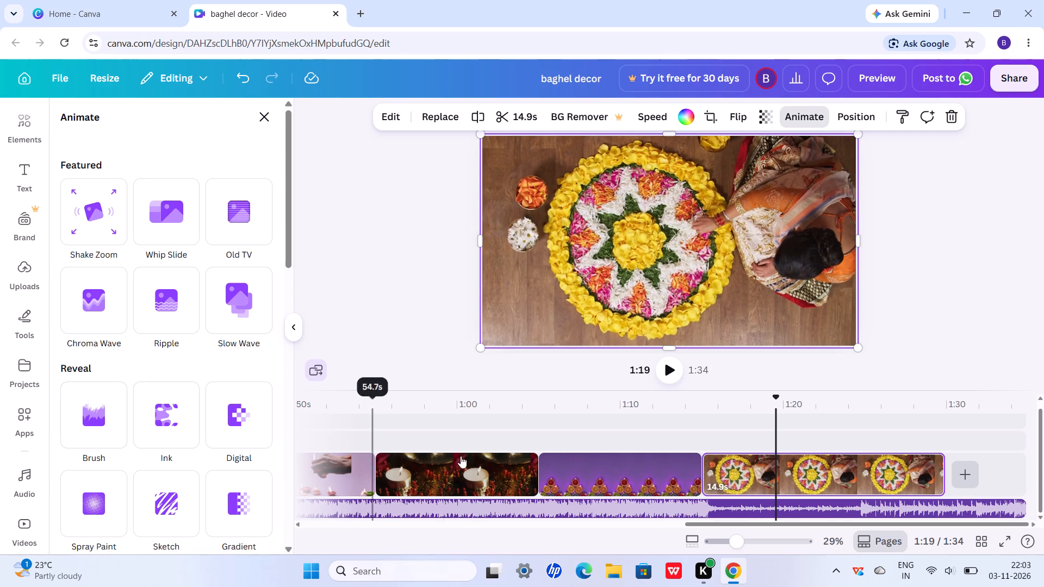
pyautogui.click(767, 433)
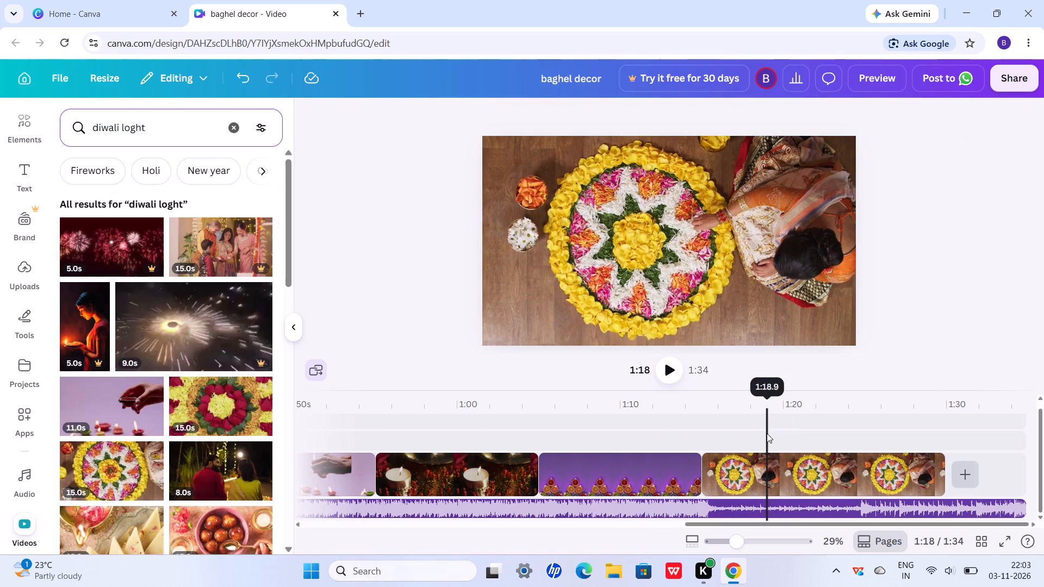
# Play the flower rangoli clip back from about 1:17 through to the end of the video.
pyautogui.doubleClick(741, 435)
pyautogui.tripleClick(741, 435)
pyautogui.click(741, 435)
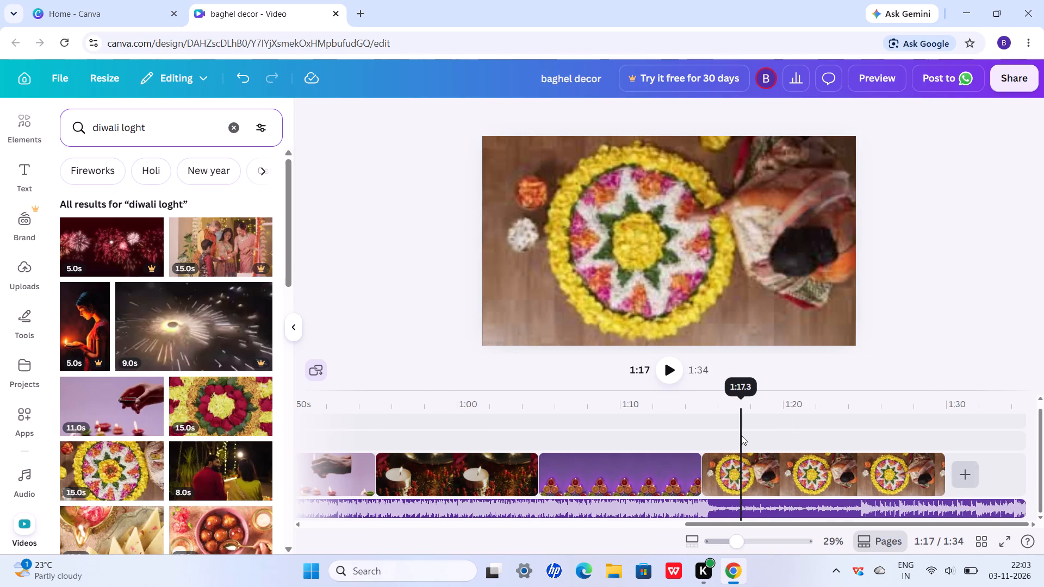
pyautogui.tripleClick(741, 435)
pyautogui.click(741, 435)
pyautogui.click(670, 363)
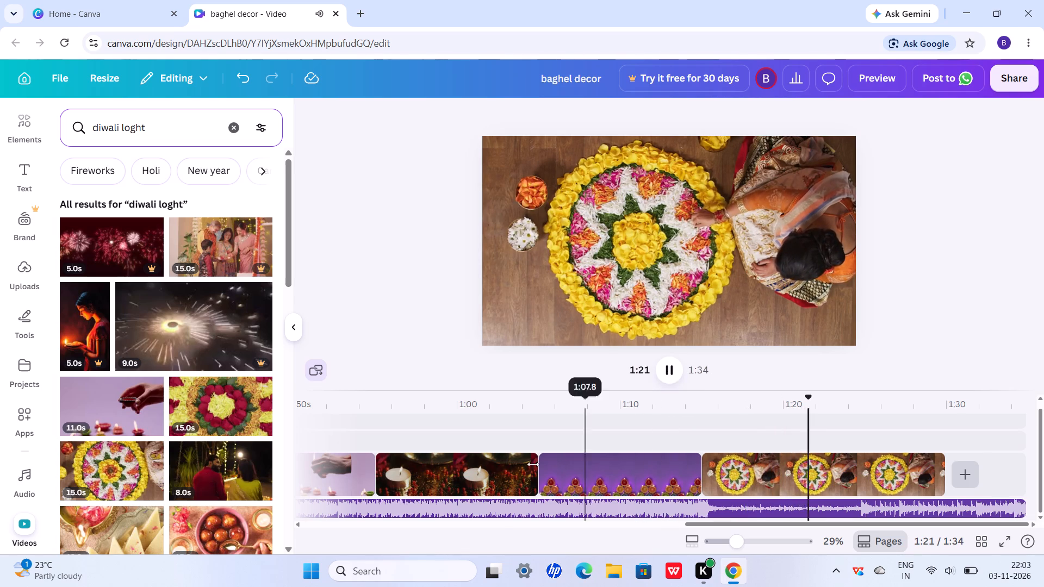
pyautogui.hscroll(12, 523, 477)
pyautogui.scroll(6, 523, 477)
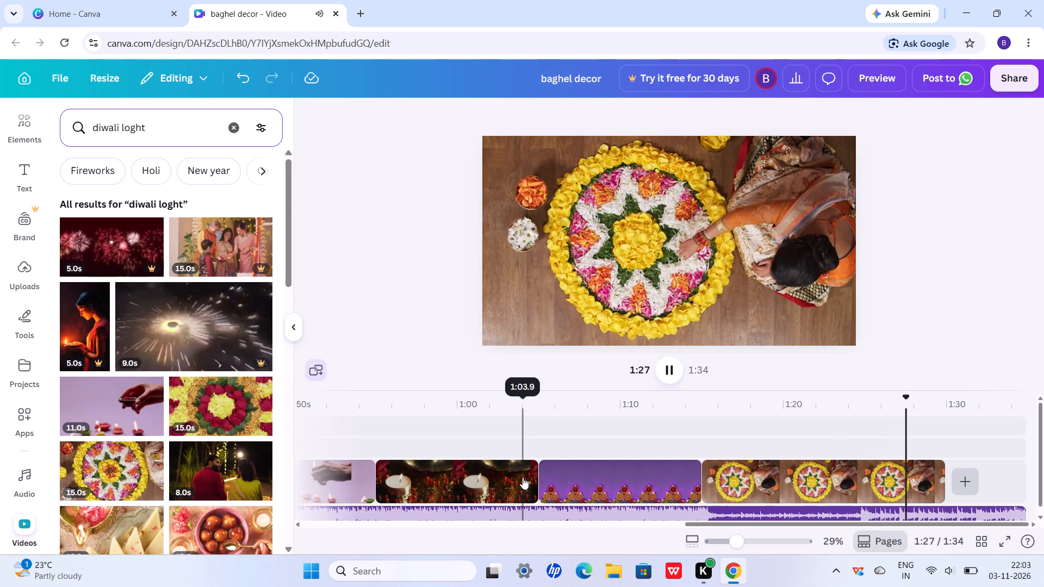
pyautogui.hscroll(10, 523, 477)
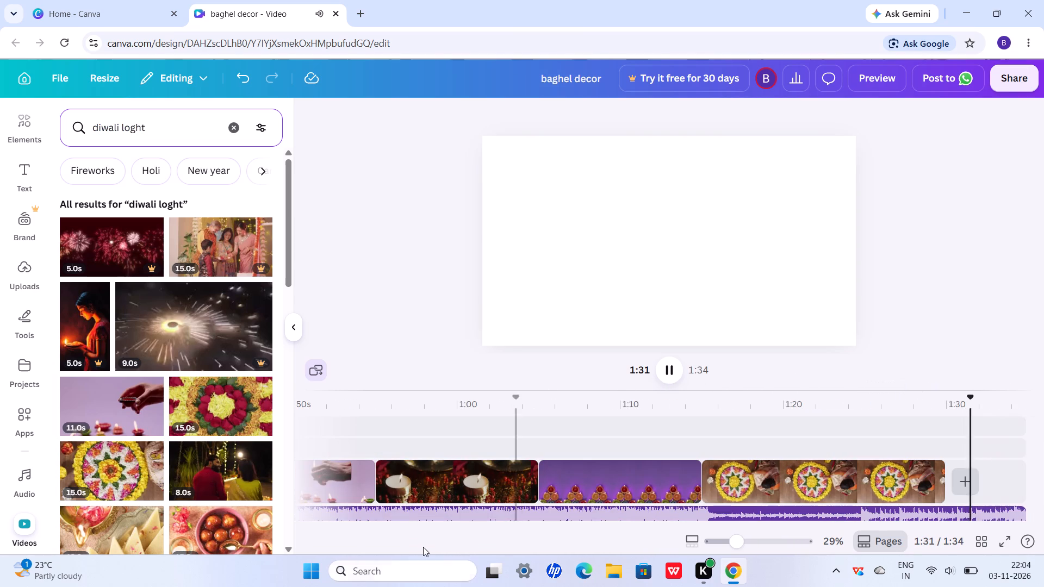
pyautogui.hscroll(5, 460, 465)
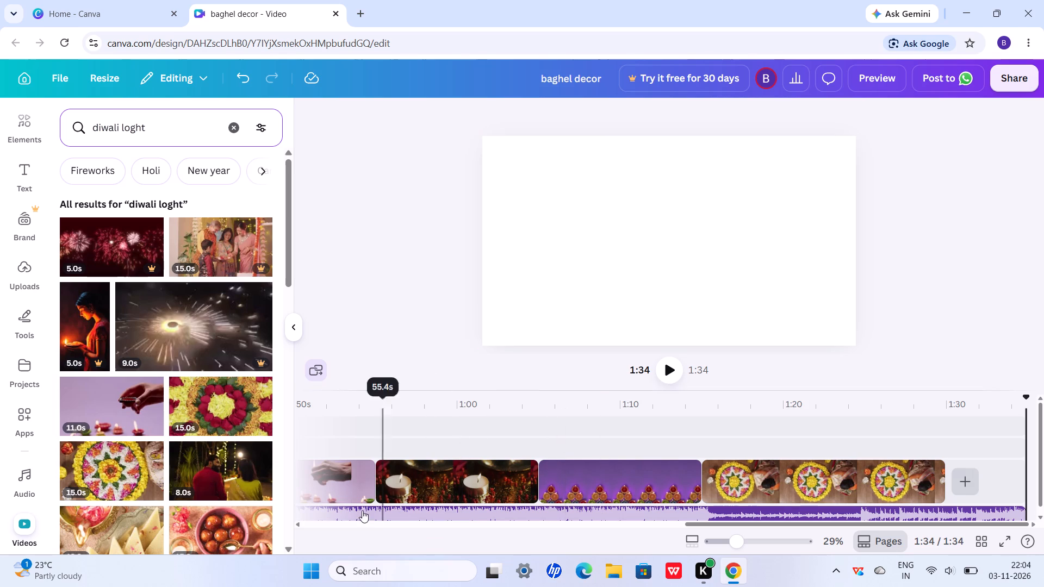
# Select the clip of a hand placing diyas on a lilac background and play the video back from about 0:53.
pyautogui.click(350, 485)
pyautogui.hscroll(6, 350, 485)
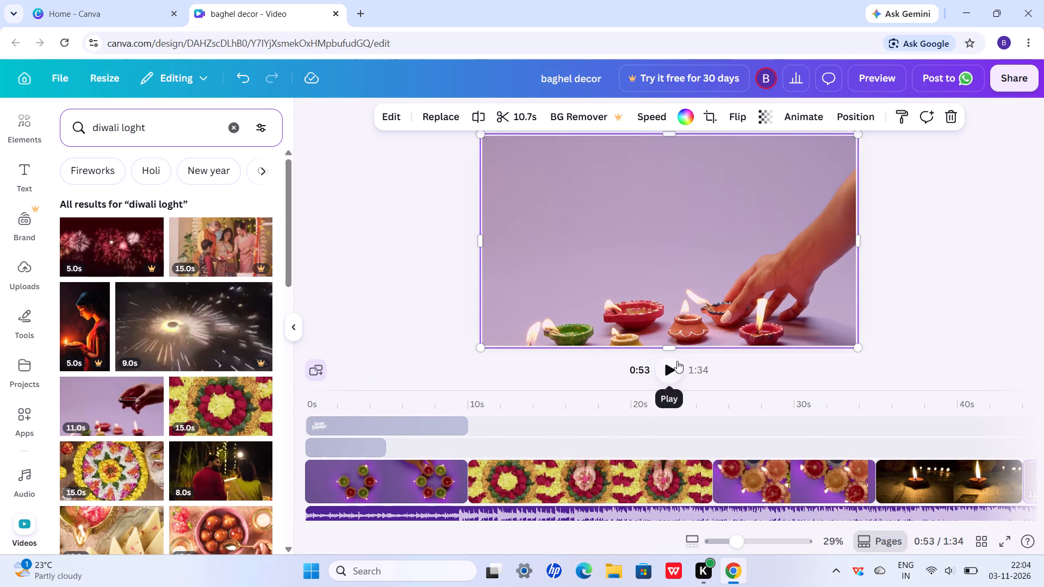
pyautogui.click(661, 367)
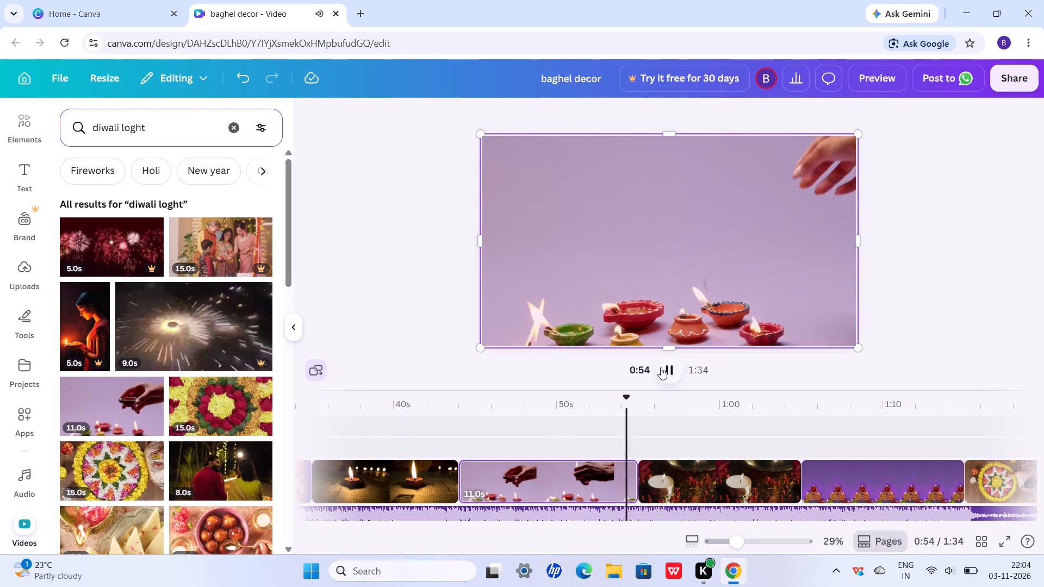
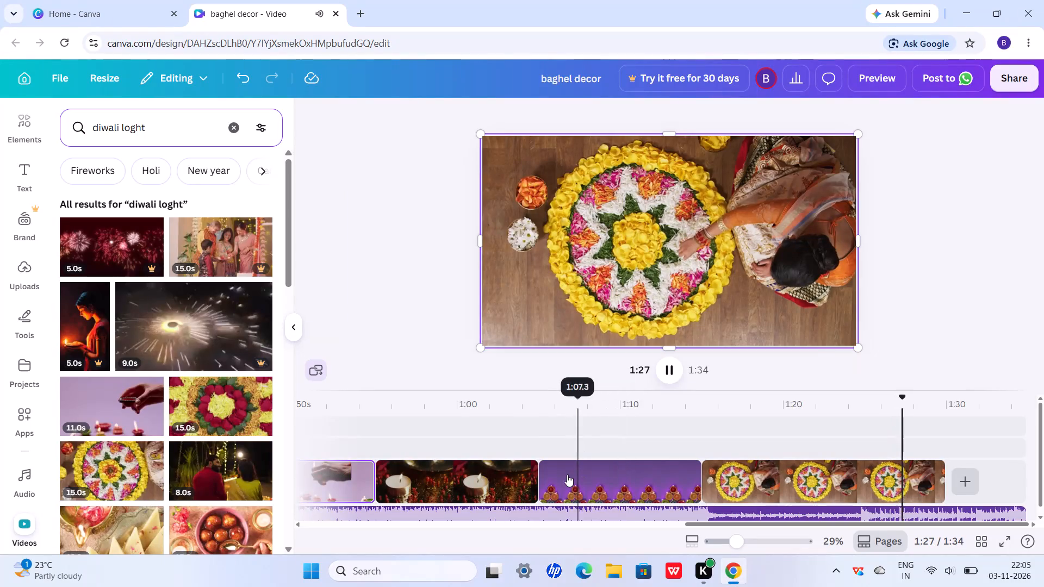
# Trim the end of the closing flower rangoli clip to a duration of 10.0 seconds.
pyautogui.hscroll(11, 496, 459)
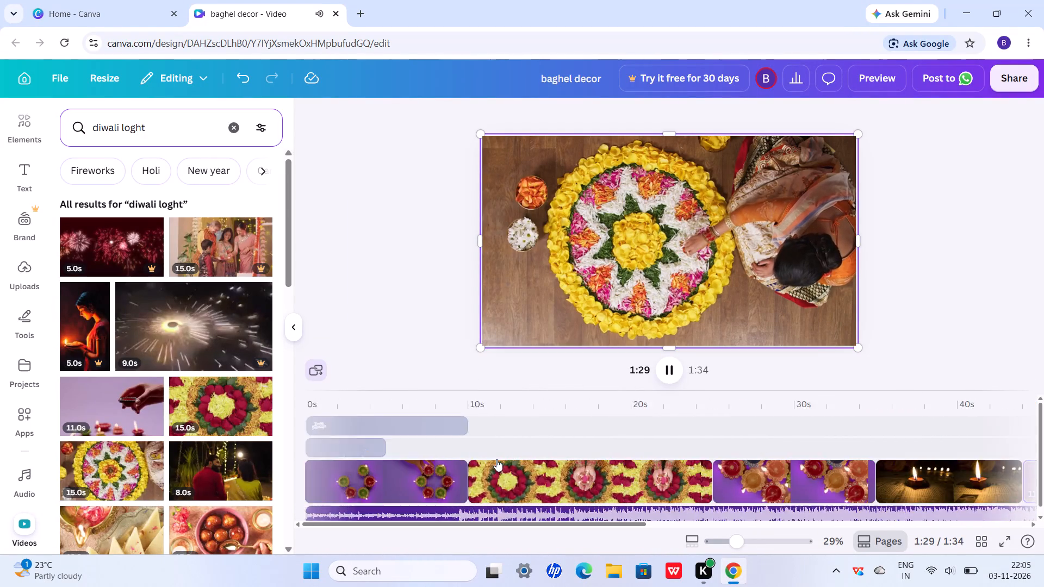
pyautogui.hscroll(-10, 496, 459)
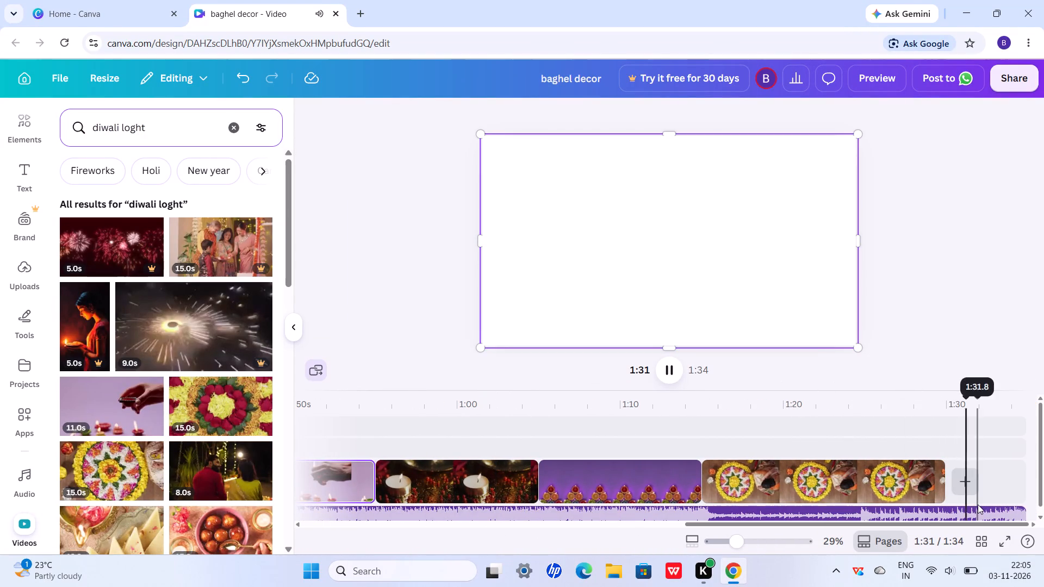
pyautogui.click(967, 485)
pyautogui.click(867, 476)
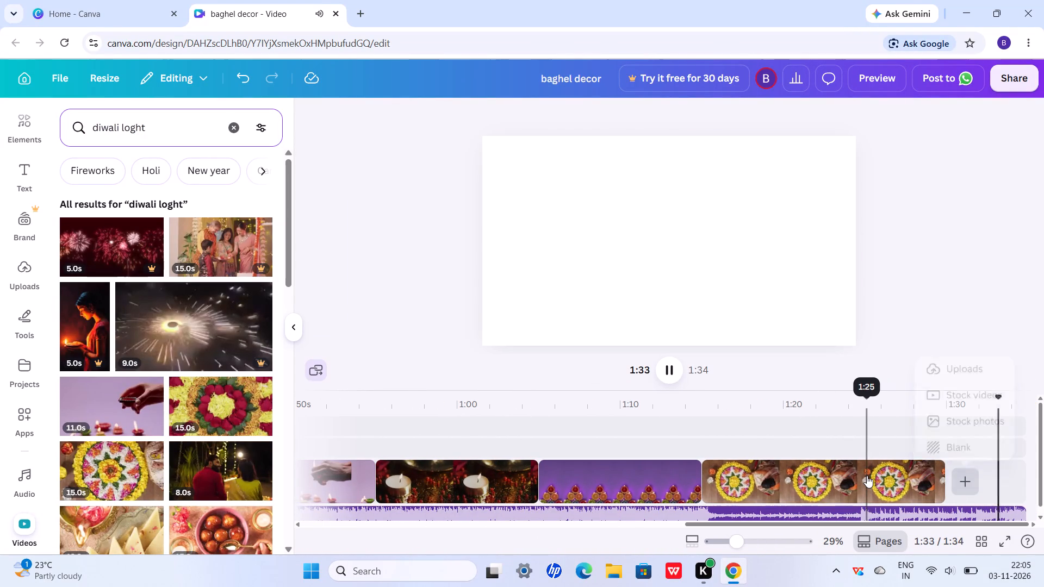
pyautogui.moveTo(936, 478); pyautogui.dragTo(898, 481)
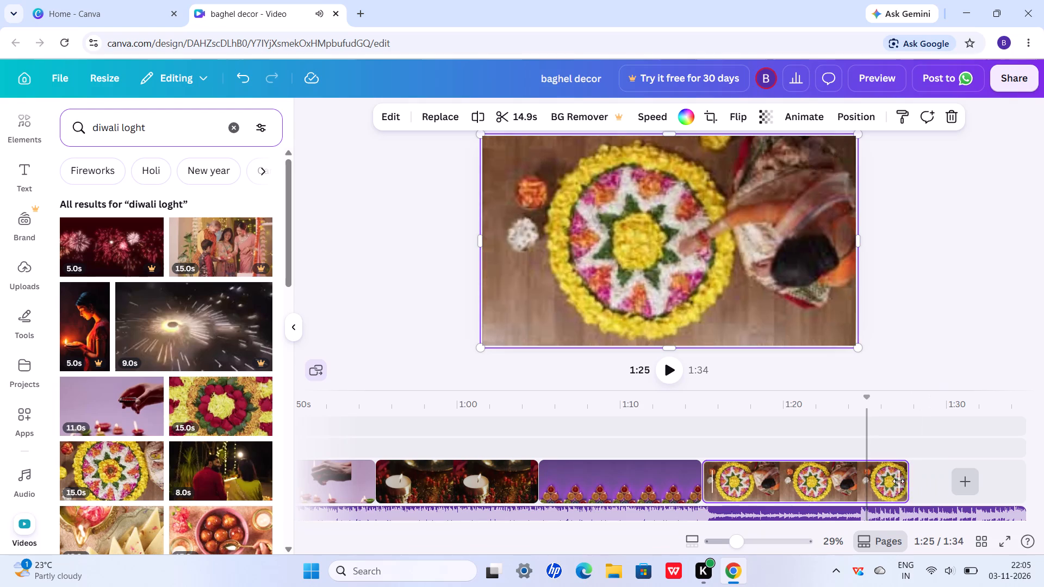
pyautogui.moveTo(898, 481); pyautogui.dragTo(851, 485)
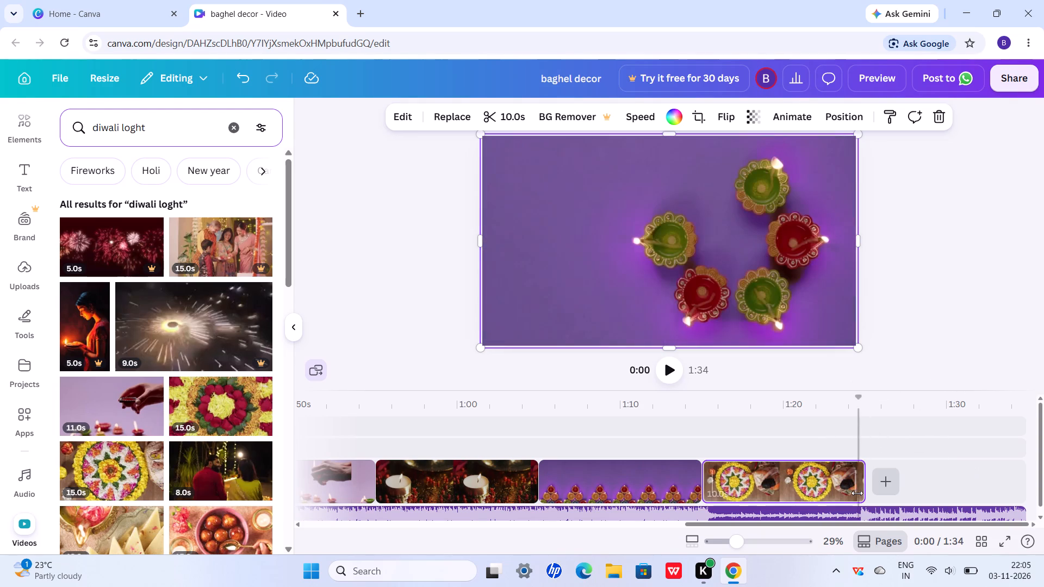
# Add the recently used 10-second stock video of diyas on a purple background after the flower rangoli clip.
pyautogui.click(878, 484)
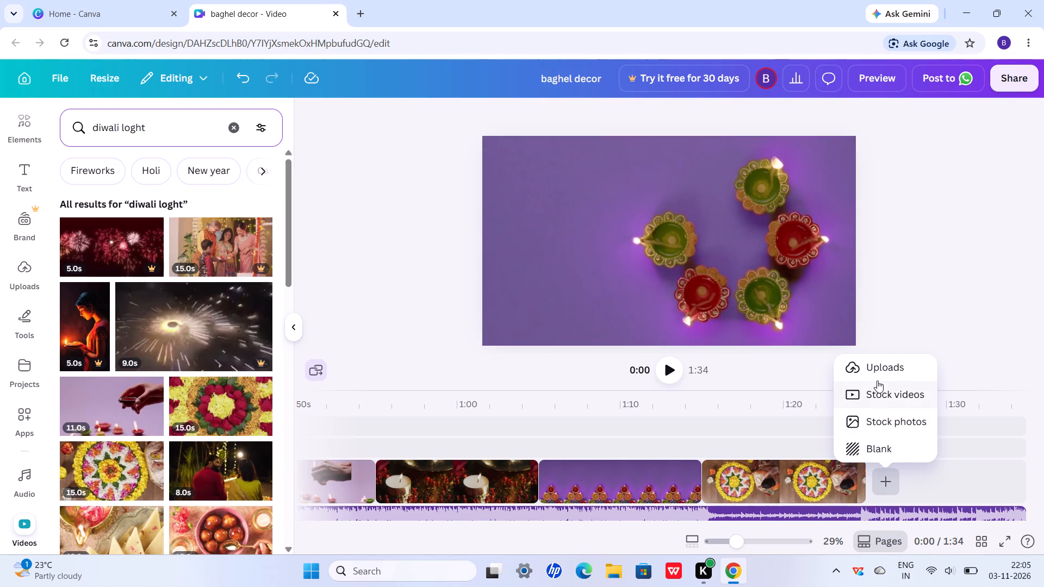
pyautogui.click(877, 384)
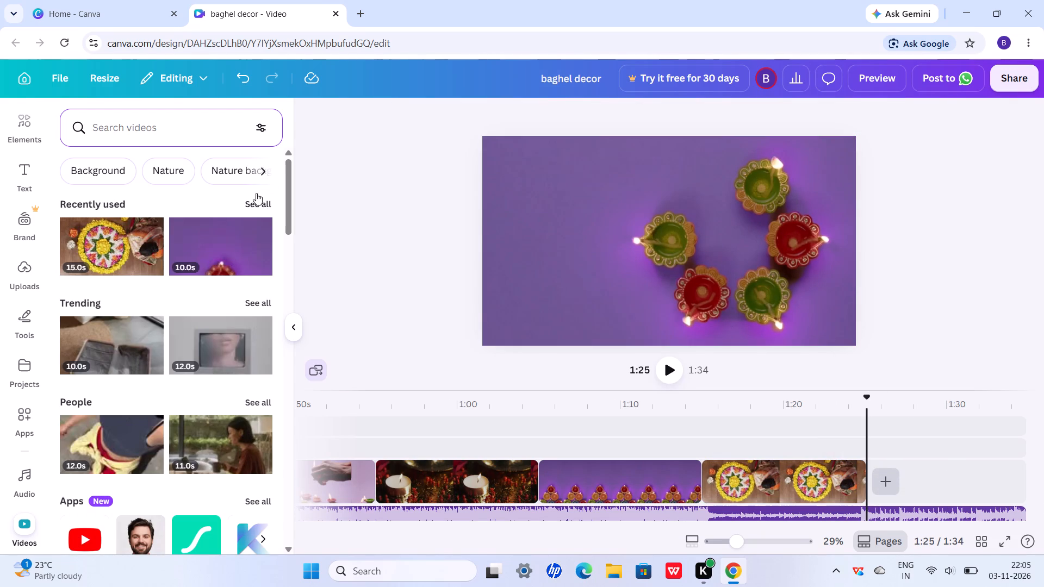
pyautogui.click(261, 170)
pyautogui.click(261, 170)
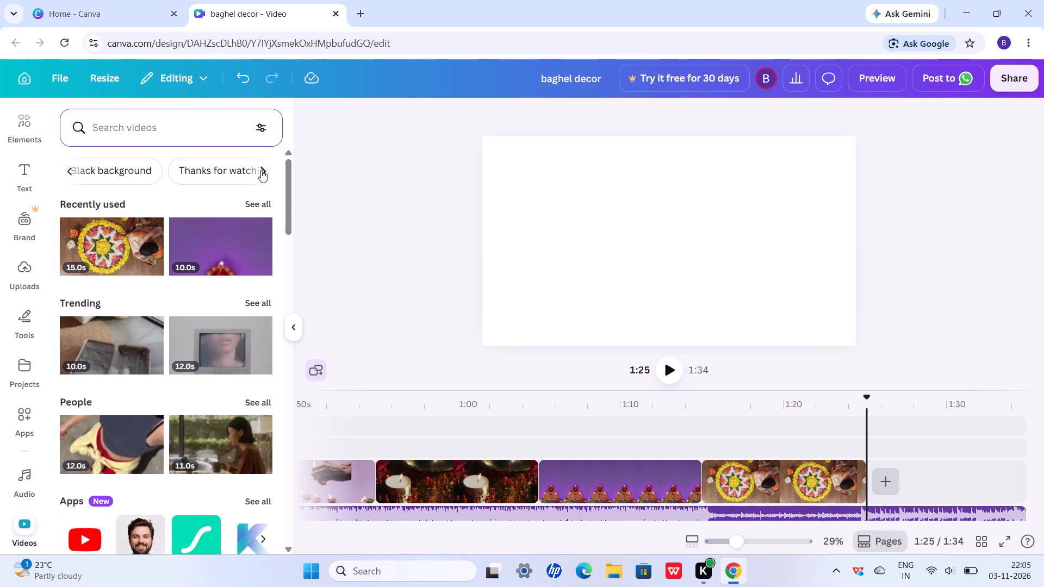
pyautogui.click(241, 232)
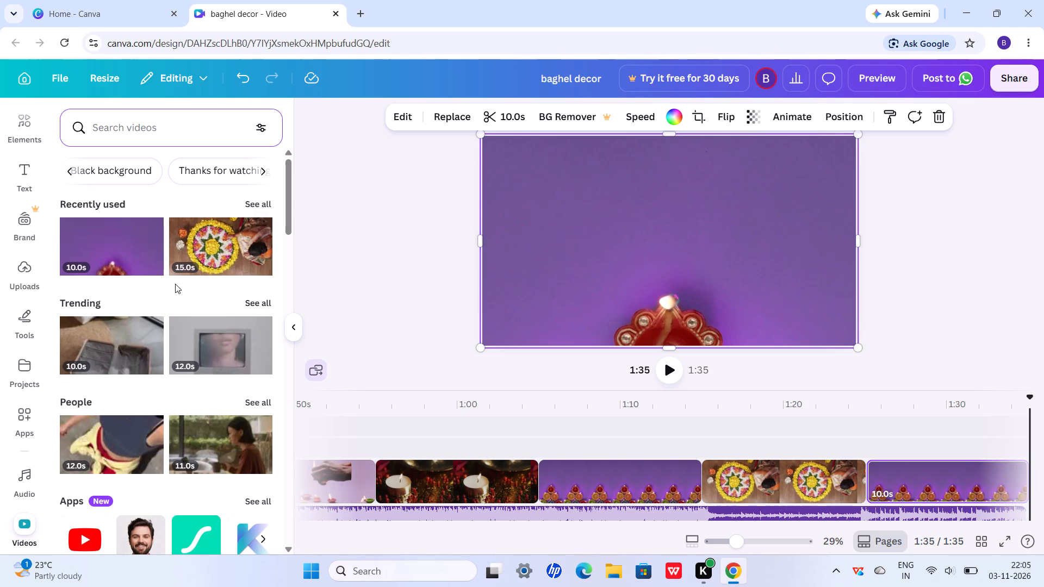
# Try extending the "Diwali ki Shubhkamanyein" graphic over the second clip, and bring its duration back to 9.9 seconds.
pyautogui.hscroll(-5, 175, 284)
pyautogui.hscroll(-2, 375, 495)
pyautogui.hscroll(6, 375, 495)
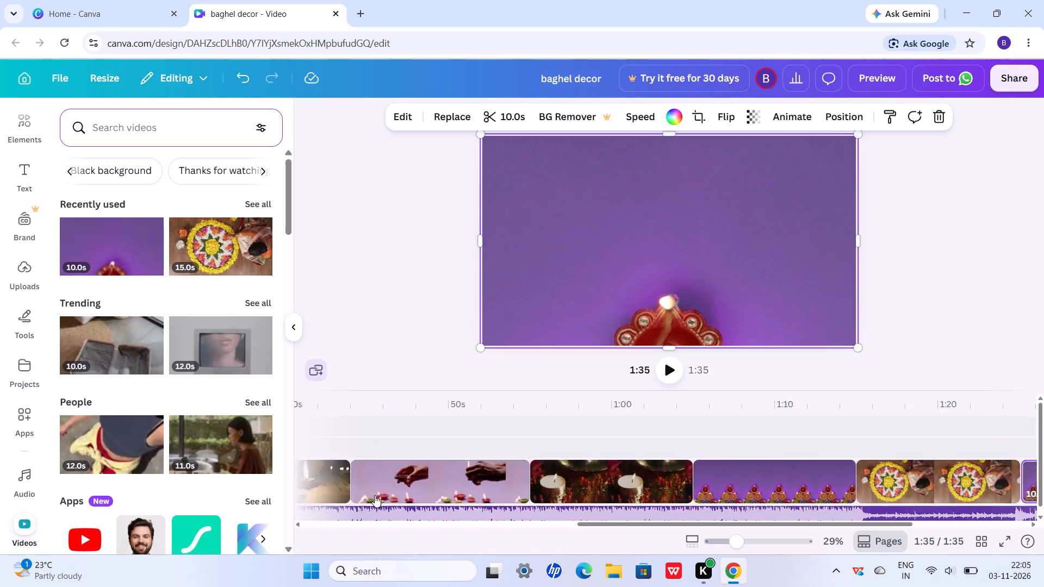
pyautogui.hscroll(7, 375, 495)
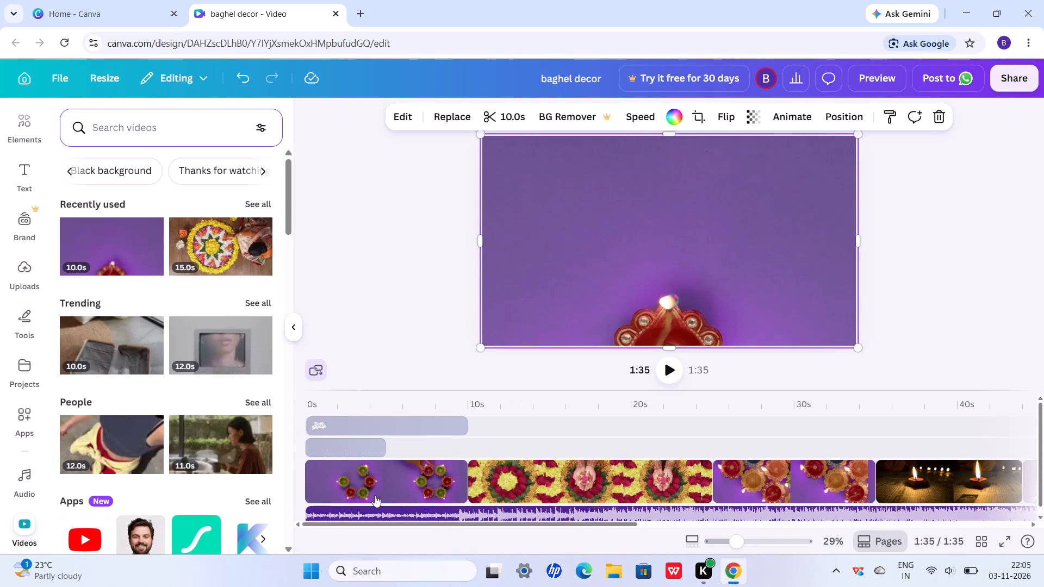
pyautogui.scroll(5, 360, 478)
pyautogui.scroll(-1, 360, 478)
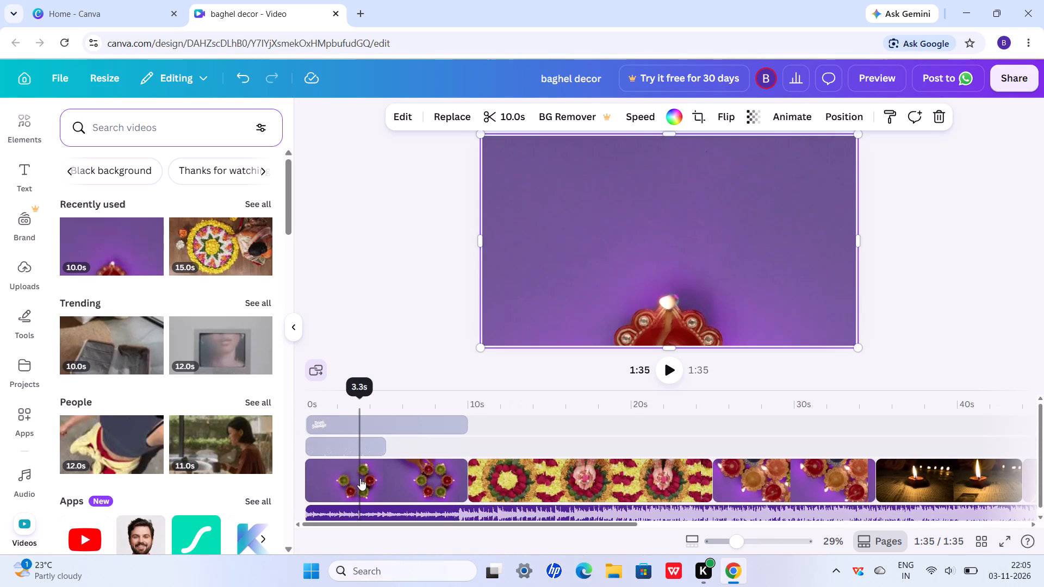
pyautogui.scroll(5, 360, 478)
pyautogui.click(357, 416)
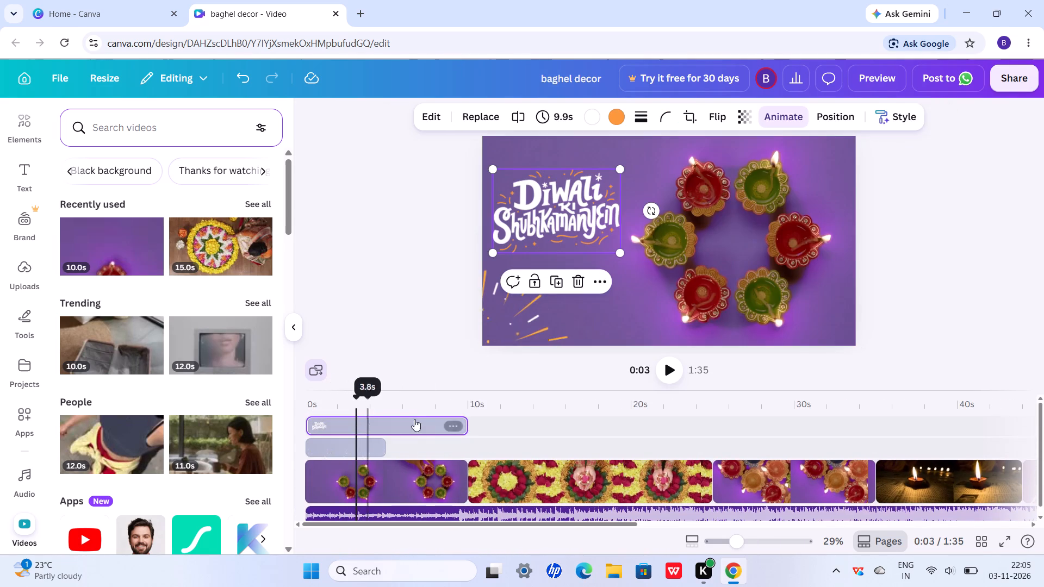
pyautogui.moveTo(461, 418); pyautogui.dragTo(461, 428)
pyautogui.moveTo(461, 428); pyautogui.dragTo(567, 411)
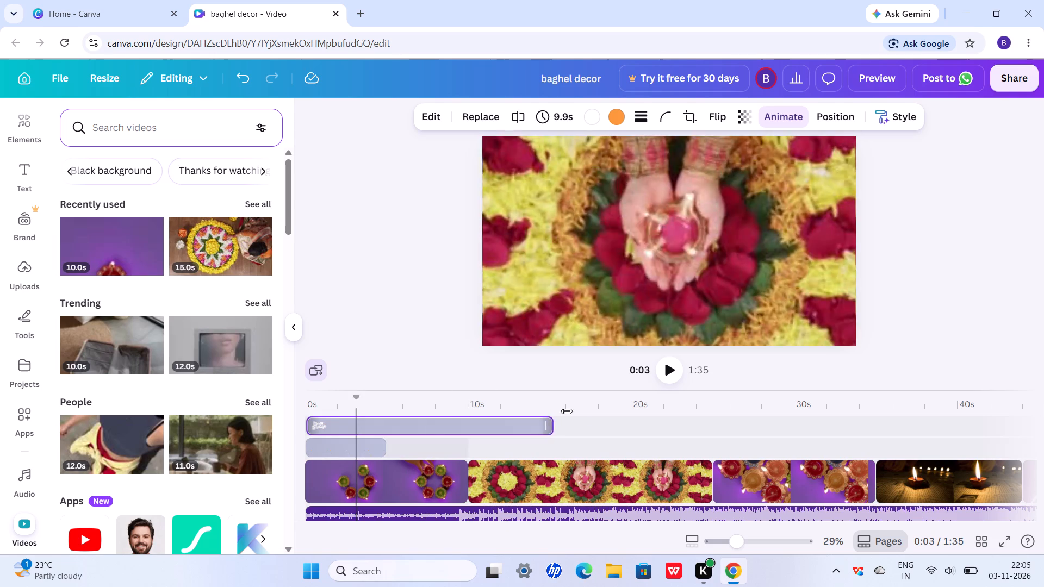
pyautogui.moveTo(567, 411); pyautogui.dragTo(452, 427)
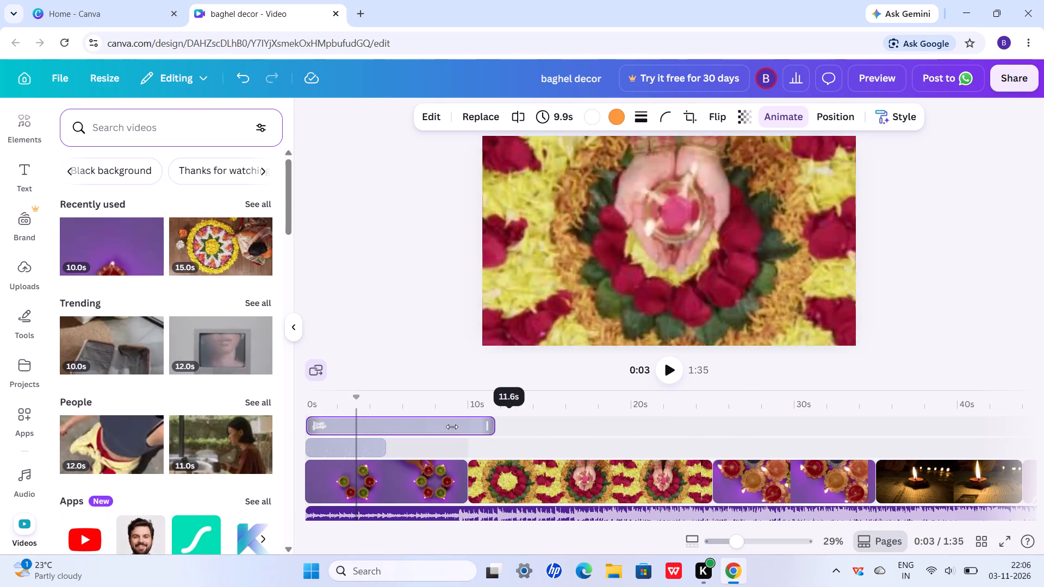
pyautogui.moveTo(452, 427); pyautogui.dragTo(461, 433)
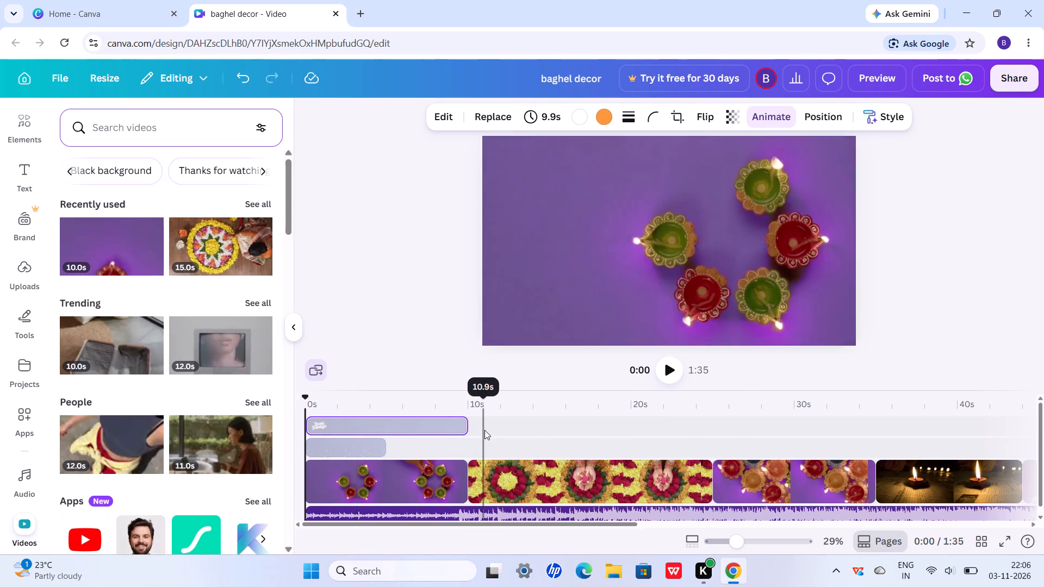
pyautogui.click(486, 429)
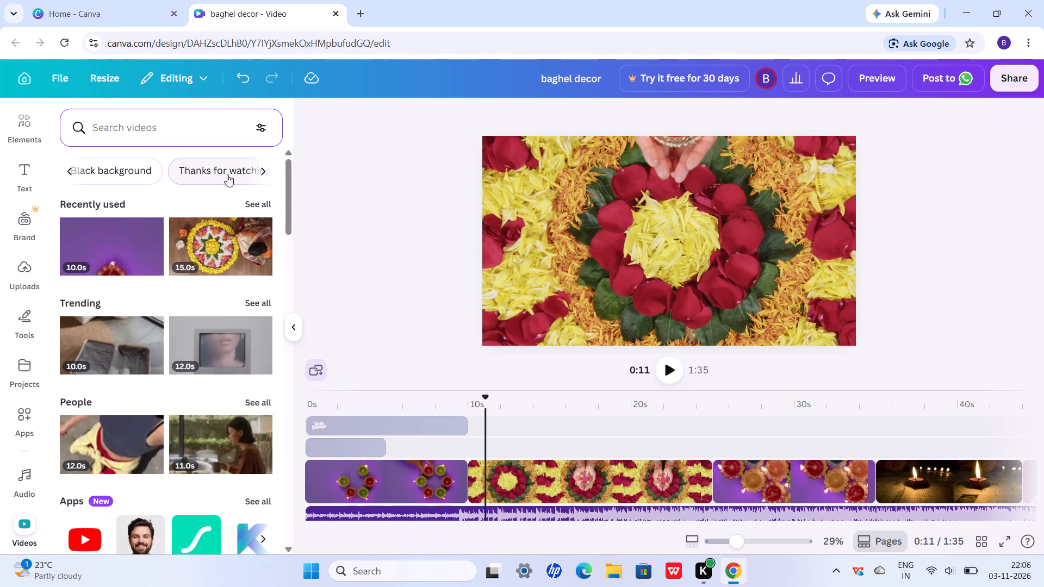
# Set the playhead to about 1:25 at the start of the last diya clip and search stock videos for "Thanks for watching".
pyautogui.hscroll(-15, 824, 478)
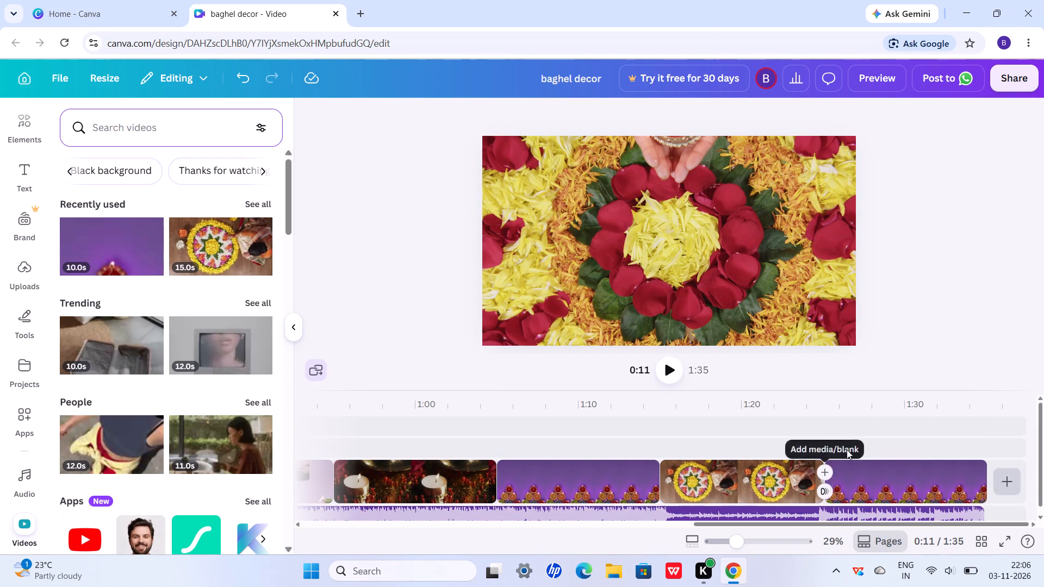
pyautogui.click(860, 422)
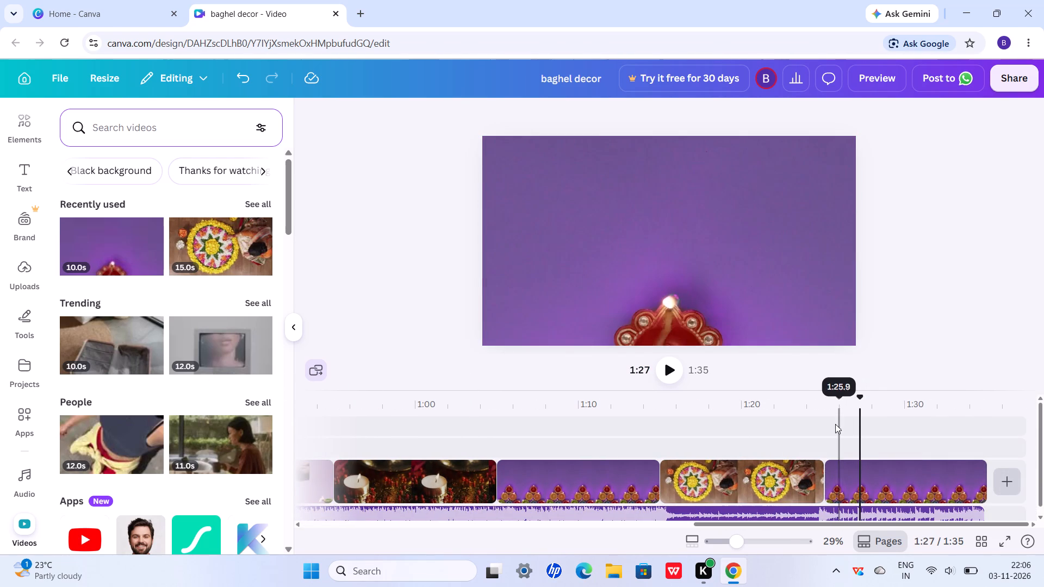
pyautogui.click(827, 424)
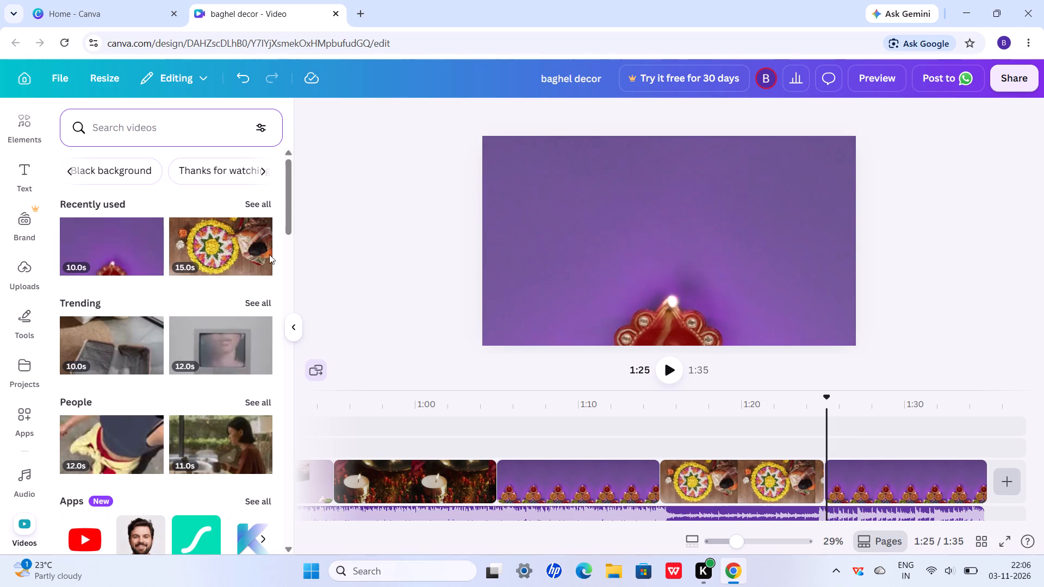
pyautogui.click(223, 167)
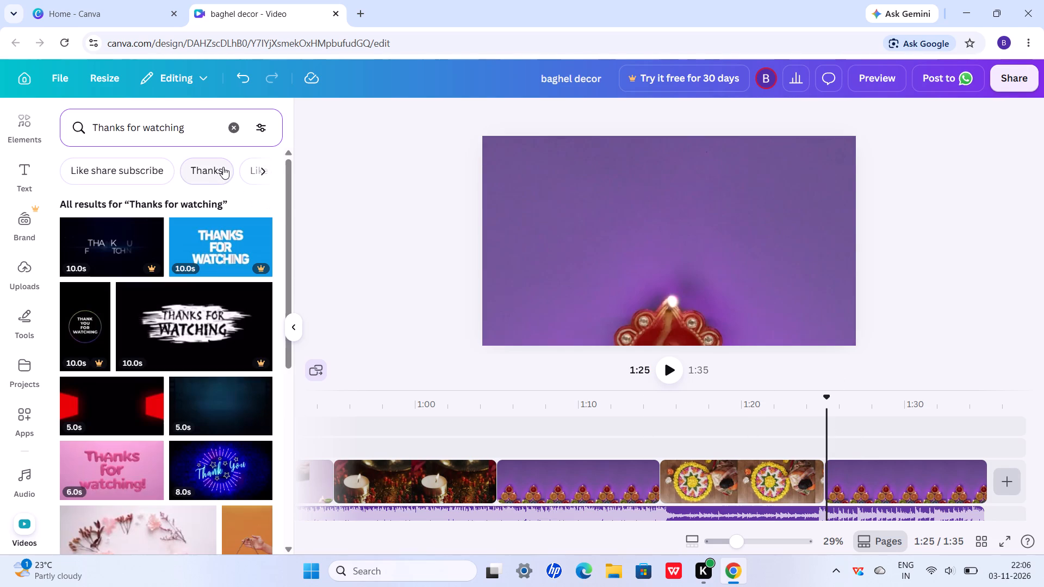
# Browse the "Thanks for watching" results and insert the 5-second dark blue "Thank you for watching" clip at the playhead.
pyautogui.scroll(-3, 183, 428)
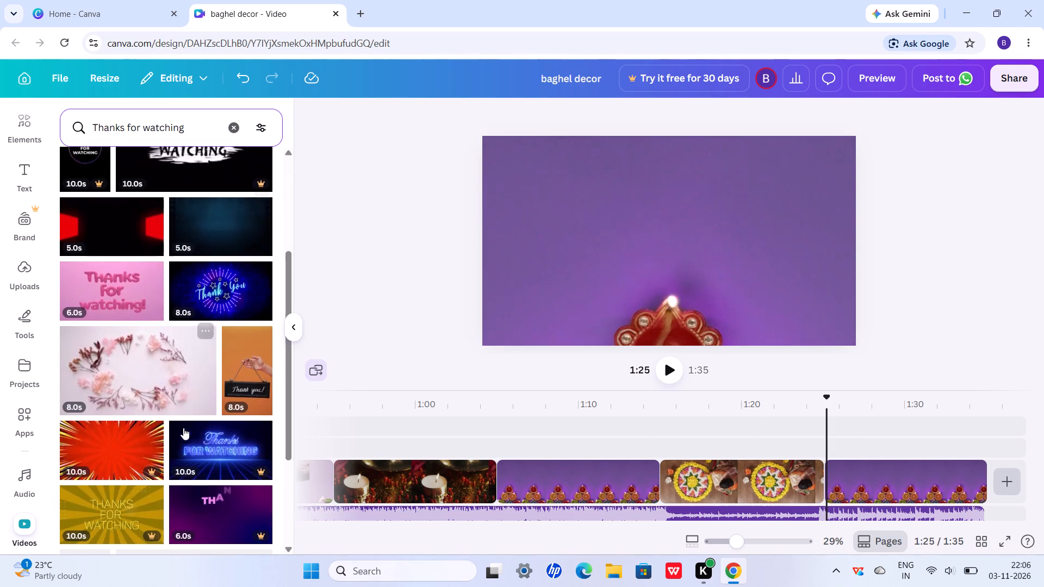
pyautogui.scroll(-3, 183, 428)
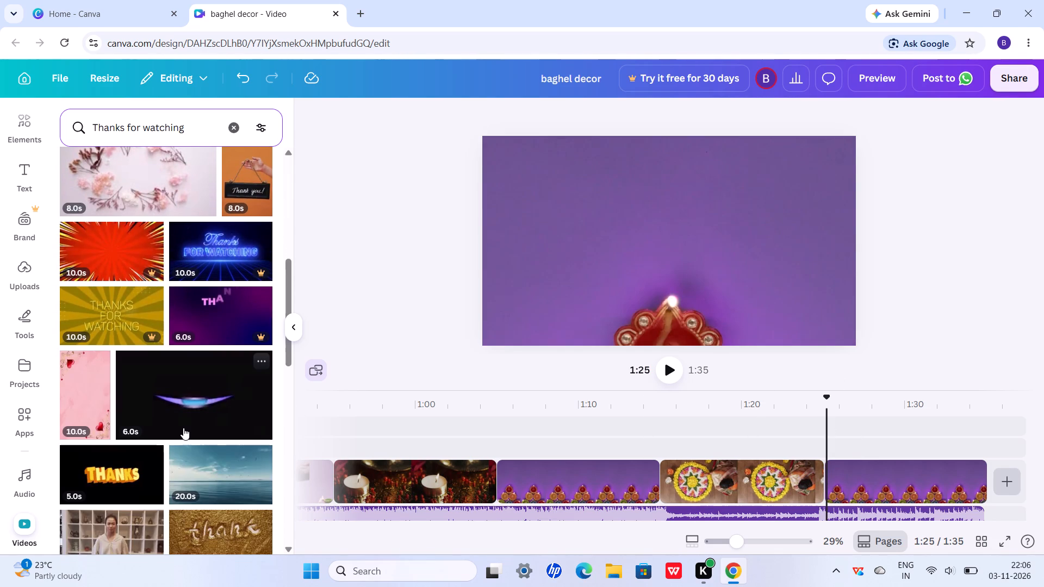
pyautogui.scroll(-5, 183, 428)
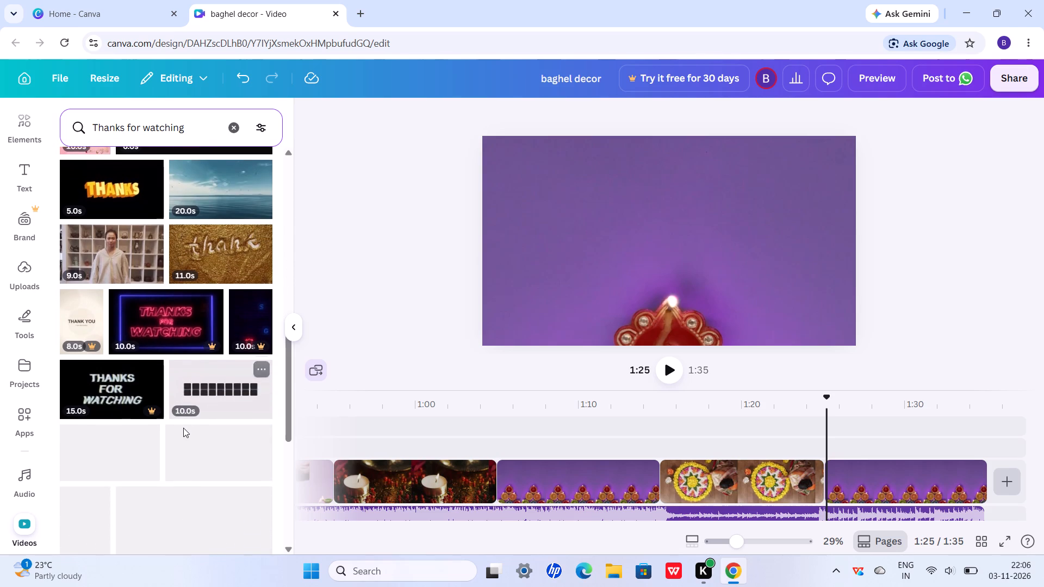
pyautogui.scroll(-4, 183, 428)
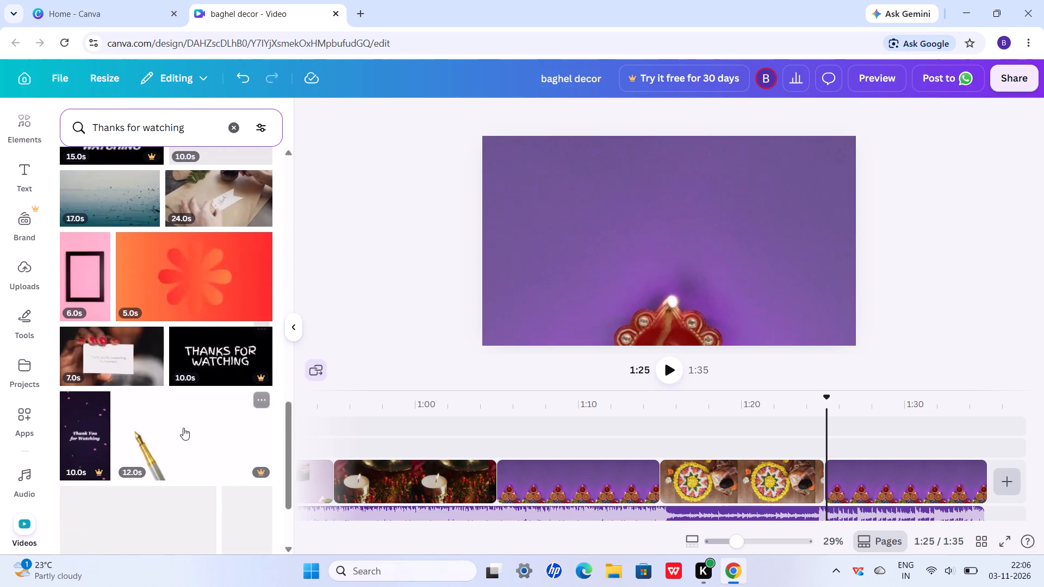
pyautogui.scroll(-3, 183, 428)
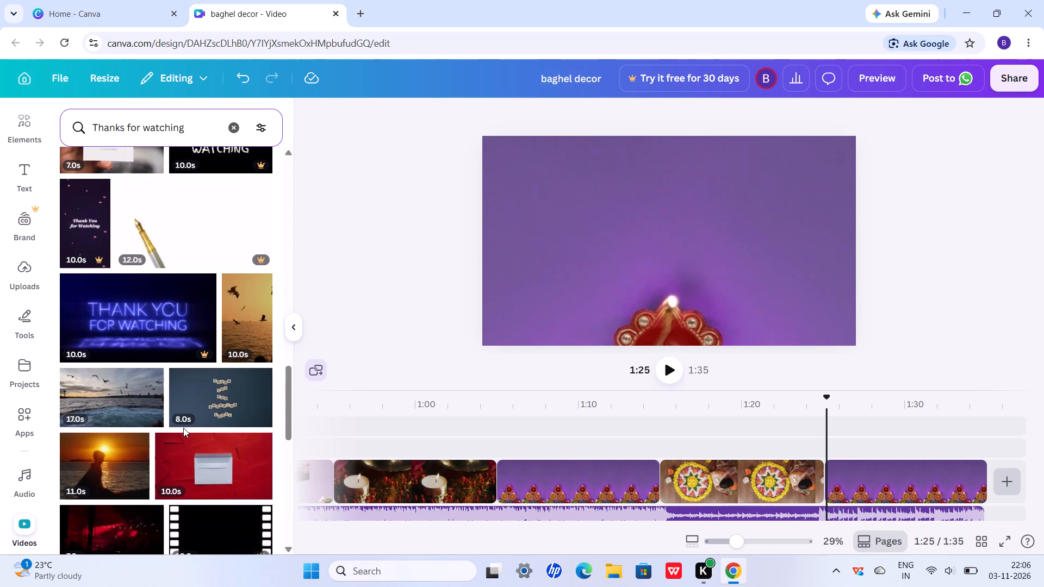
pyautogui.scroll(-6, 183, 428)
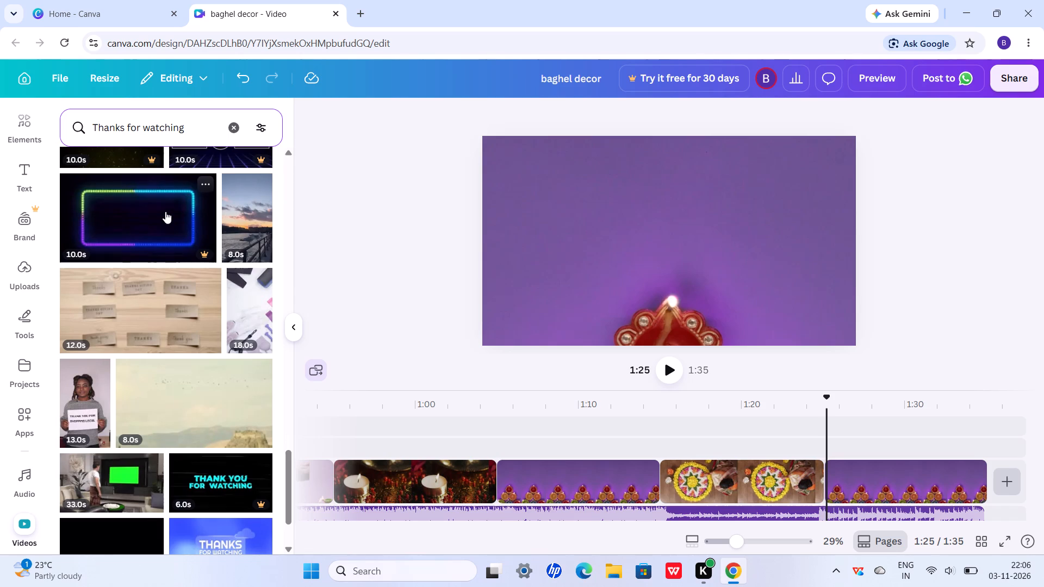
pyautogui.scroll(-3, 180, 379)
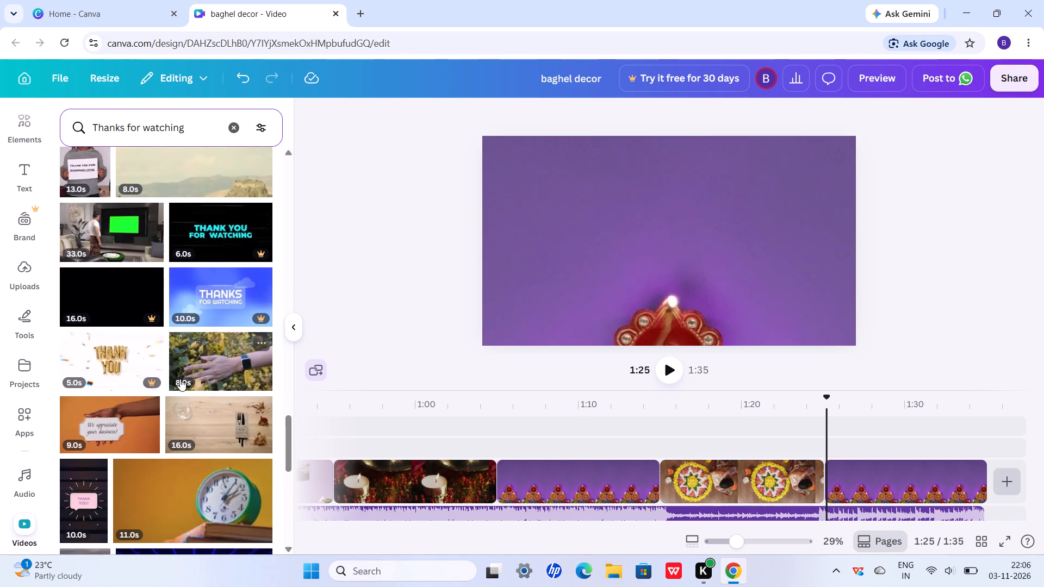
pyautogui.scroll(-1, 180, 379)
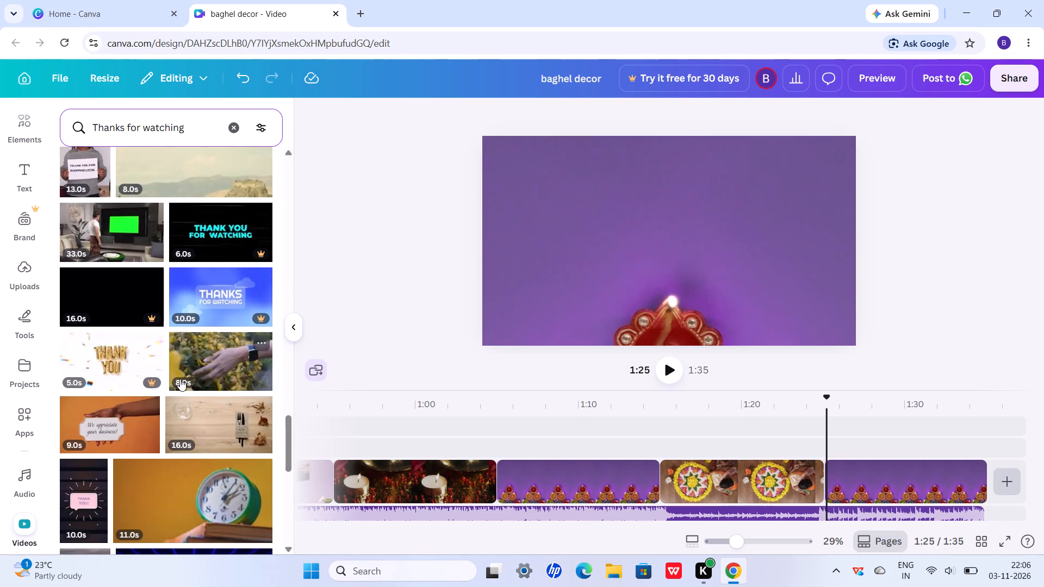
pyautogui.scroll(-5, 180, 379)
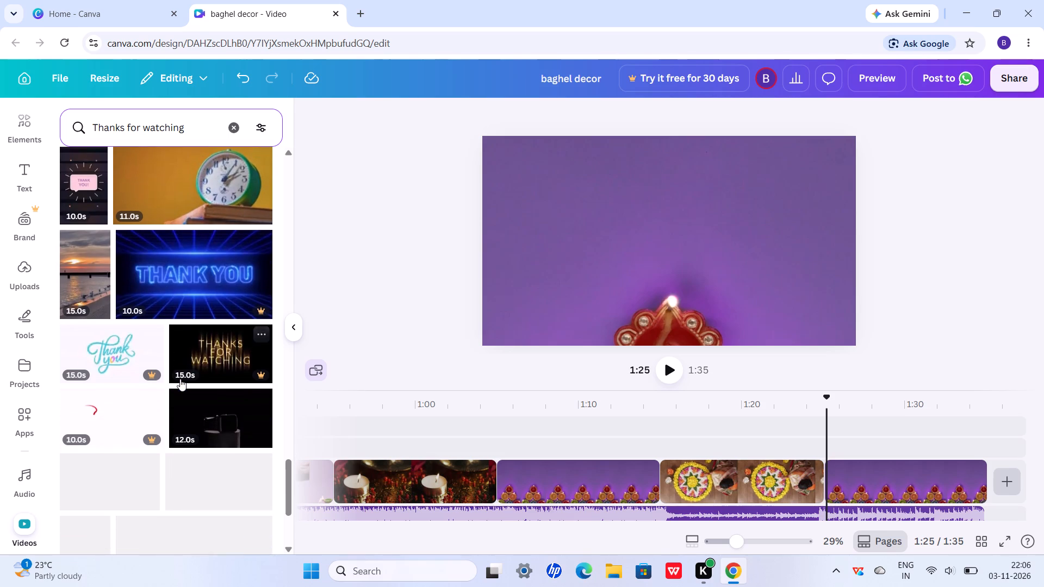
pyautogui.scroll(1, 180, 379)
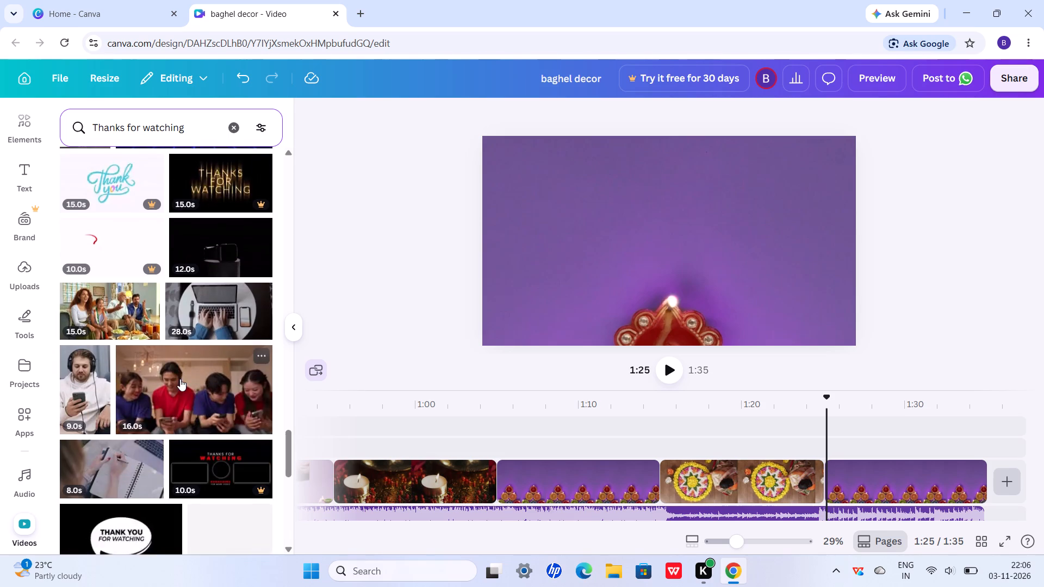
pyautogui.scroll(9, 180, 379)
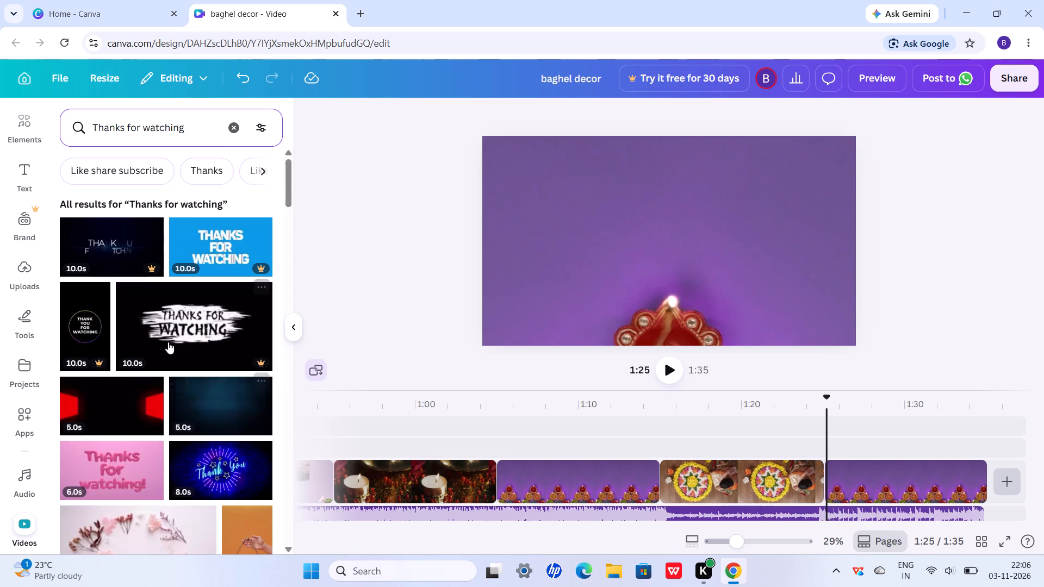
pyautogui.click(233, 400)
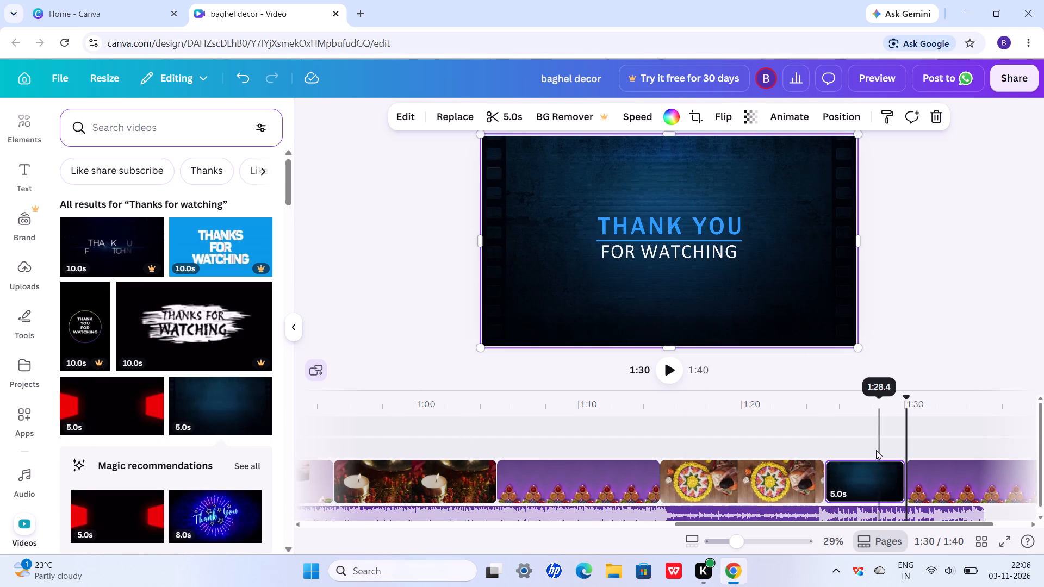
# Move the "Thank you for watching" clip after the last diya clip, to the end of the video.
pyautogui.moveTo(862, 477); pyautogui.dragTo(1023, 477)
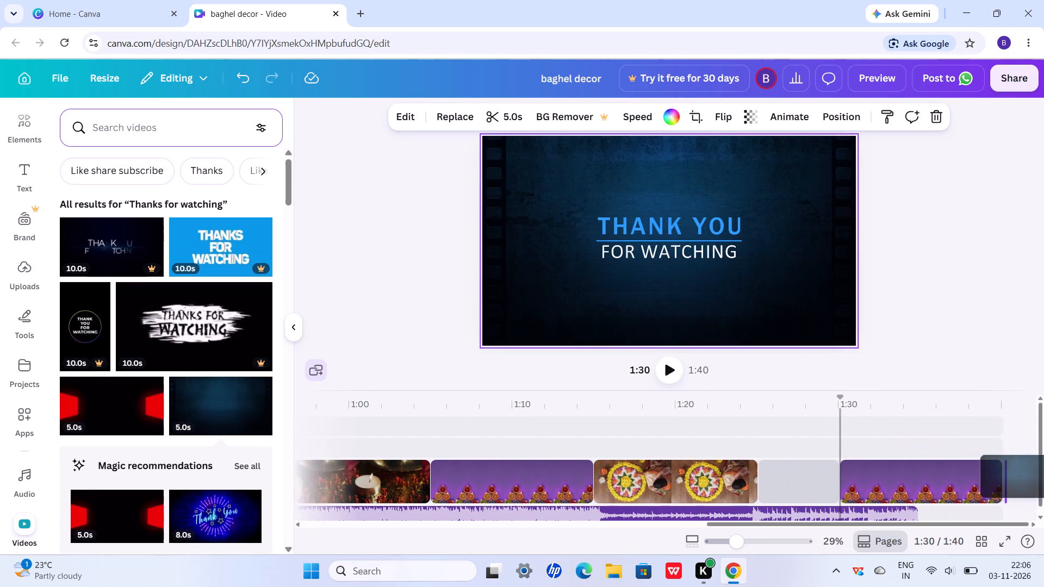
pyautogui.moveTo(1023, 477); pyautogui.dragTo(1021, 478)
# Review the timeline back to the flower rangoli clip and search stock videos for the suggested "Like share subscribe".
pyautogui.hscroll(6, 660, 492)
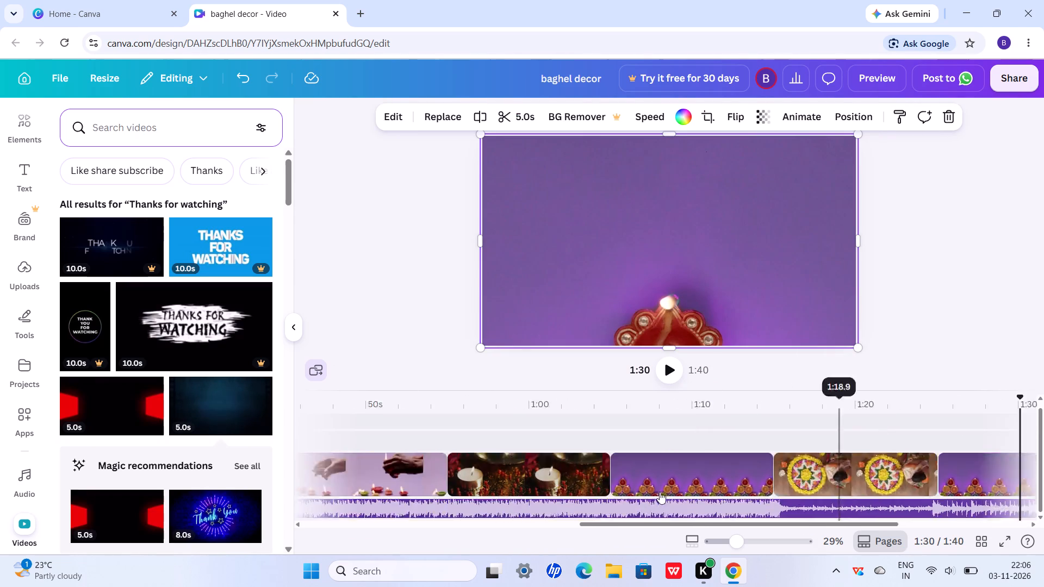
pyautogui.hscroll(-7, 660, 492)
pyautogui.hscroll(5, 660, 492)
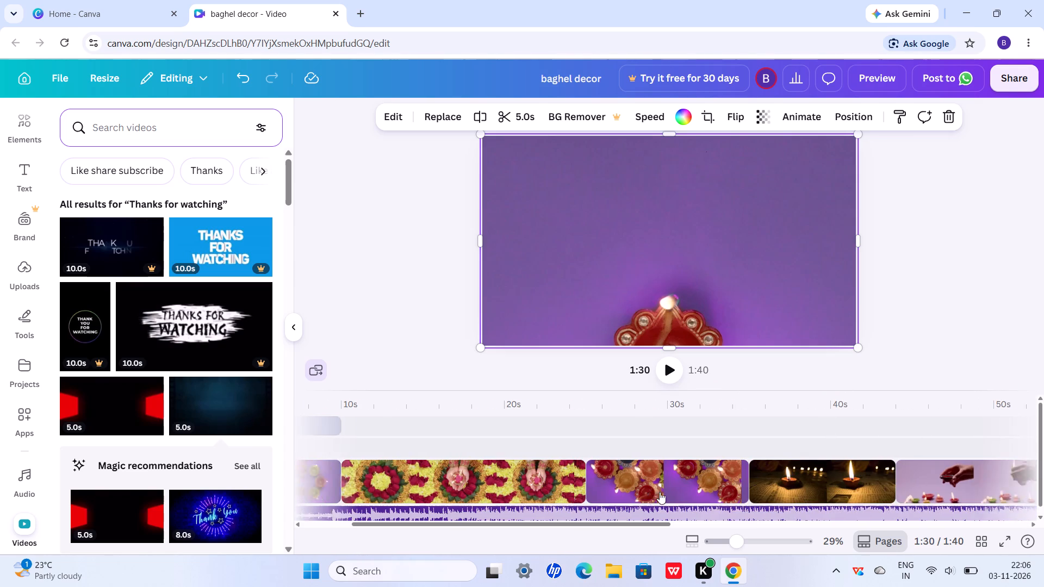
pyautogui.hscroll(1, 660, 492)
pyautogui.click(511, 486)
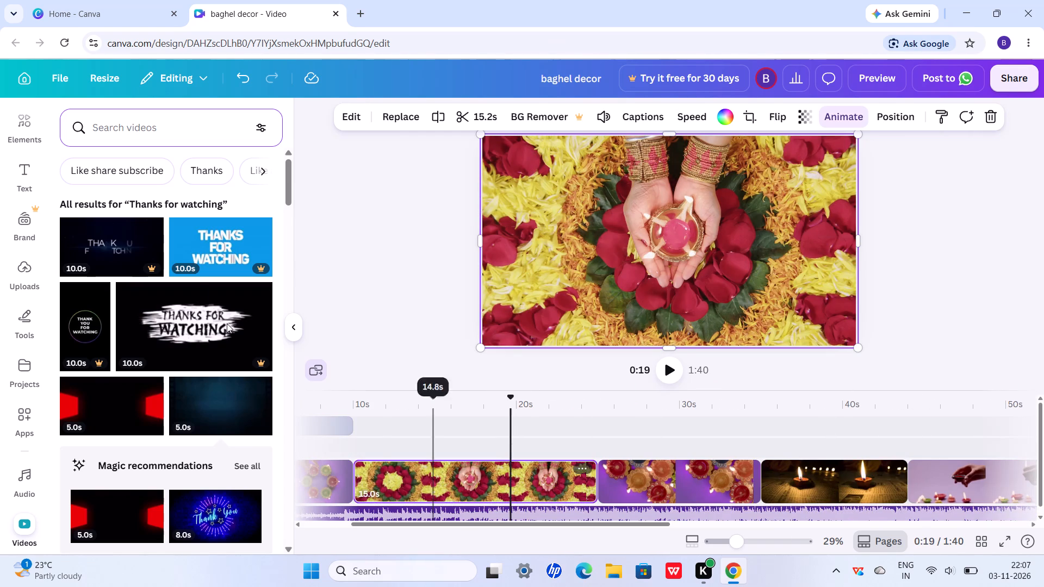
pyautogui.hscroll(-4, 214, 166)
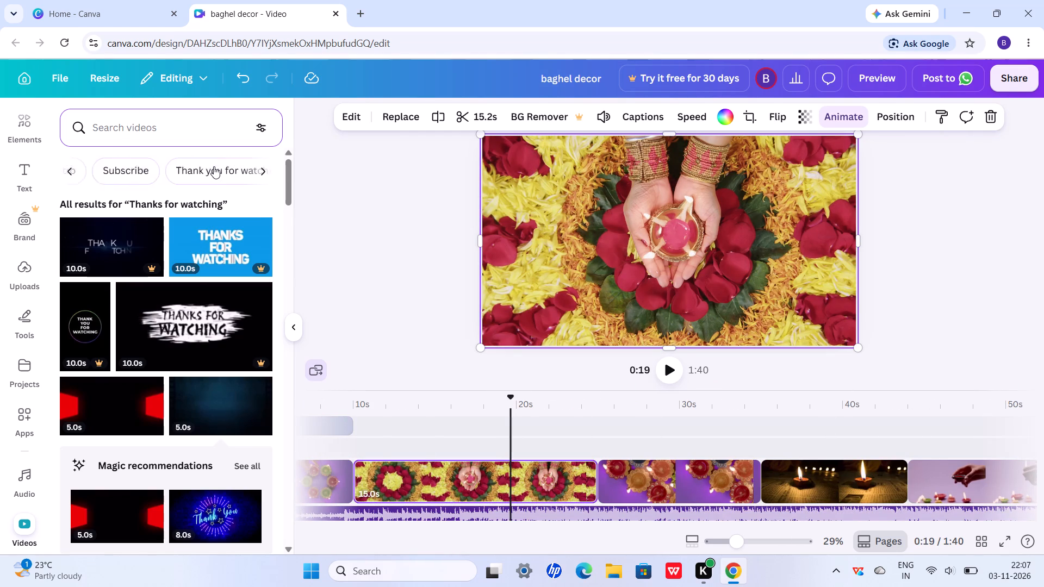
pyautogui.hscroll(2, 214, 166)
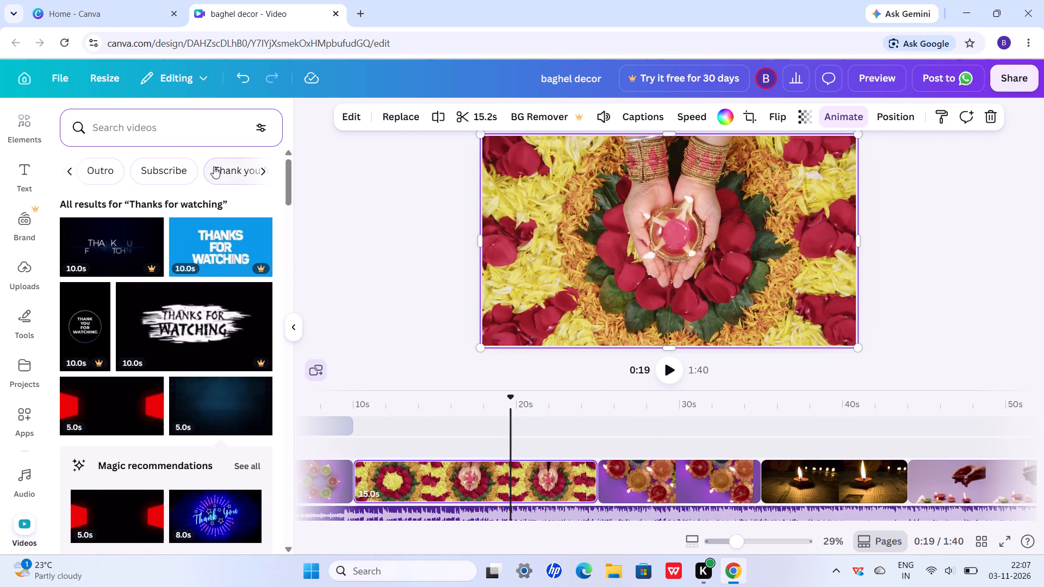
pyautogui.hscroll(5, 214, 166)
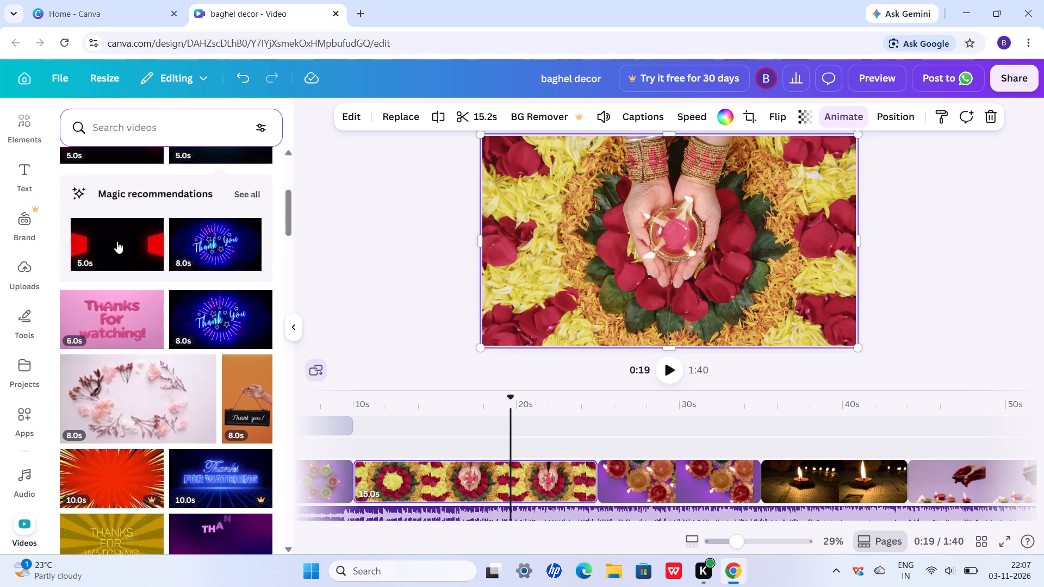
pyautogui.click(116, 169)
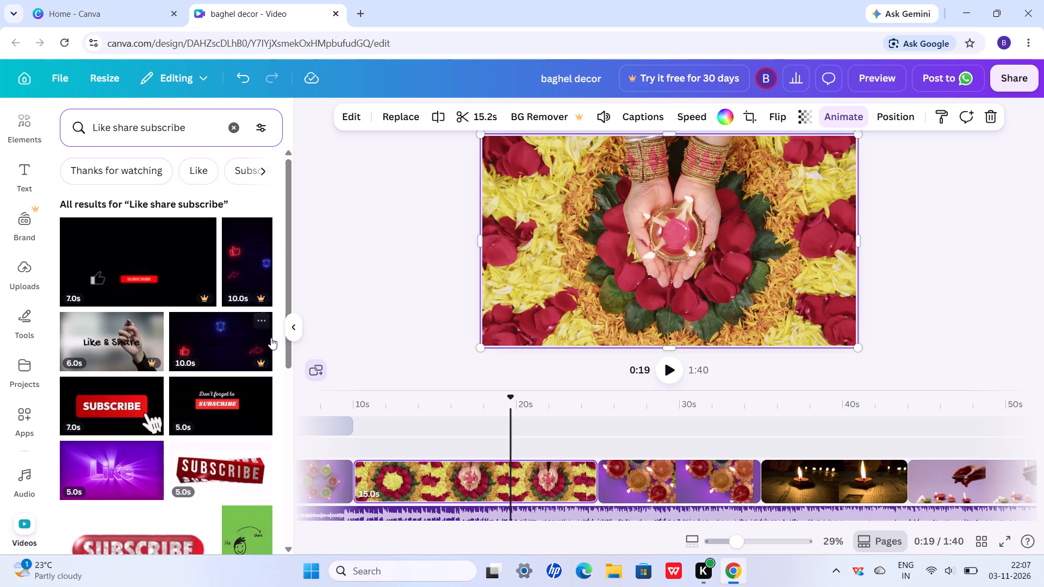
# Examine the closing clips of the timeline, from the purple diya clip before the rangoli to the thank-you clip.
pyautogui.hscroll(-20, 727, 473)
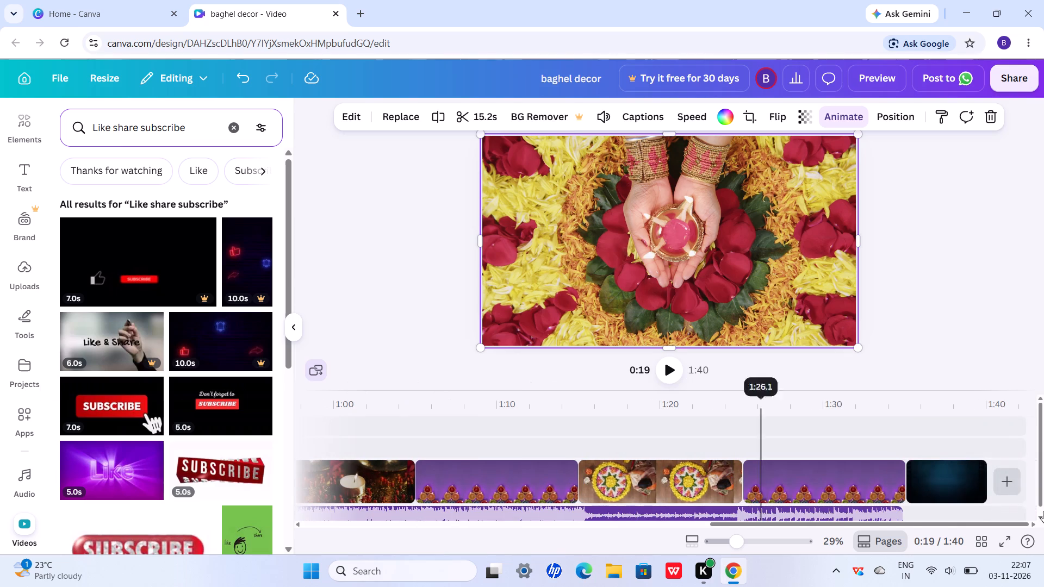
pyautogui.click(930, 480)
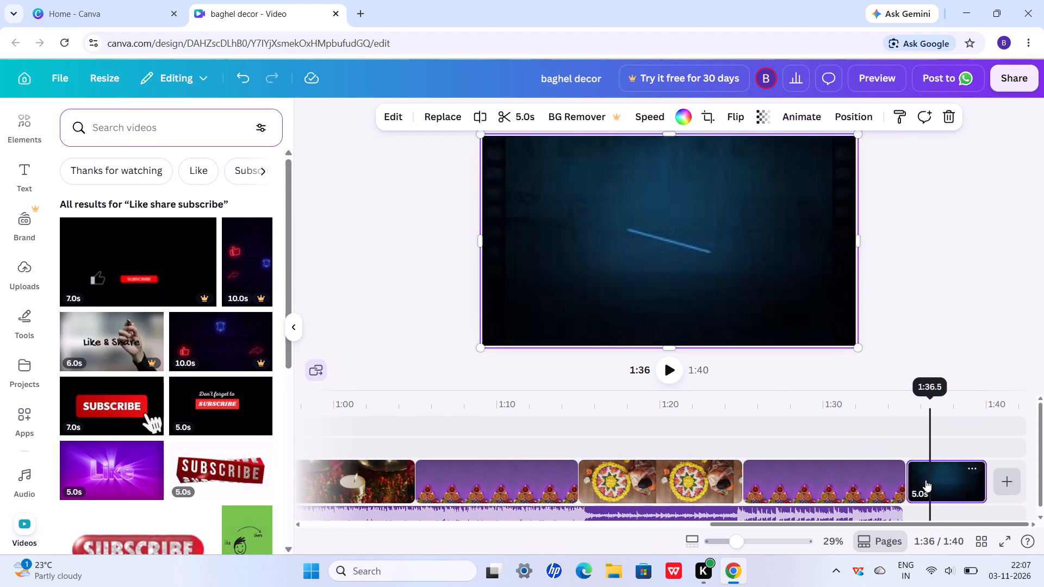
pyautogui.scroll(-4, 910, 481)
pyautogui.click(830, 476)
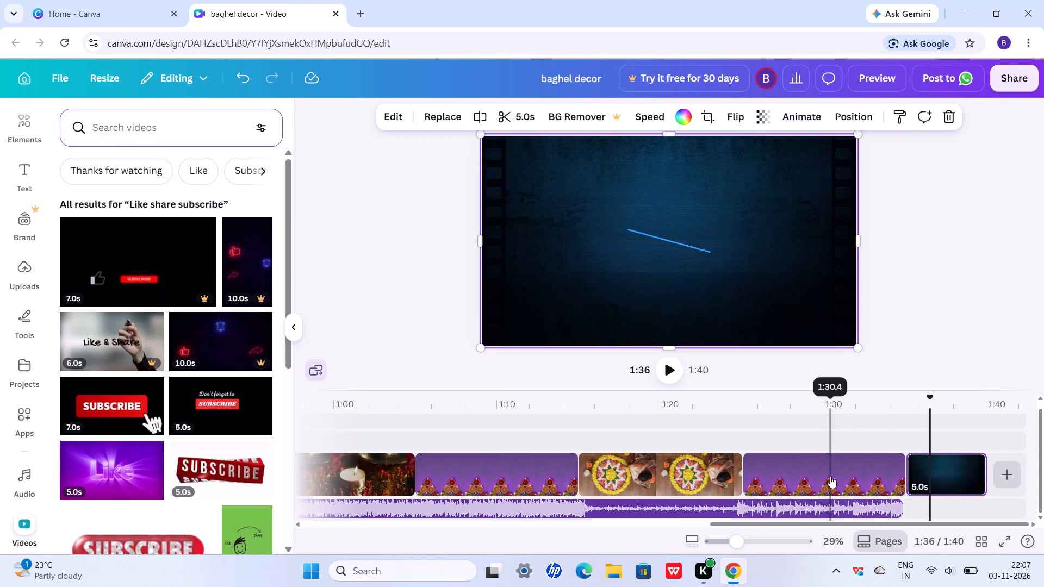
pyautogui.click(894, 469)
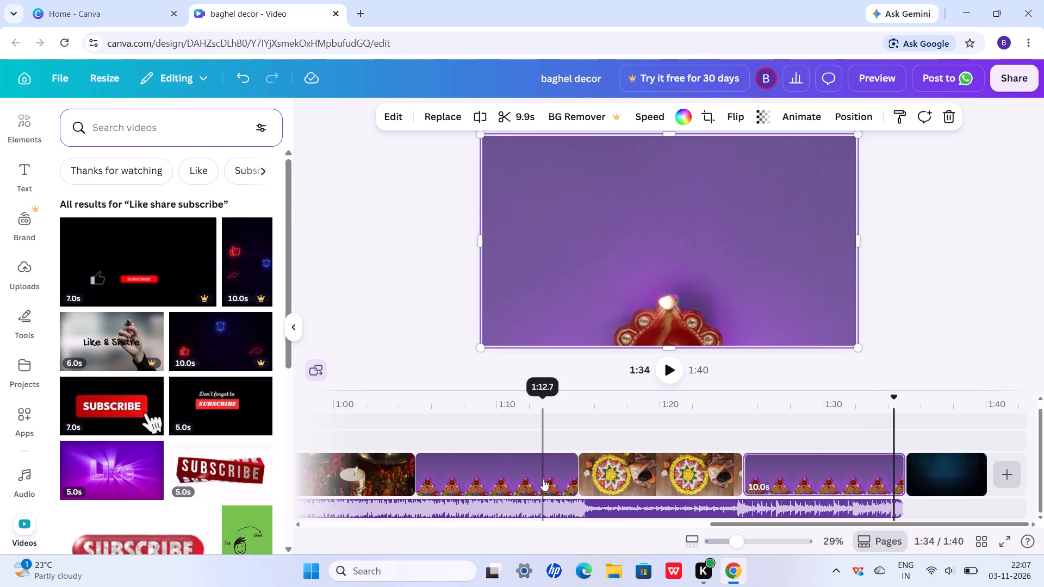
pyautogui.click(493, 463)
pyautogui.click(577, 471)
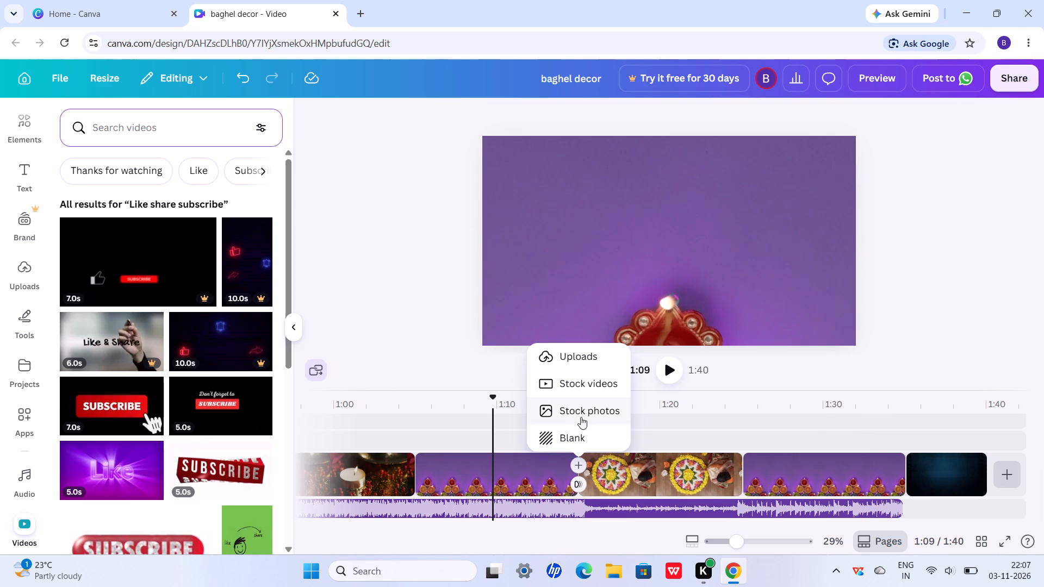
pyautogui.click(451, 476)
pyautogui.click(451, 476)
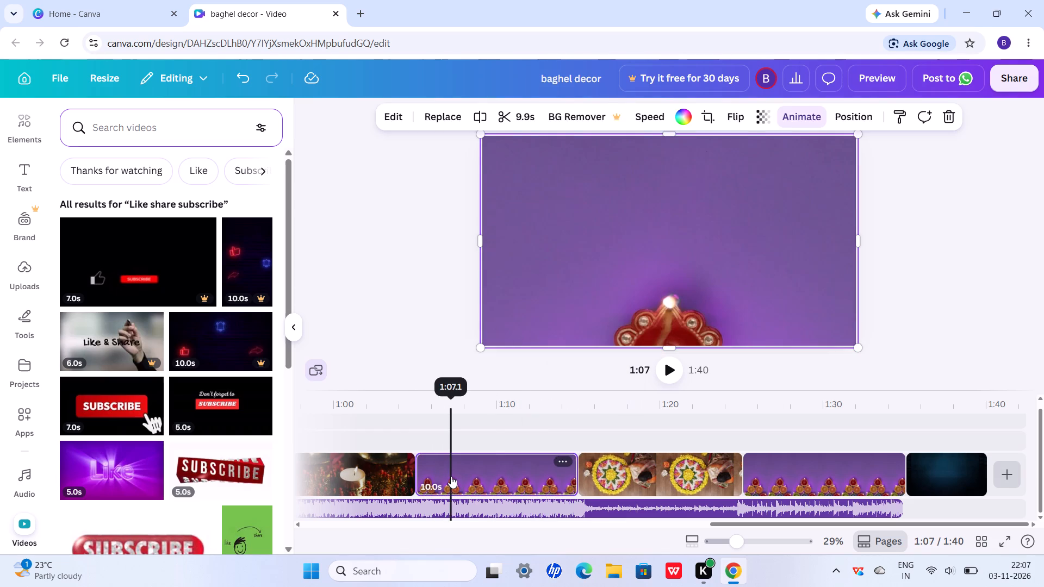
pyautogui.click(484, 431)
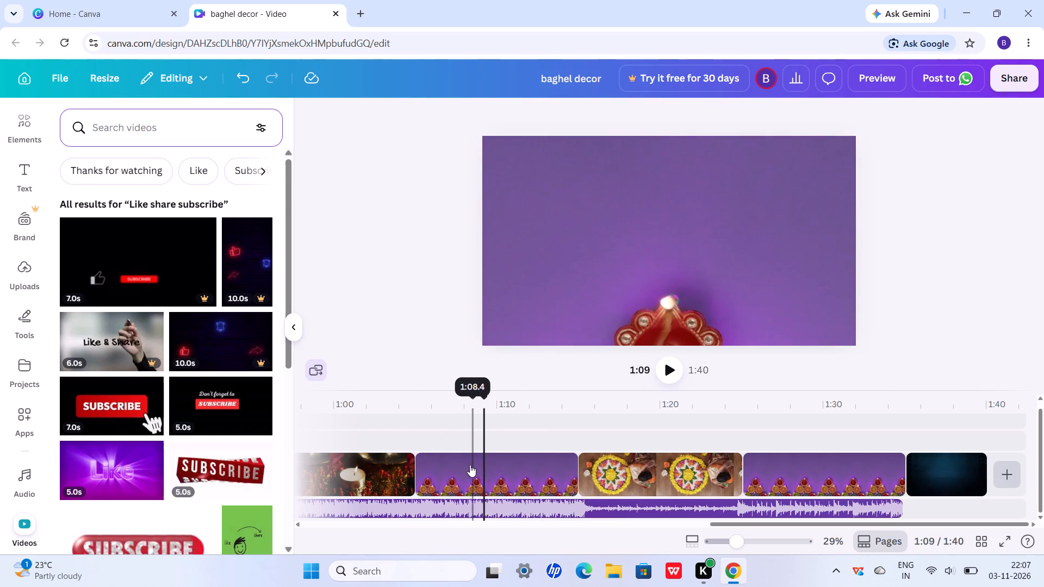
pyautogui.click(469, 466)
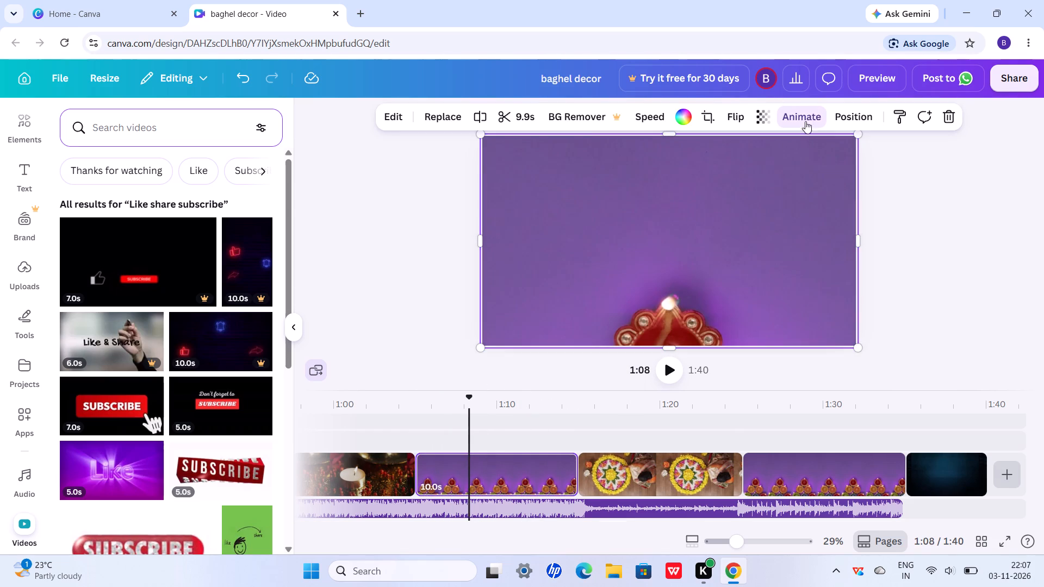
# Open the animation options for the candle clip at about 1:00.
pyautogui.hscroll(2, 538, 471)
pyautogui.click(520, 467)
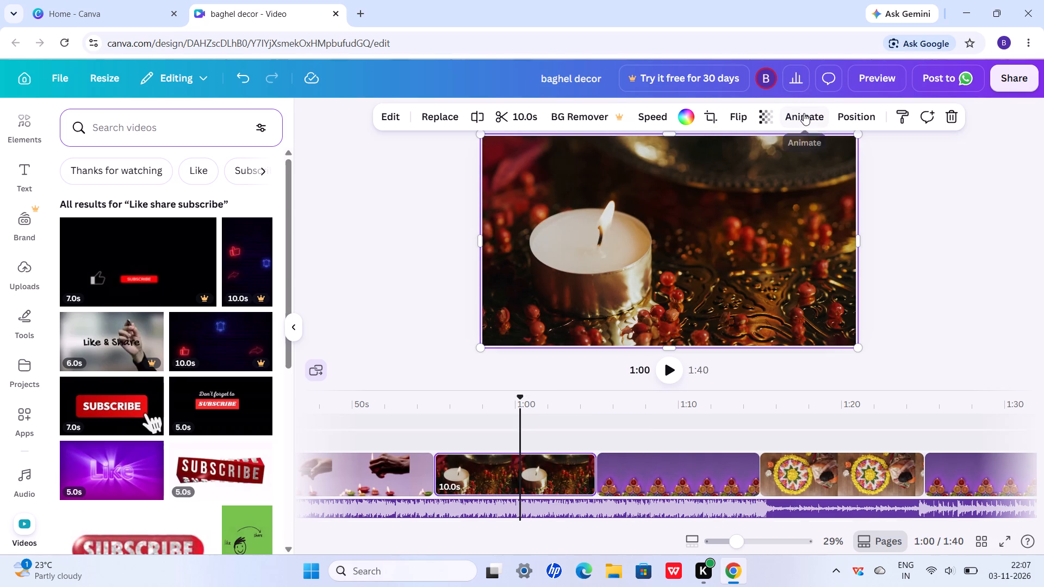
pyautogui.click(804, 113)
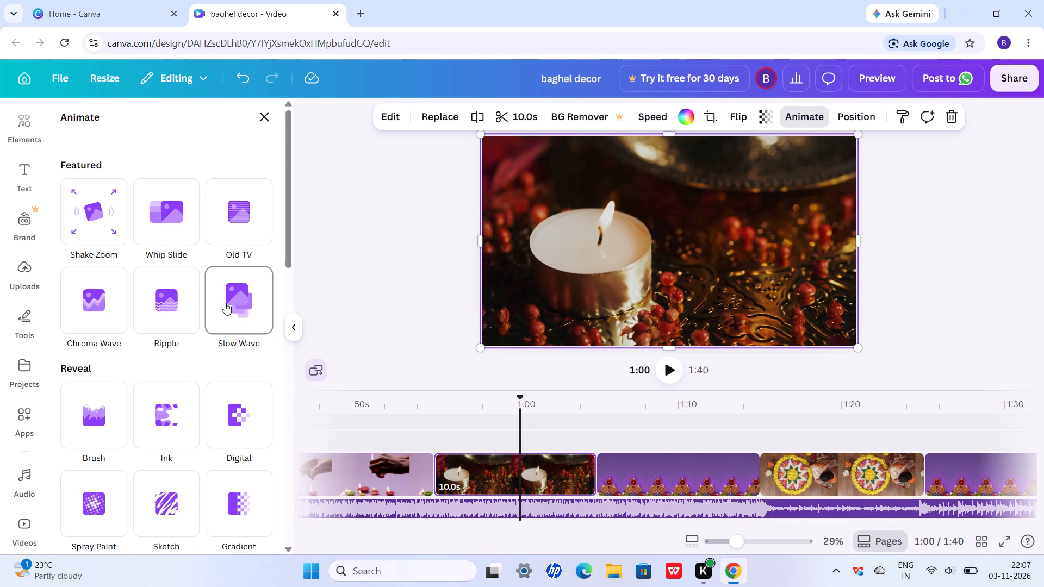
# Extend the orange sparkle graphic on the first diya clip to about 10 seconds, matching the "Diwali ki Shubhkamanyein" graphic.
pyautogui.hscroll(12, 225, 303)
pyautogui.hscroll(6, 370, 458)
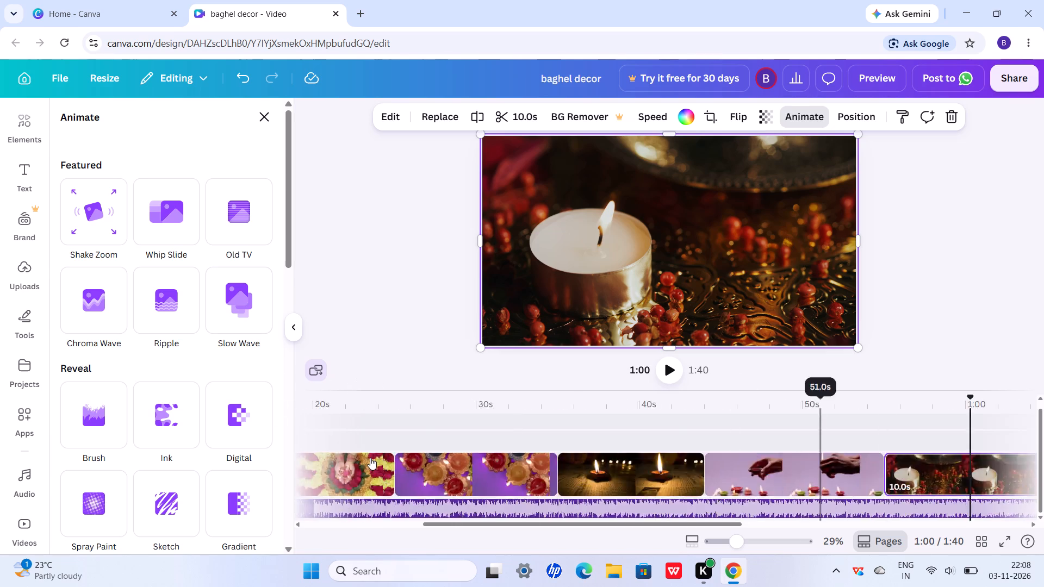
pyautogui.hscroll(5, 370, 458)
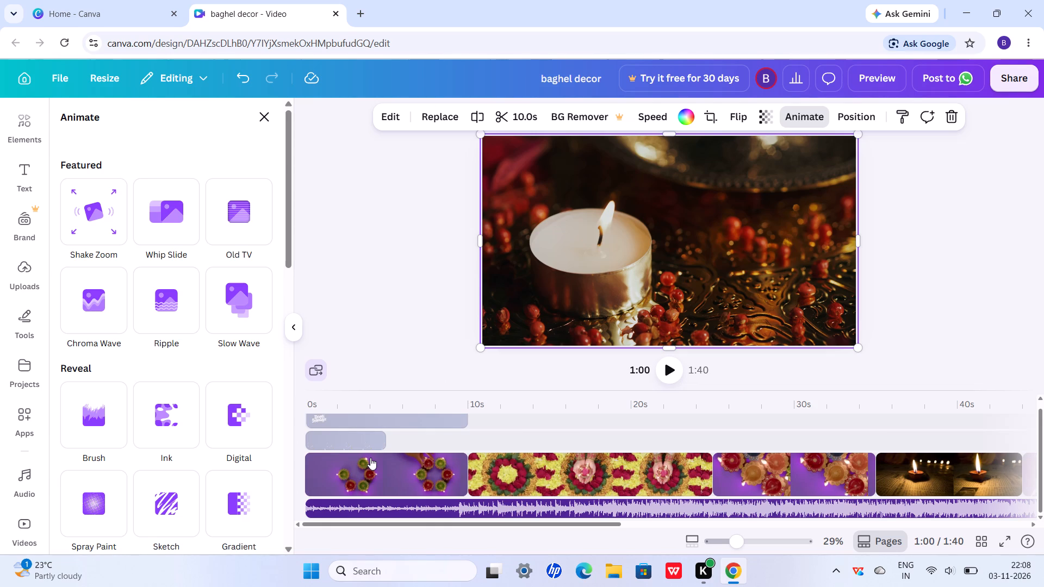
pyautogui.scroll(4, 494, 471)
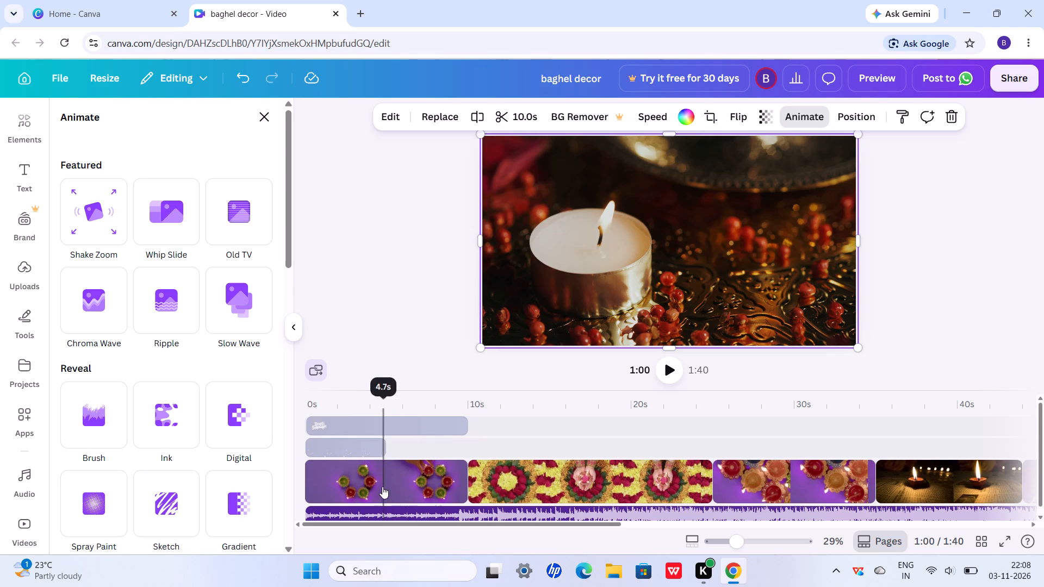
pyautogui.hscroll(5, 403, 440)
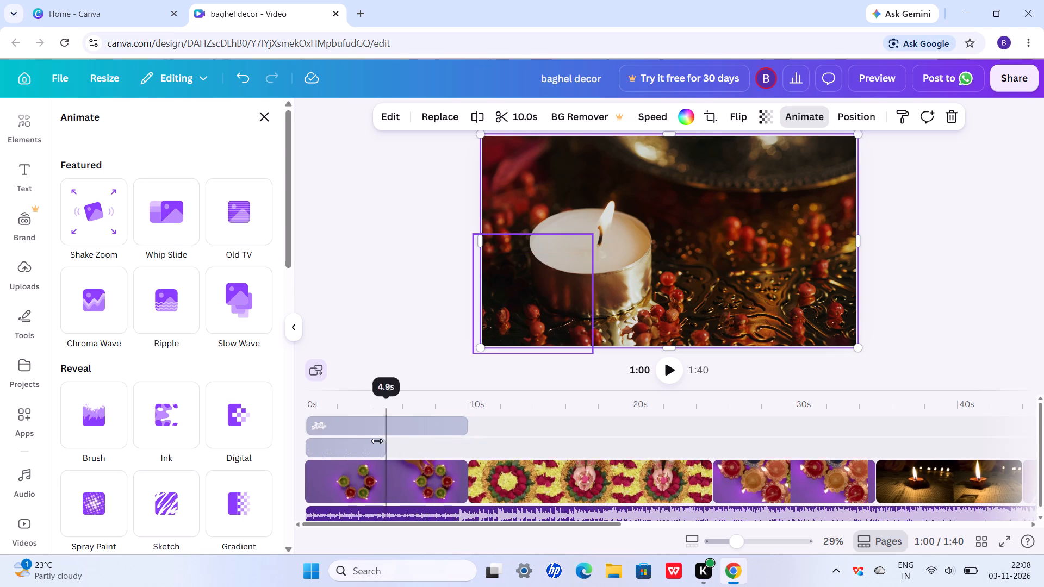
pyautogui.click(359, 439)
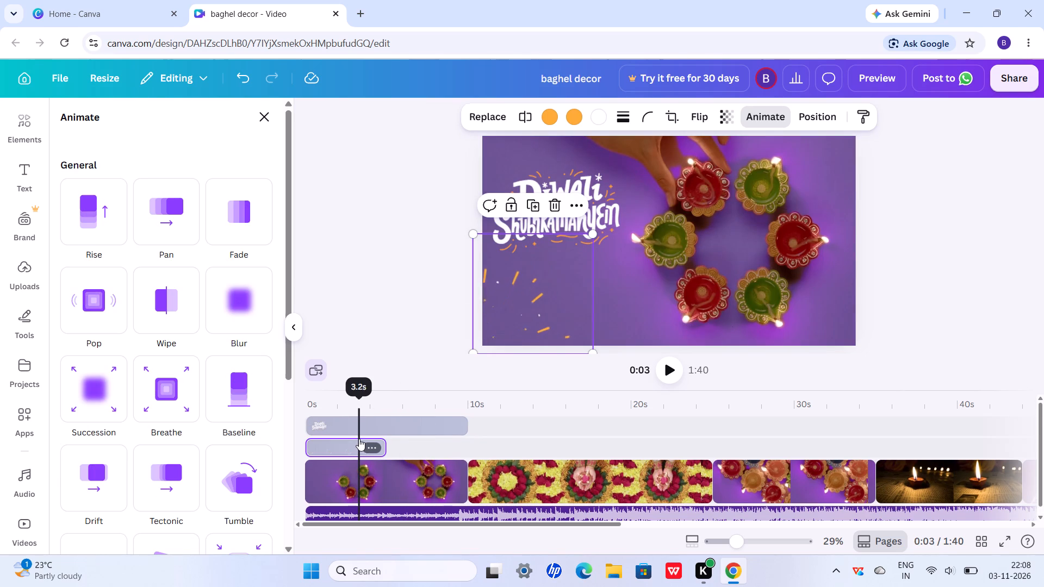
pyautogui.click(358, 447)
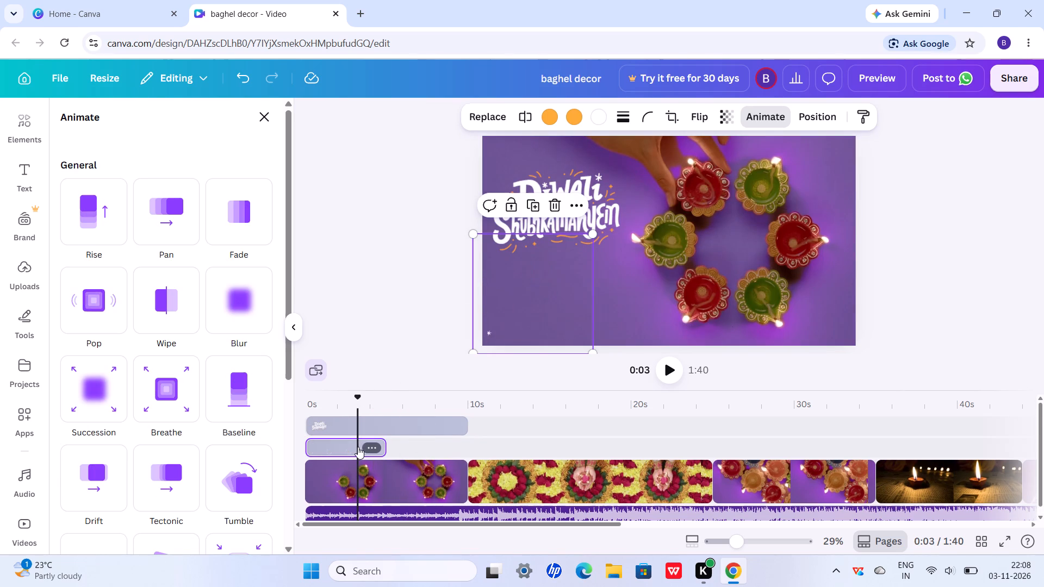
pyautogui.click(336, 445)
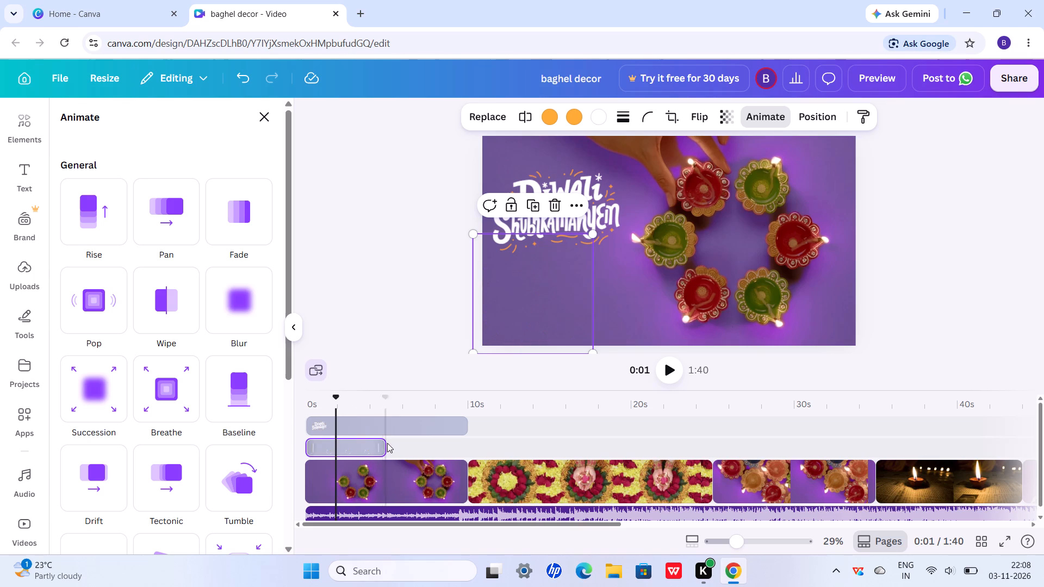
pyautogui.moveTo(382, 444); pyautogui.dragTo(464, 439)
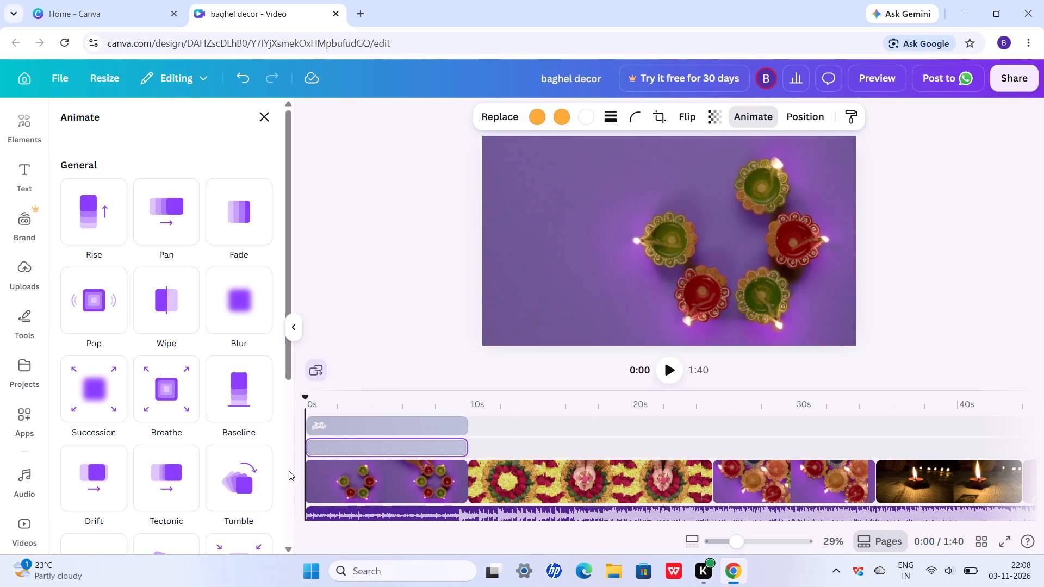
# Extend the music track past the end of the thank-you clip, to about 1:42.
pyautogui.scroll(-5, 666, 476)
pyautogui.hscroll(-14, 666, 476)
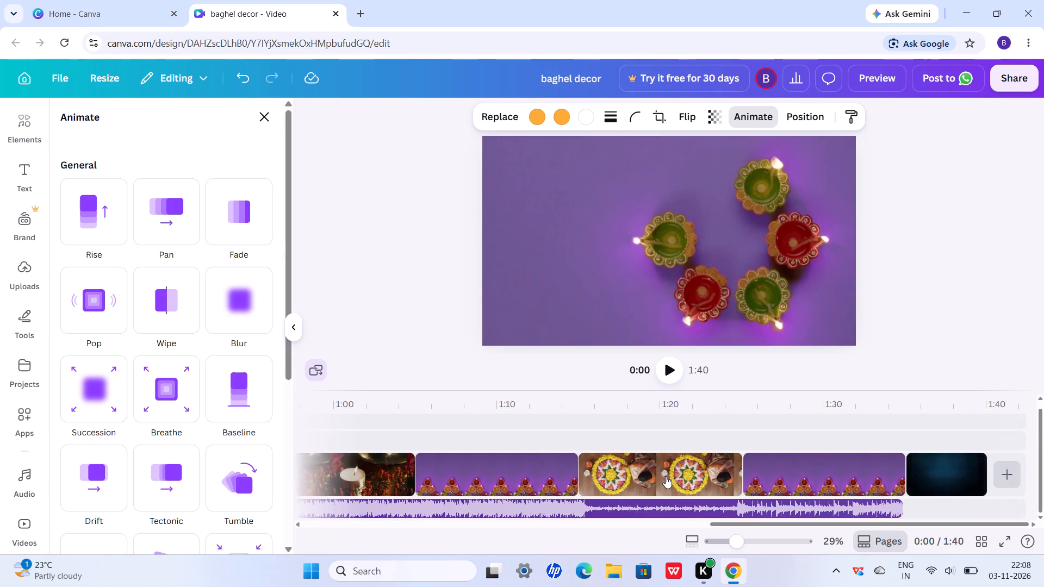
pyautogui.hscroll(-4, 666, 476)
pyautogui.click(815, 498)
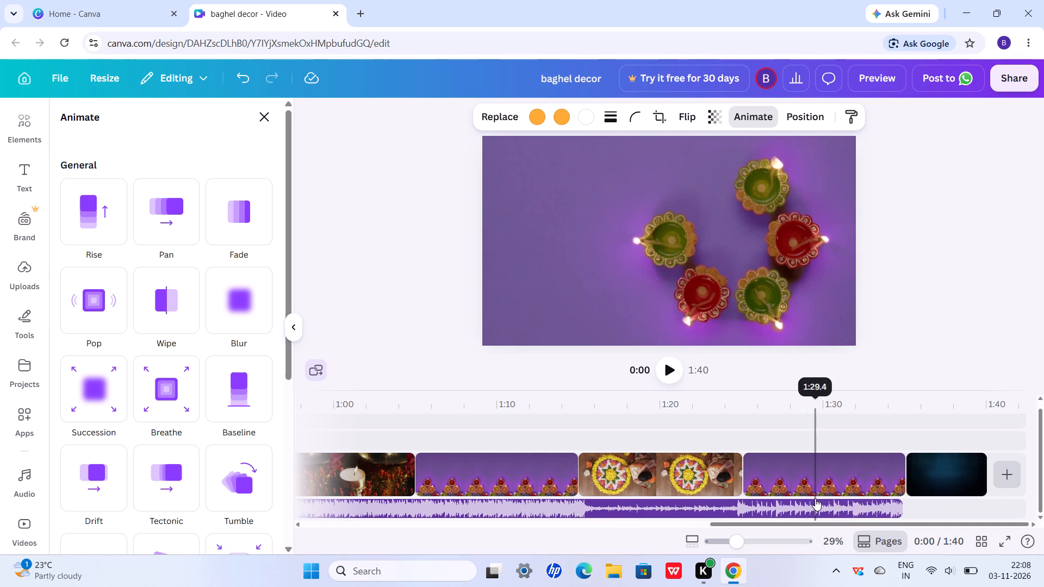
pyautogui.moveTo(894, 501); pyautogui.dragTo(958, 494)
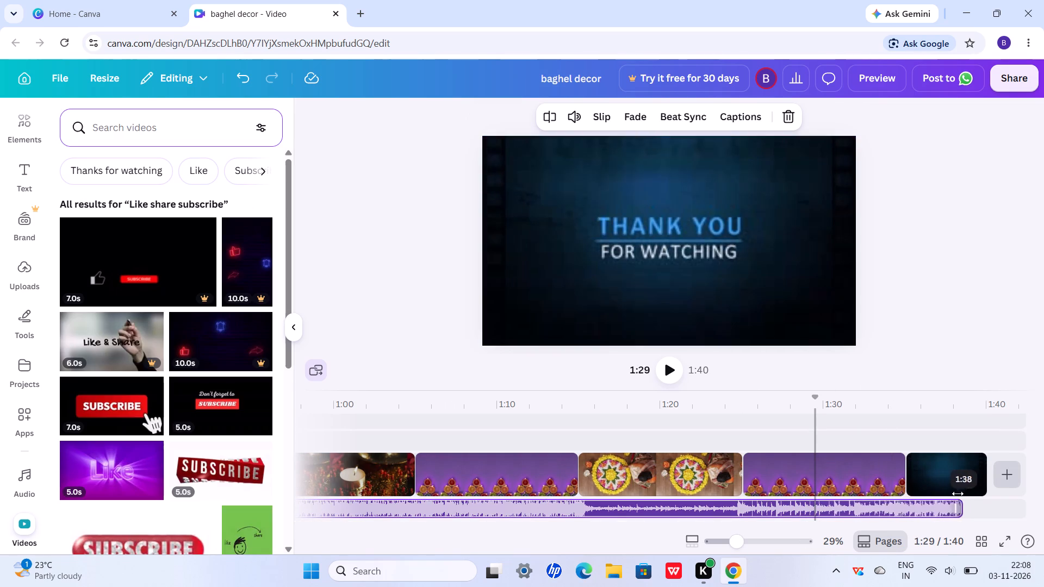
pyautogui.moveTo(958, 494); pyautogui.dragTo(1027, 490)
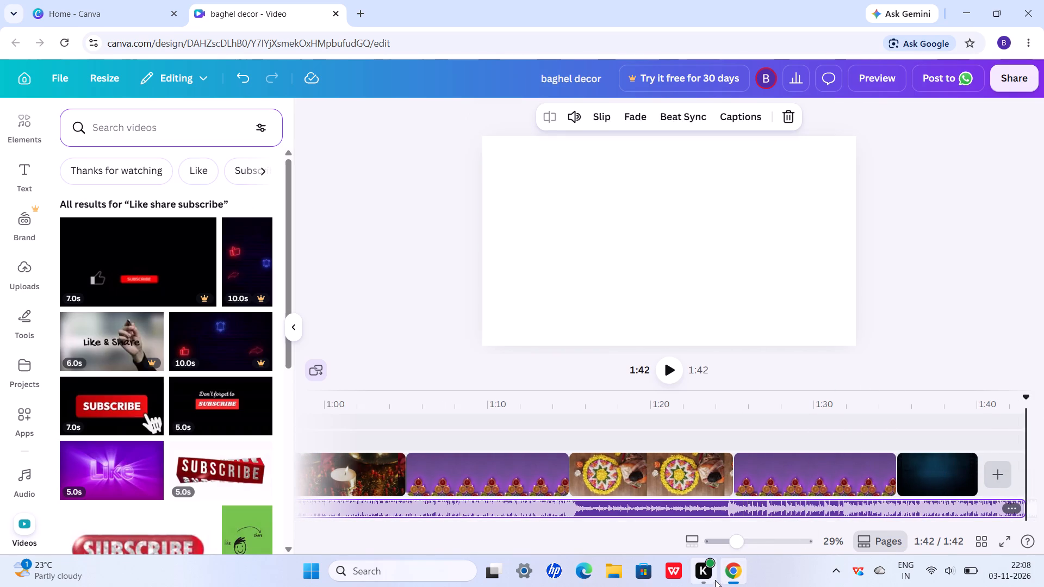
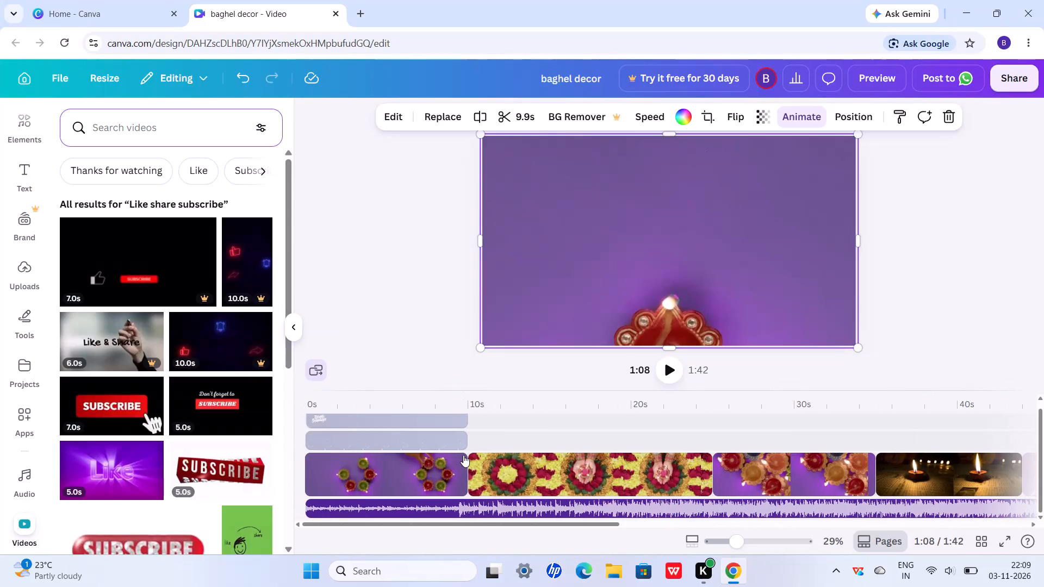
# Play the video from the rangoli clip at about 0:13 and review the timeline up to the candle clip at 0:37.
pyautogui.scroll(-2, 463, 455)
pyautogui.scroll(5, 463, 455)
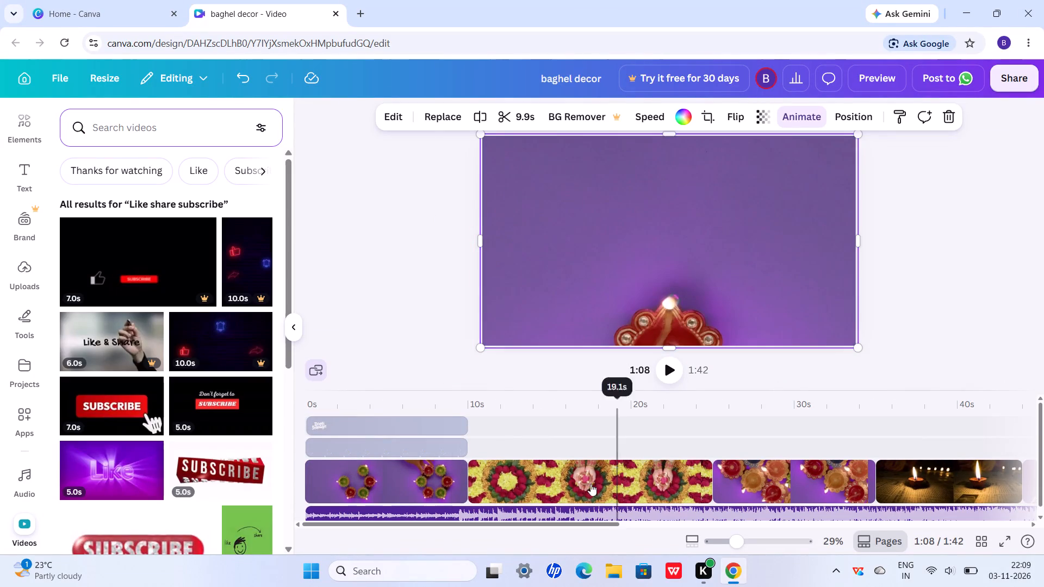
pyautogui.click(523, 491)
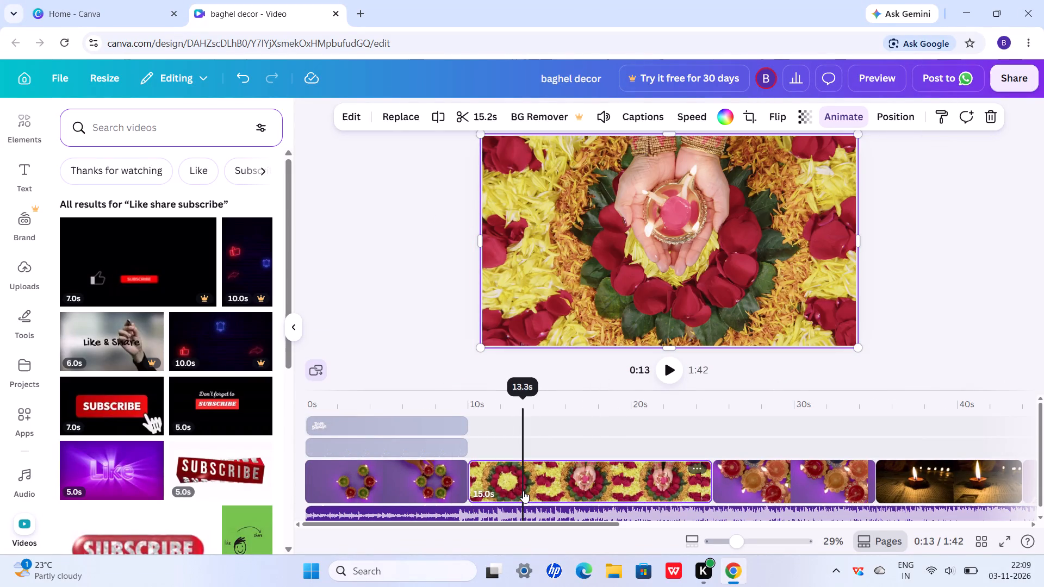
pyautogui.click(674, 361)
pyautogui.hscroll(-16, 709, 439)
pyautogui.hscroll(-16, 683, 431)
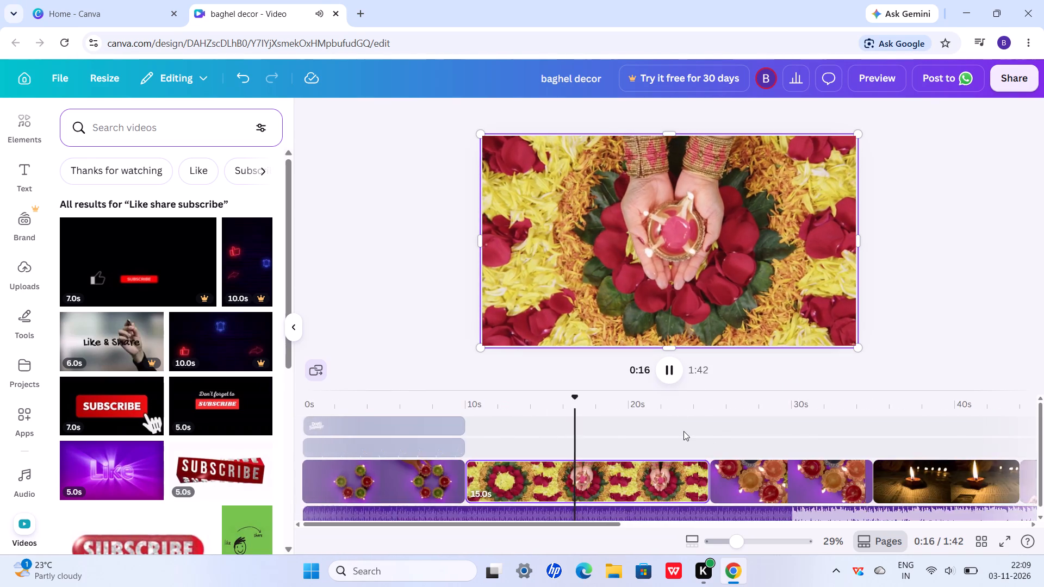
pyautogui.hscroll(-12, 683, 431)
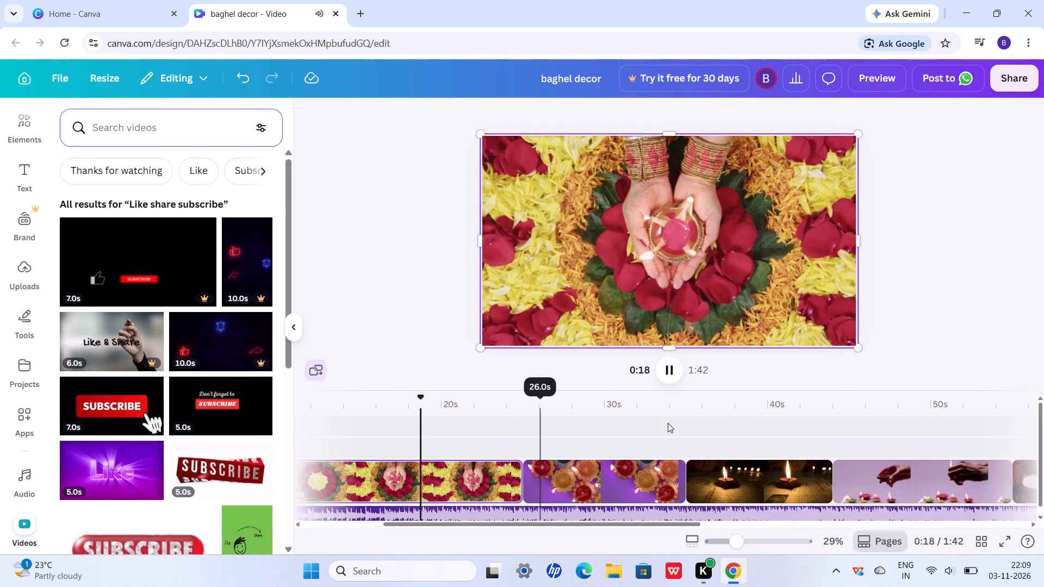
pyautogui.hscroll(-8, 668, 423)
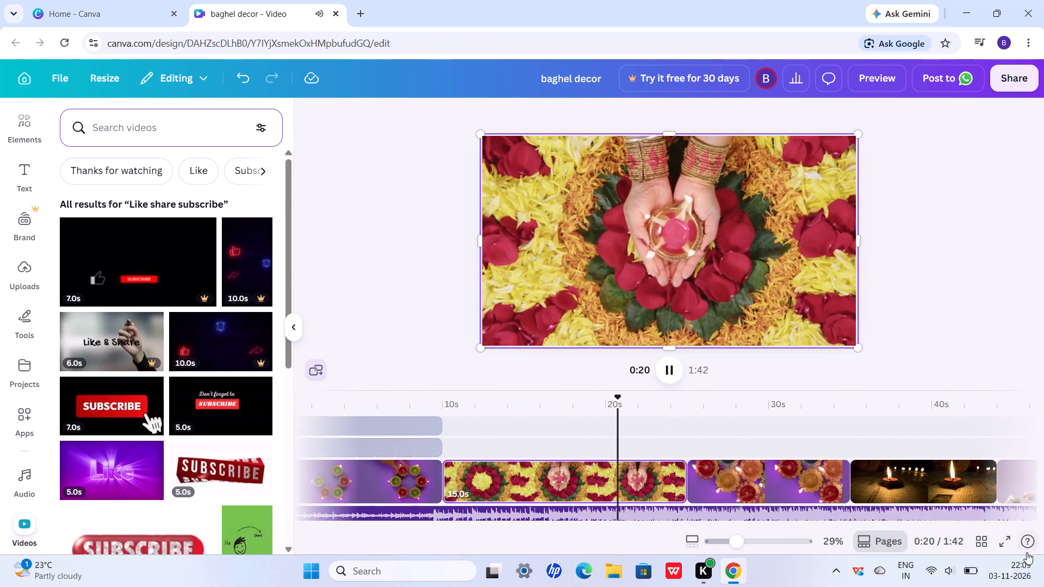
pyautogui.click(896, 494)
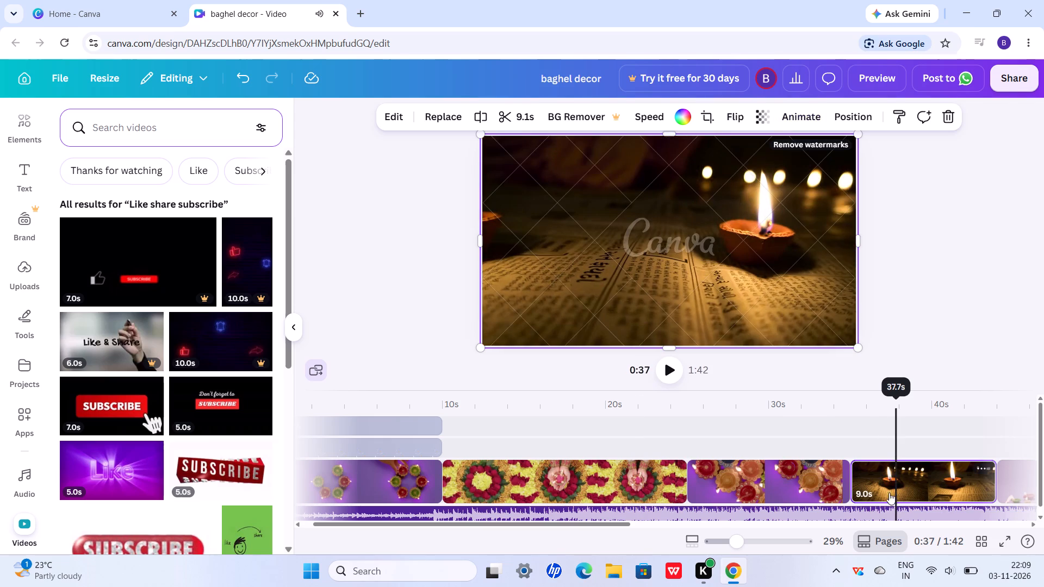
# Open the uploads for adding new media after the thank-you clip, at 1:40.
pyautogui.hscroll(-10, 718, 483)
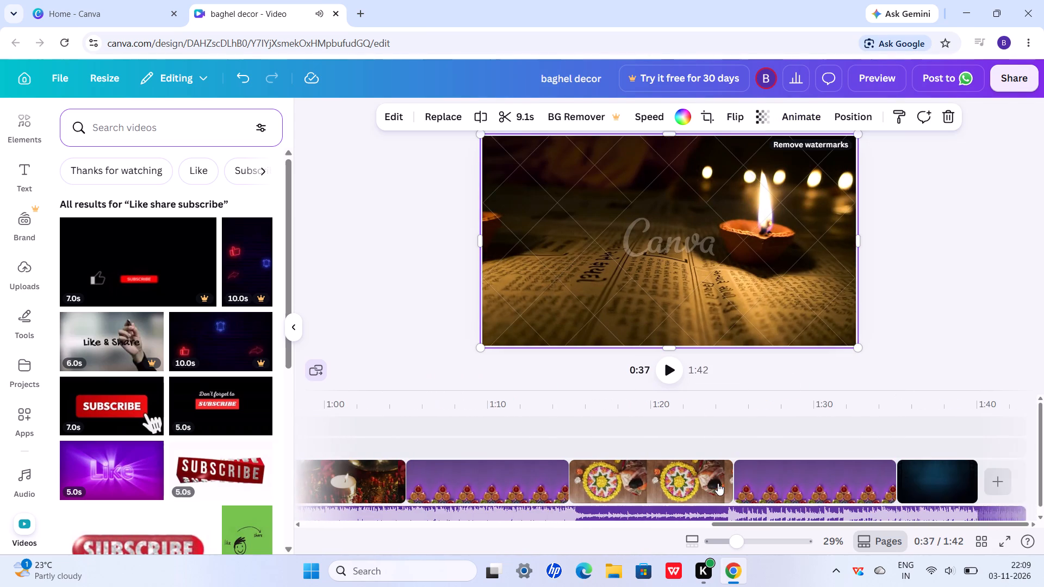
pyautogui.click(996, 477)
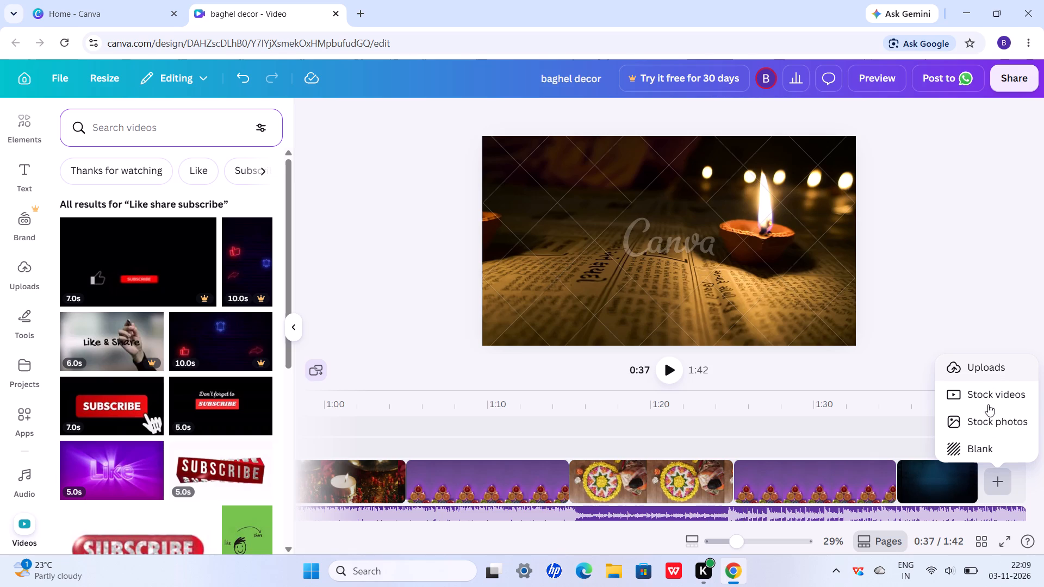
pyautogui.click(997, 360)
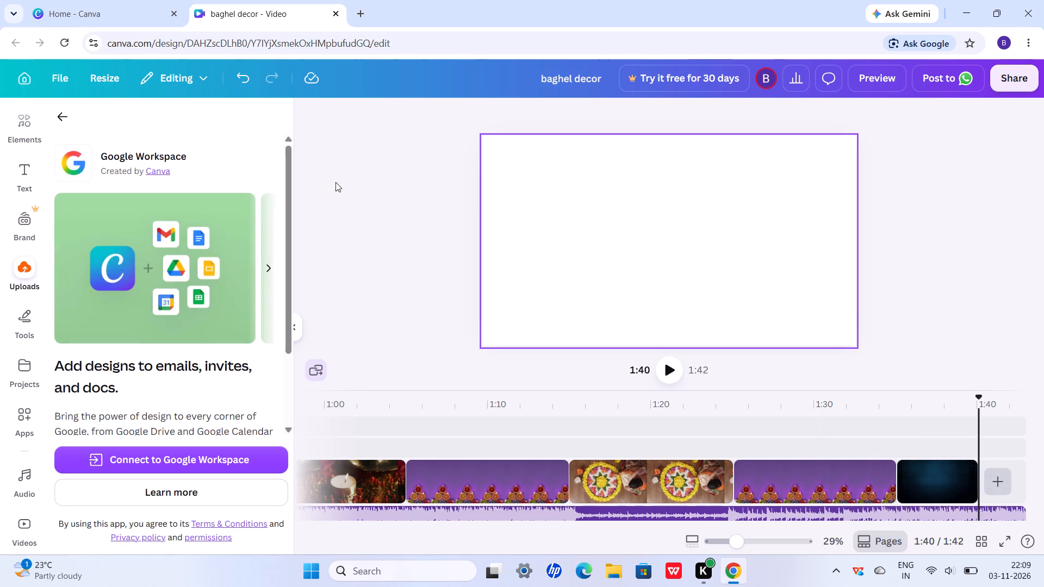
# Open the text styles to browse options for the empty end of the timeline at 1:40.
pyautogui.click(24, 190)
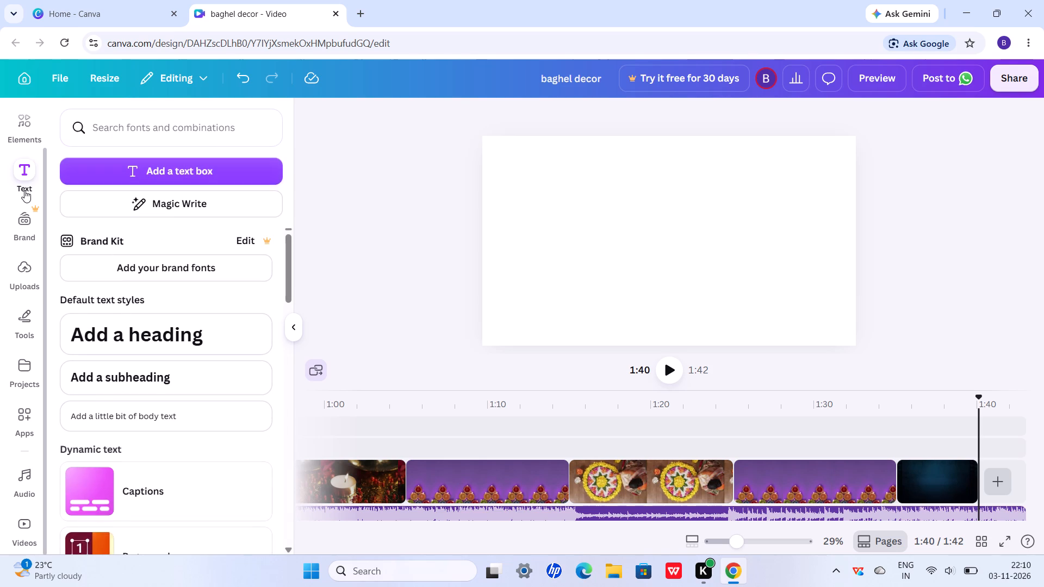
pyautogui.scroll(-2, 24, 190)
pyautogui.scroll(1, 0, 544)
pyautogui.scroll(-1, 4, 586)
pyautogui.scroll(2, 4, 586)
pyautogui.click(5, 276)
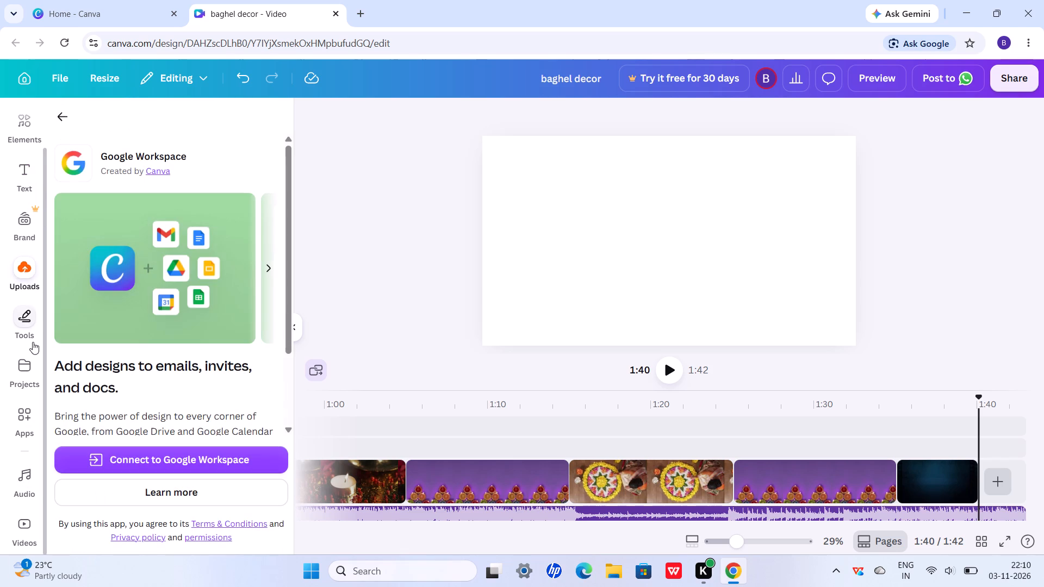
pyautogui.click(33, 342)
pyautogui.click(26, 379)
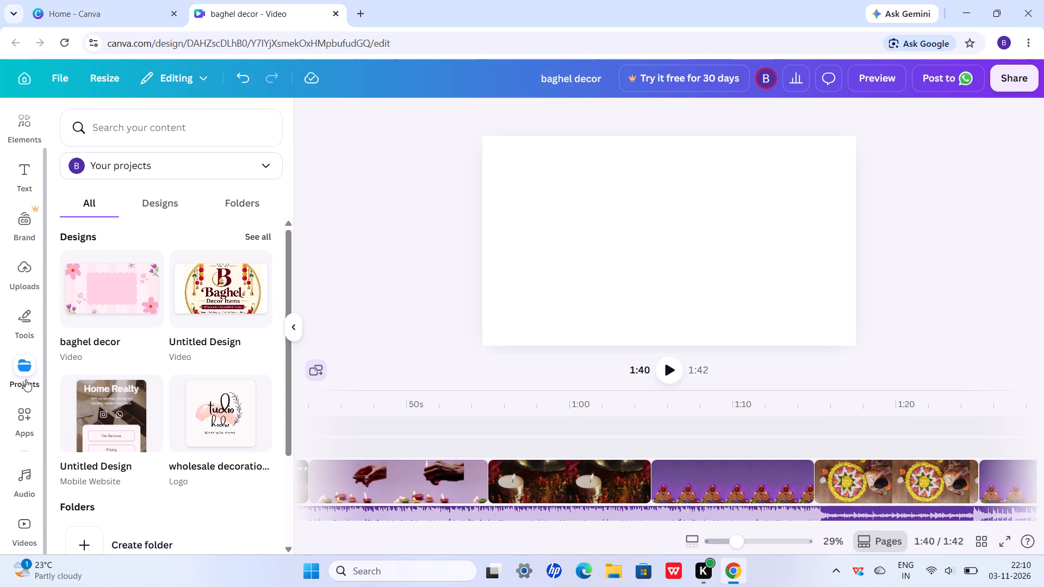
# Browse the available apps down to the recommended ones and open the Instagram app.
pyautogui.click(20, 421)
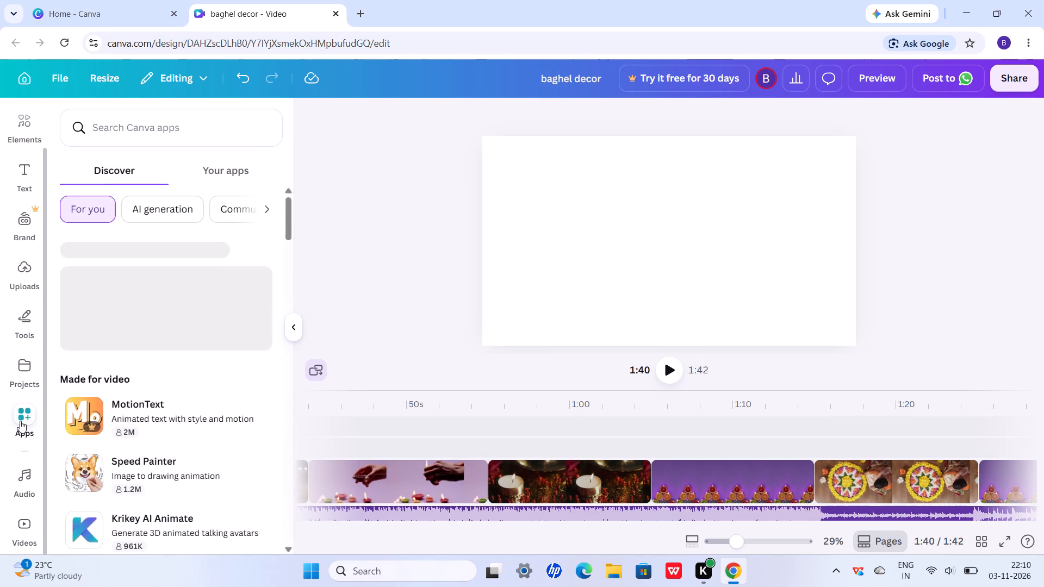
pyautogui.scroll(-2, 135, 466)
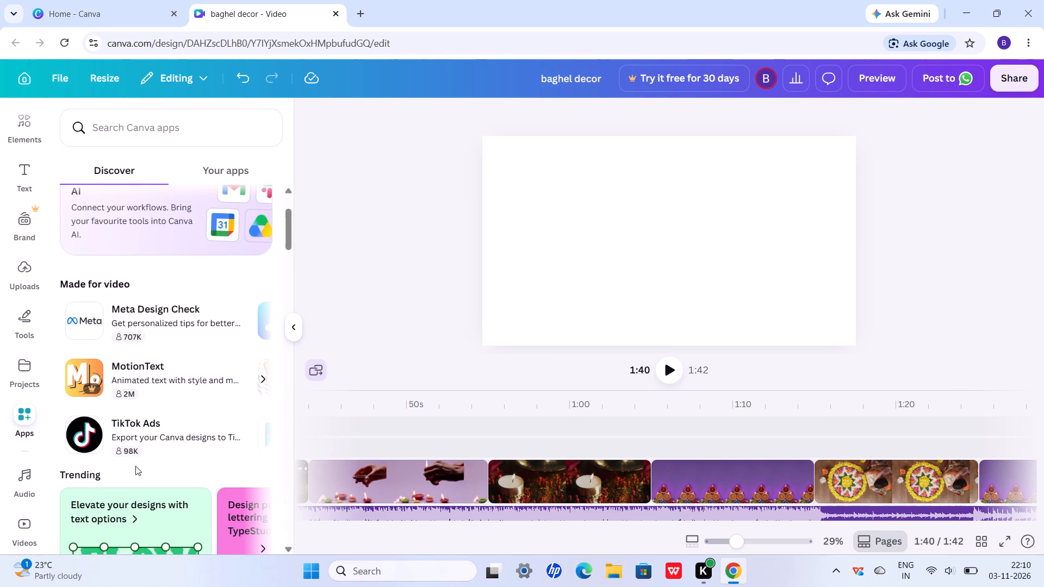
pyautogui.scroll(-7, 135, 466)
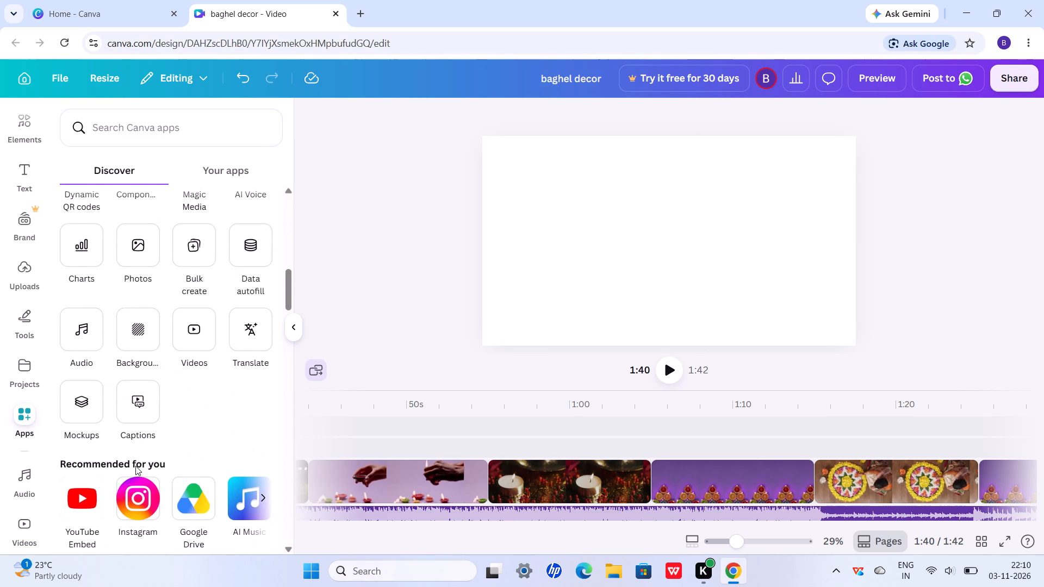
pyautogui.scroll(-1, 135, 466)
pyautogui.click(135, 445)
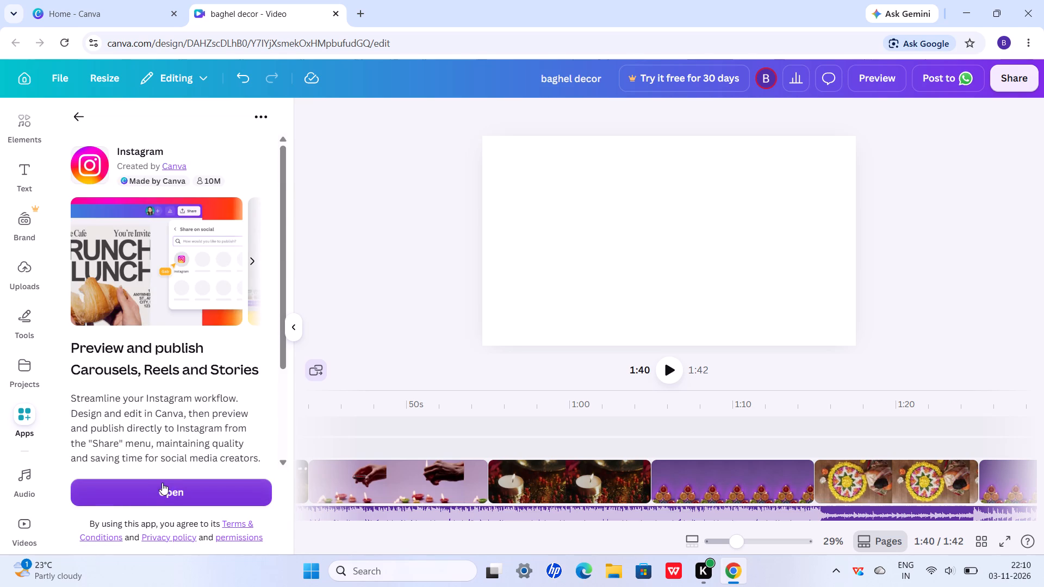
pyautogui.click(165, 489)
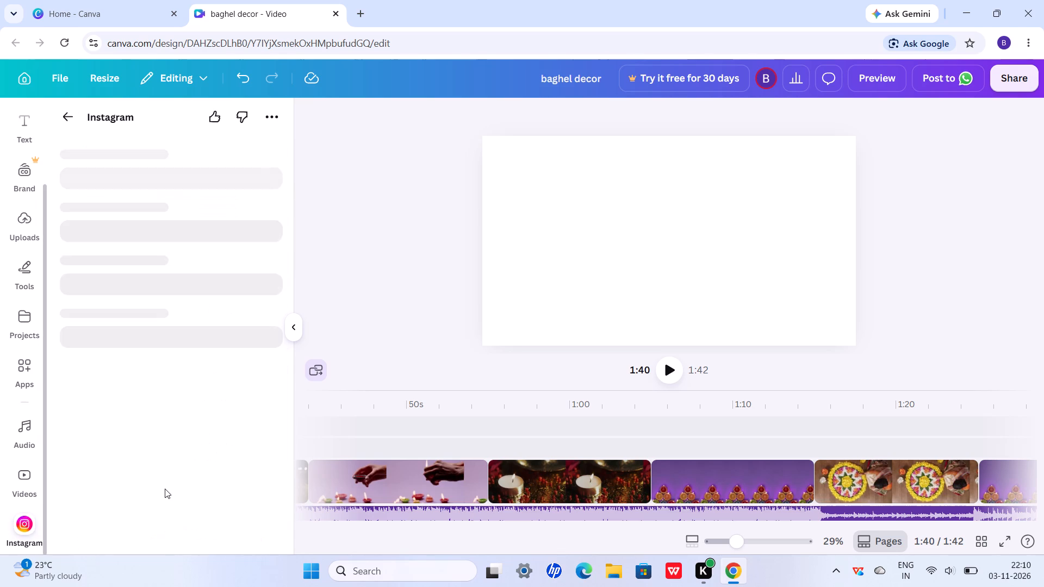
# Start connecting an Instagram account to the Instagram app.
pyautogui.click(18, 532)
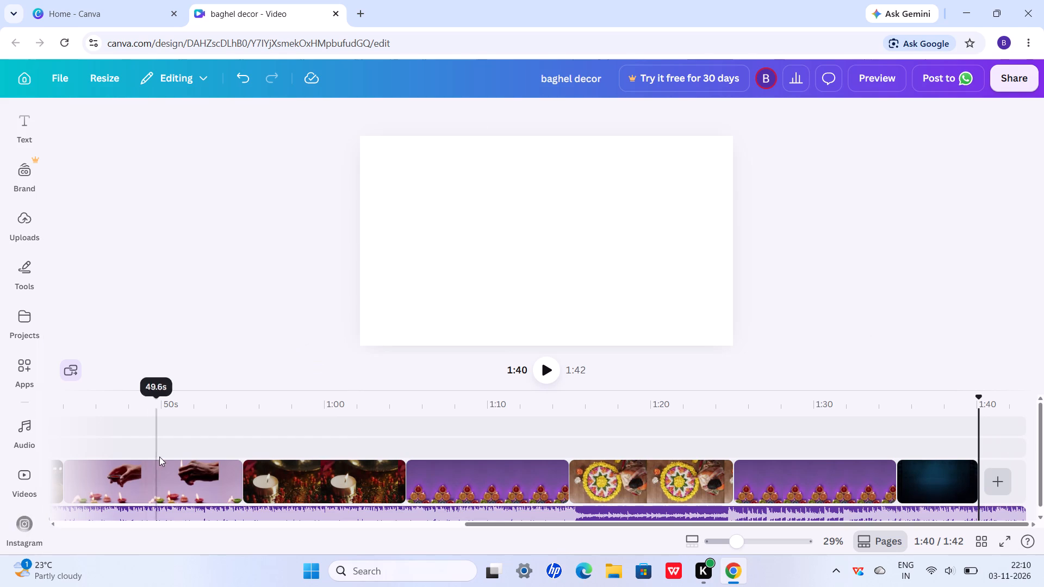
pyautogui.scroll(-6, 552, 491)
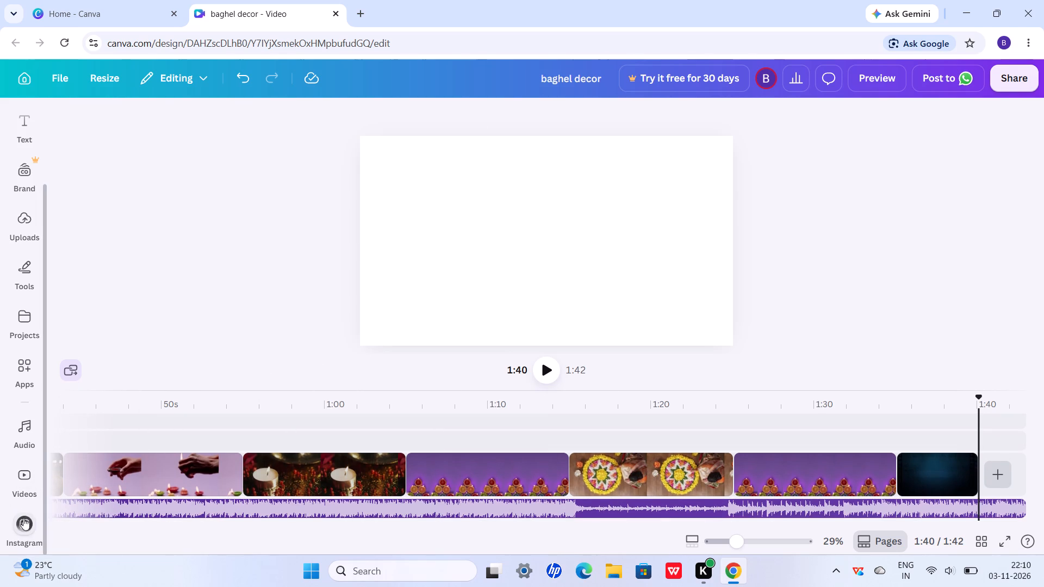
pyautogui.click(26, 526)
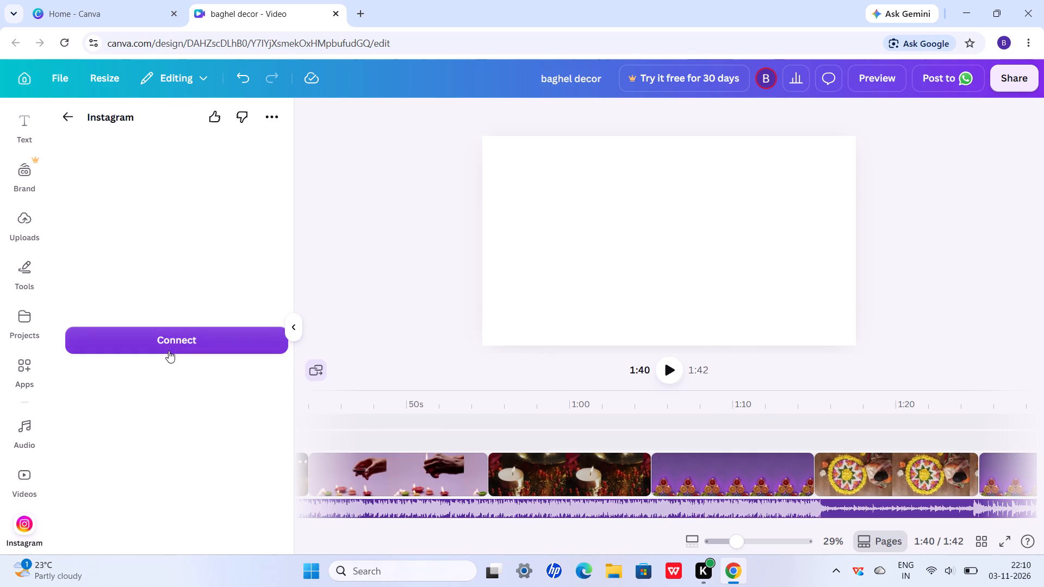
pyautogui.click(172, 349)
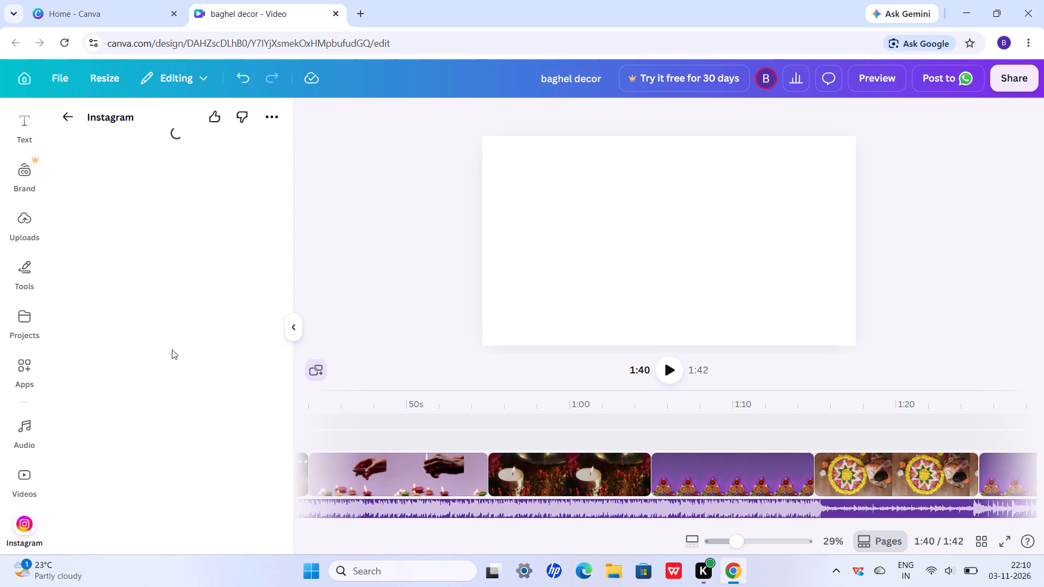
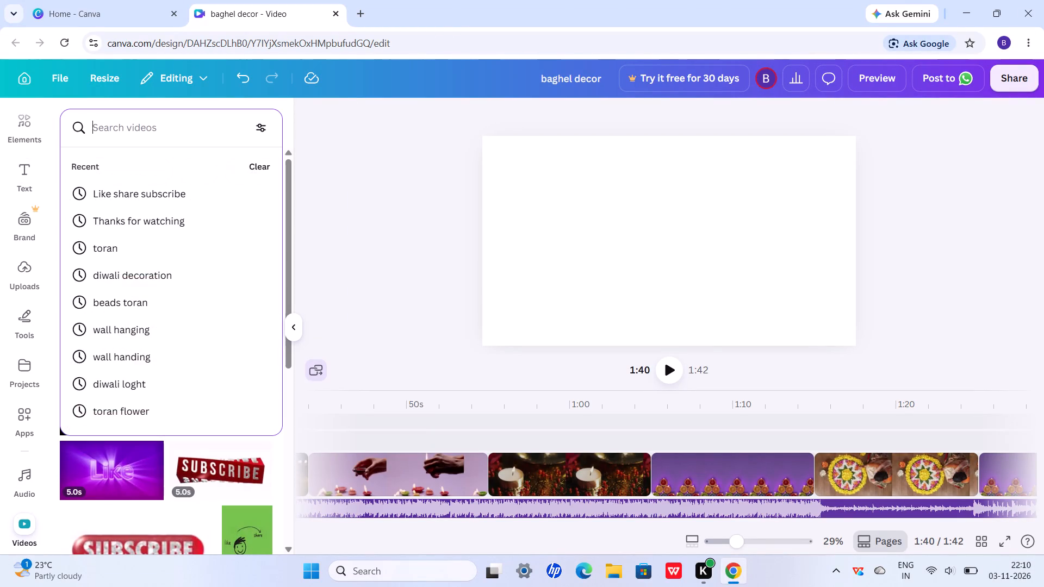
# Search the video library for toran using the recent search, to find a clip for the empty end of the timeline.
pyautogui.click(134, 258)
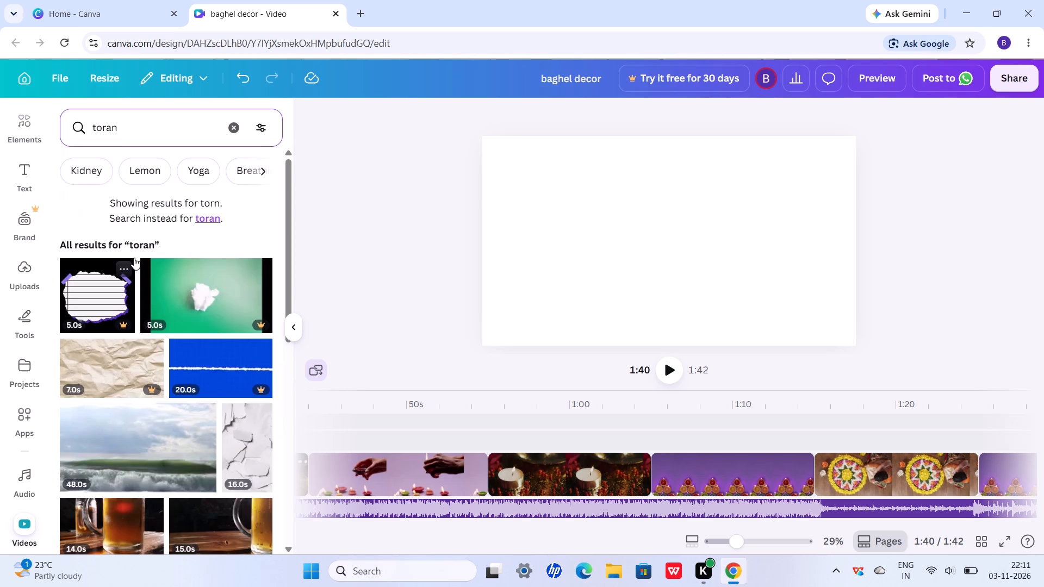
# Search the videos for "toran flower" and look through the results for a suitable closing clip.
pyautogui.scroll(-3, 165, 379)
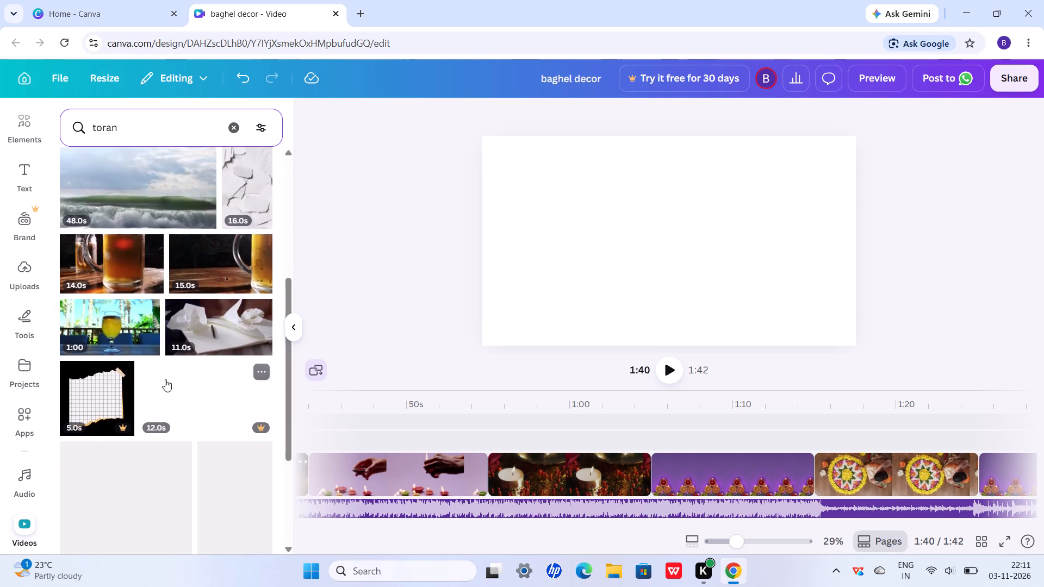
pyautogui.scroll(-5, 165, 379)
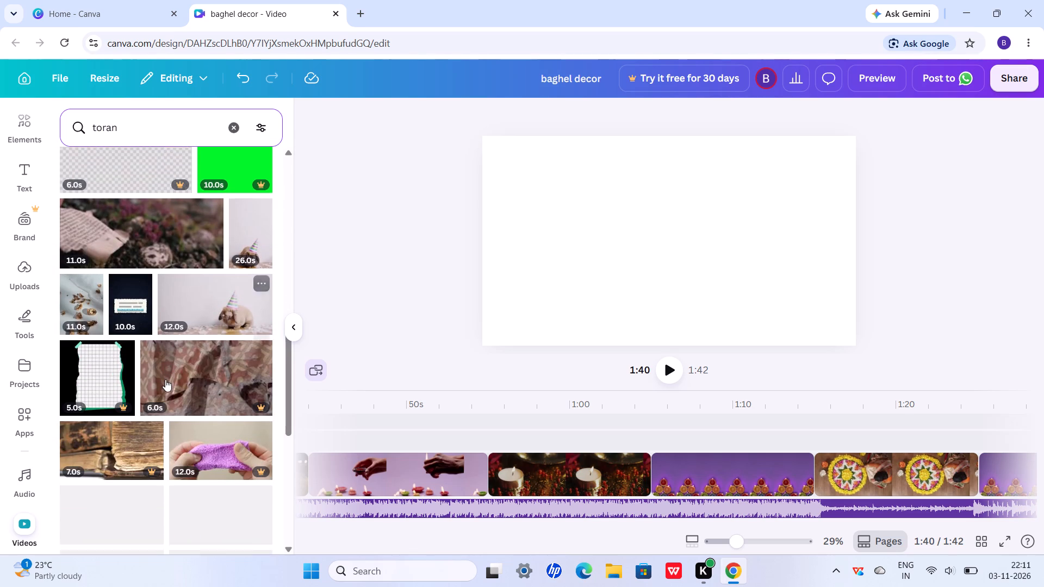
pyautogui.click(158, 121)
pyautogui.press('space')
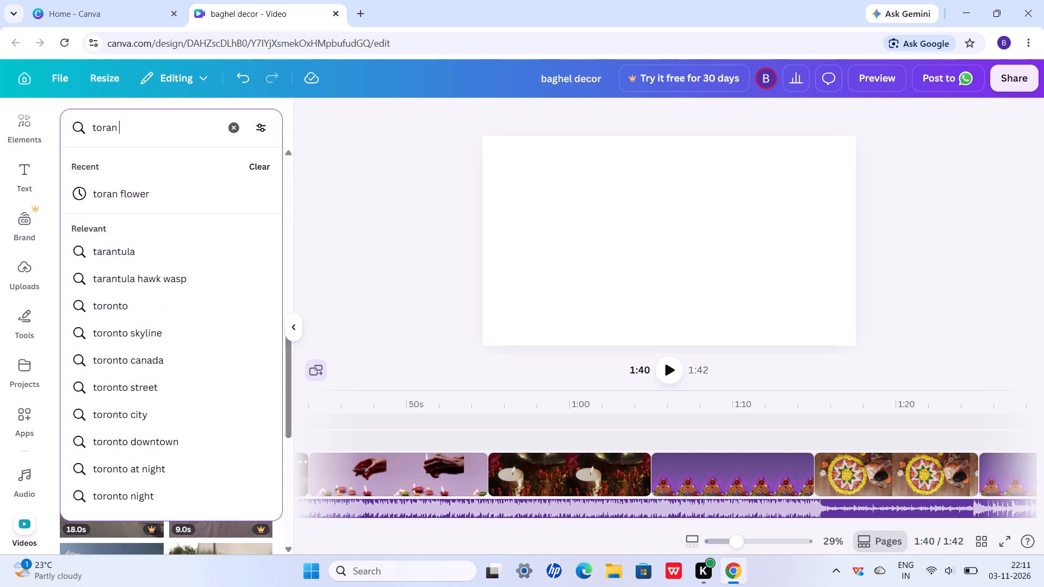
pyautogui.click(156, 191)
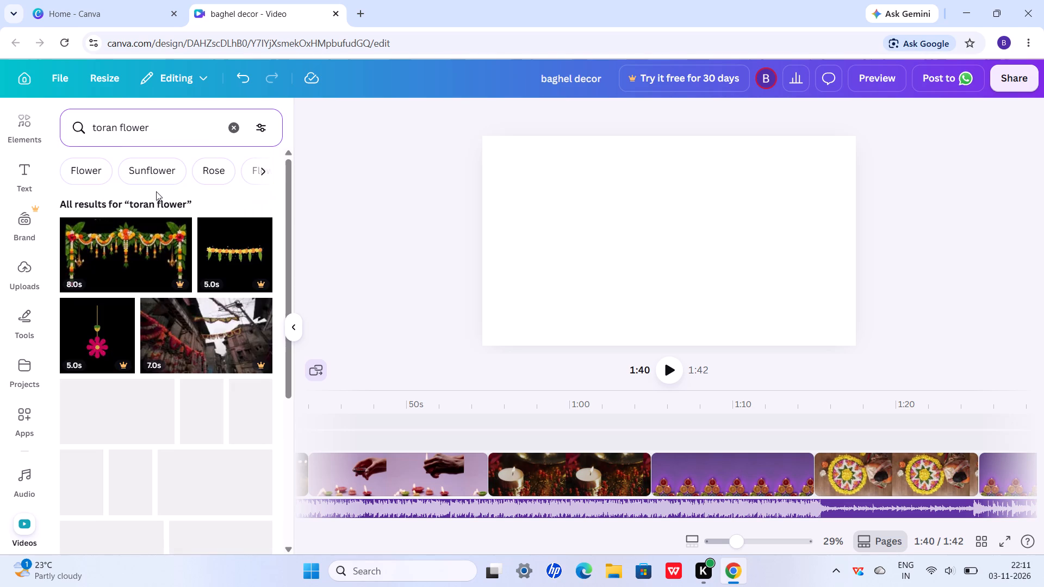
pyautogui.scroll(-1, 156, 191)
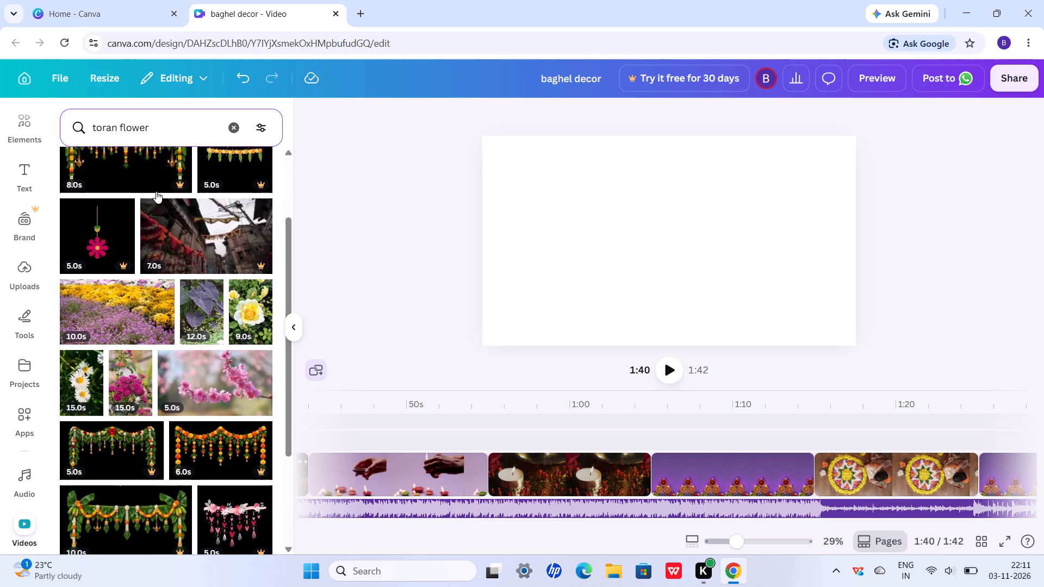
pyautogui.scroll(-6, 156, 191)
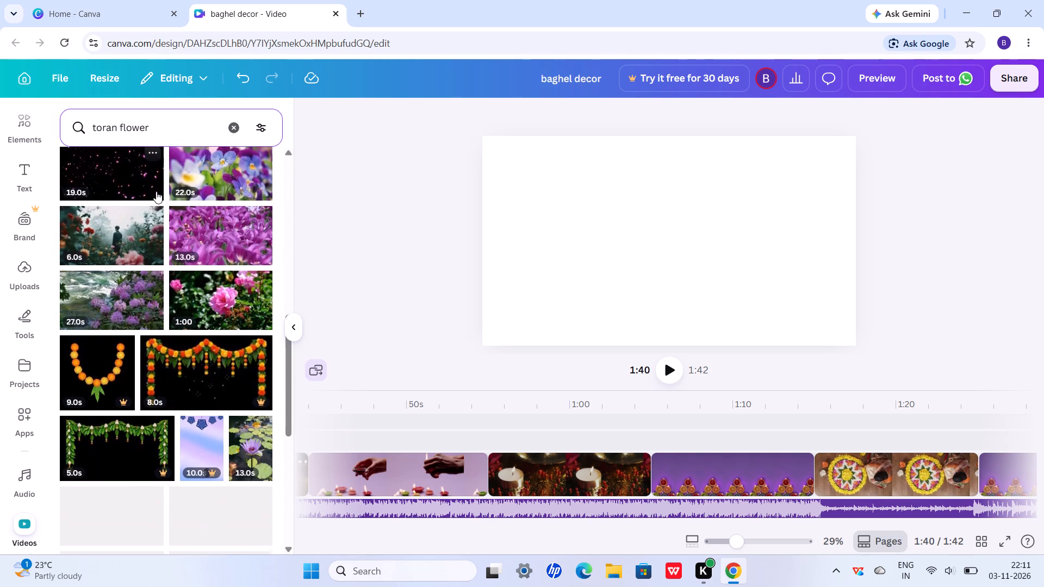
pyautogui.scroll(-3, 156, 191)
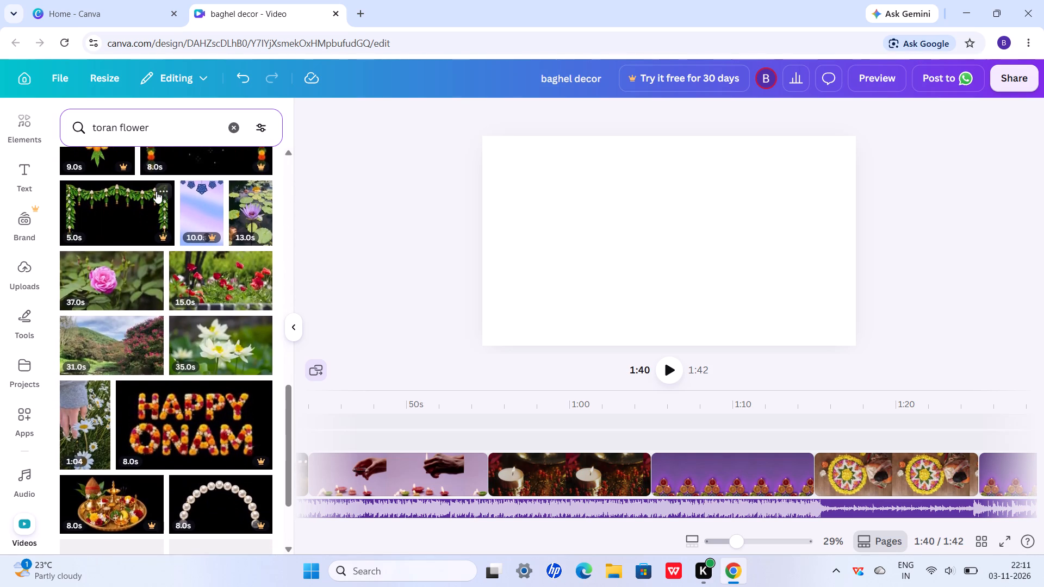
pyautogui.scroll(-2, 156, 191)
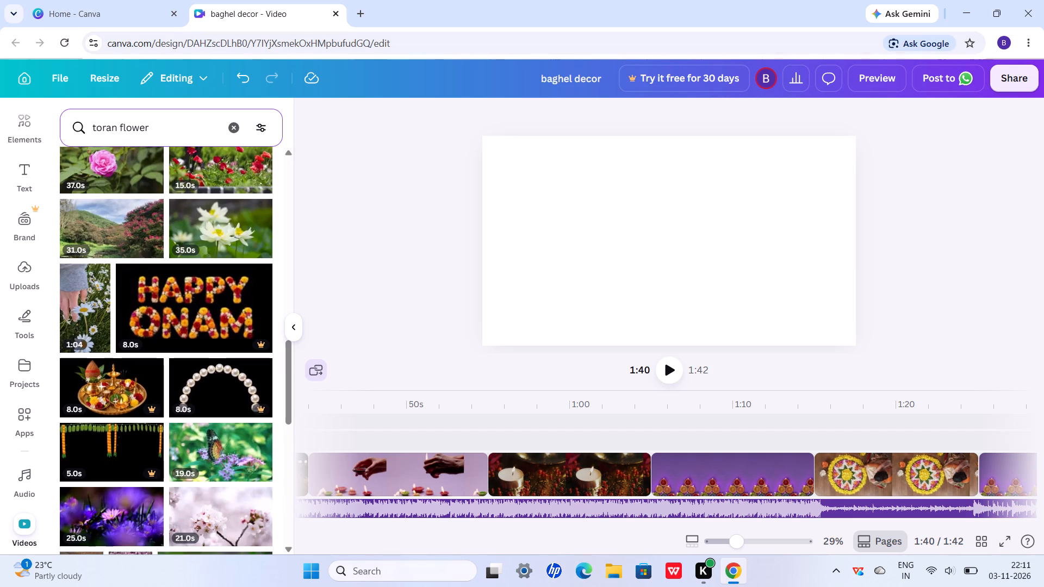
# Replace the video search with "happy diwali".
pyautogui.click(164, 125)
pyautogui.press('BackSpace')
pyautogui.press('BackSpace')
pyautogui.press('BackSpace')
pyautogui.press('BackSpace')
pyautogui.press('BackSpace')
pyautogui.press('BackSpace')
pyautogui.press('BackSpace')
pyautogui.press('BackSpace')
pyautogui.press('BackSpace')
pyautogui.press('BackSpace')
pyautogui.press('BackSpace')
pyautogui.press('BackSpace')
pyautogui.press('BackSpace')
pyautogui.press('BackSpace')
pyautogui.press('BackSpace')
pyautogui.press('BackSpace')
pyautogui.press('BackSpace')
pyautogui.press('BackSpace')
pyautogui.press('BackSpace')
pyautogui.press('BackSpace')
pyautogui.press('BackSpace')
pyautogui.press('BackSpace')
pyautogui.press('BackSpace')
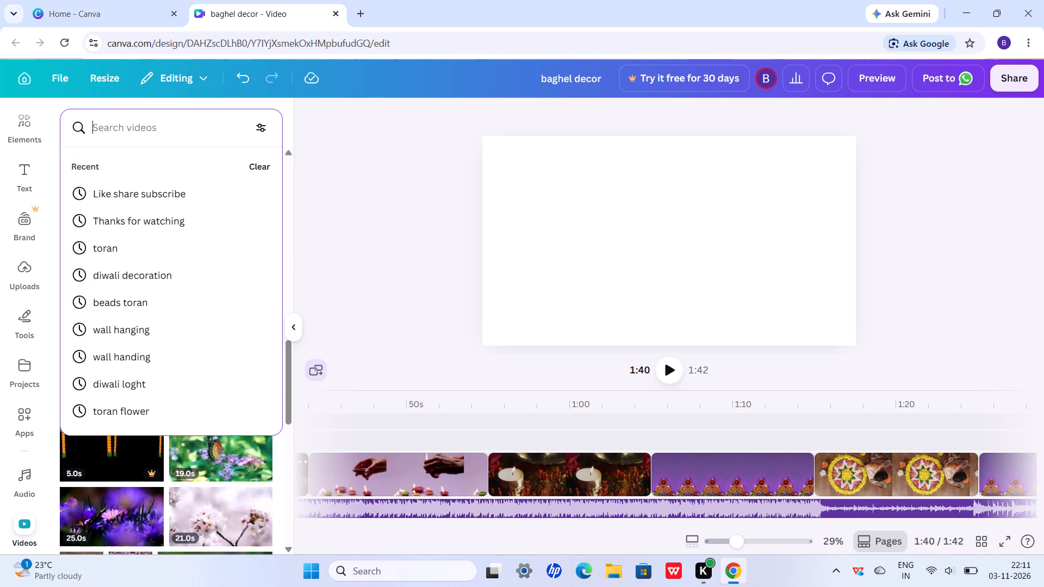
pyautogui.write('ha')
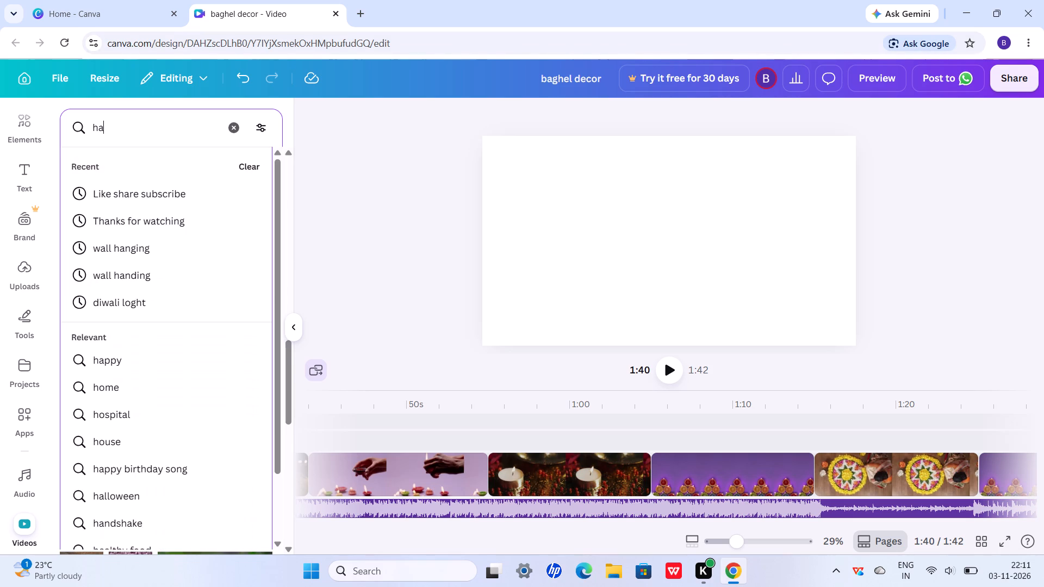
pyautogui.press('o')
pyautogui.press('BackSpace')
pyautogui.write('ppy')
pyautogui.press('space')
pyautogui.write('diwali')
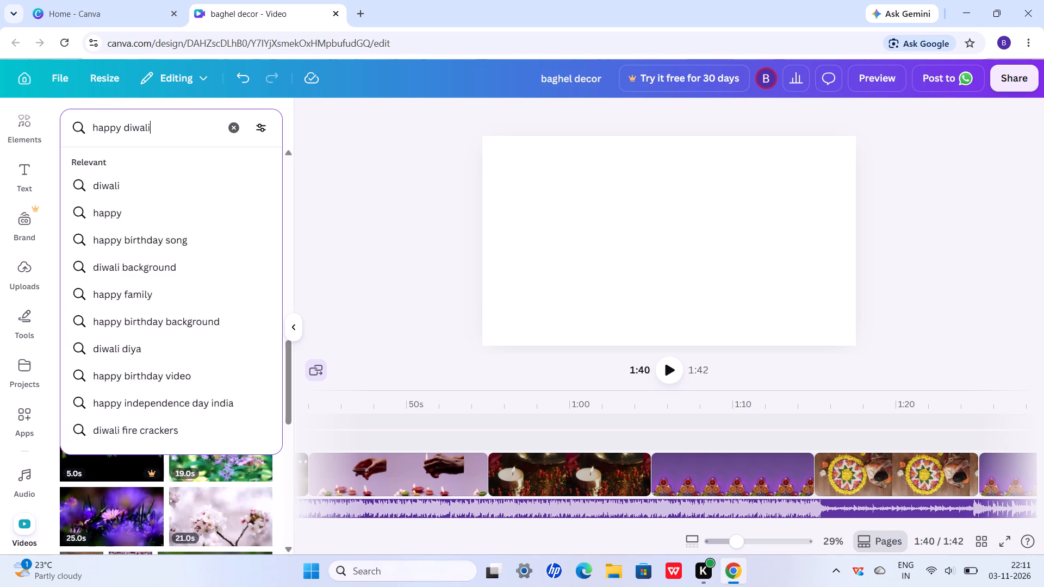
pyautogui.press('Return')
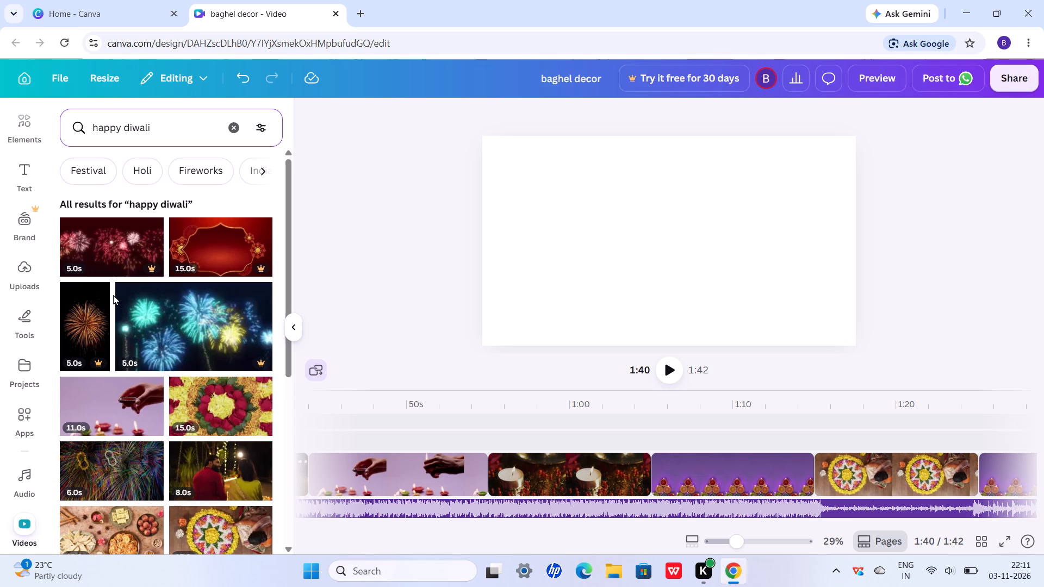
# Look through the "happy diwali" video results for a clip to place after the thank-you clip.
pyautogui.scroll(-1, 103, 551)
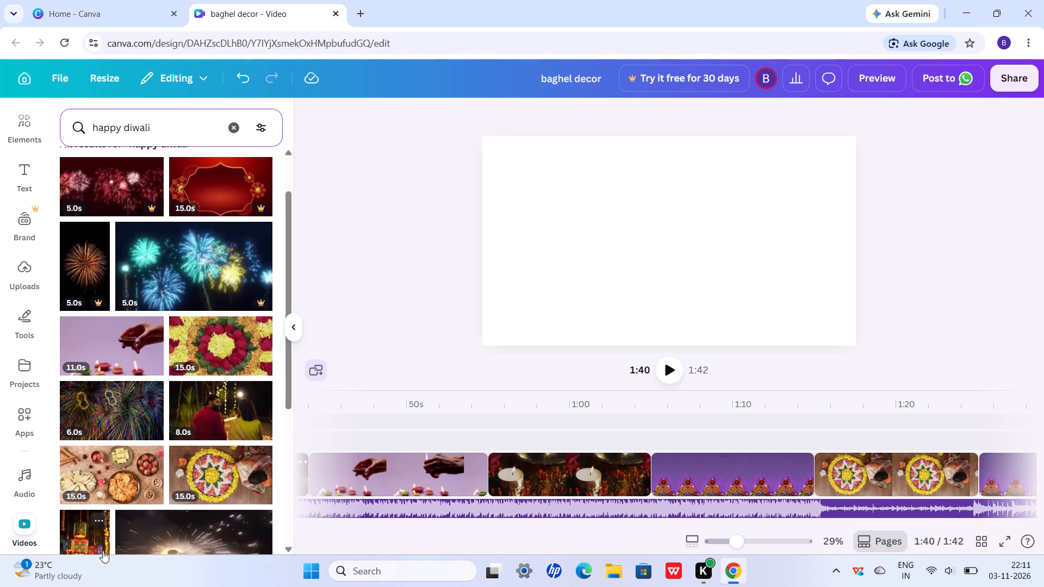
pyautogui.scroll(-6, 134, 448)
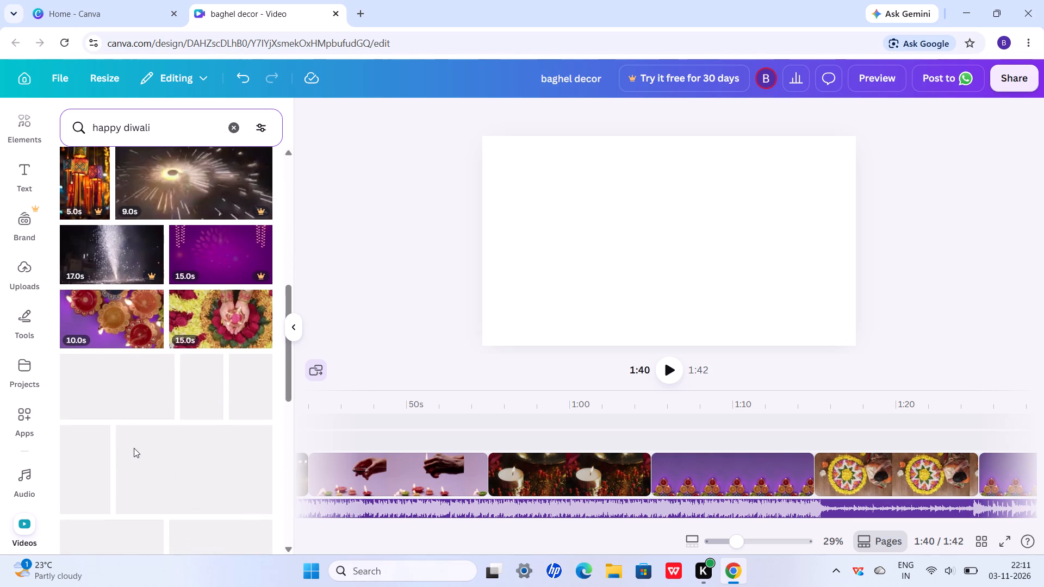
pyautogui.scroll(-4, 134, 448)
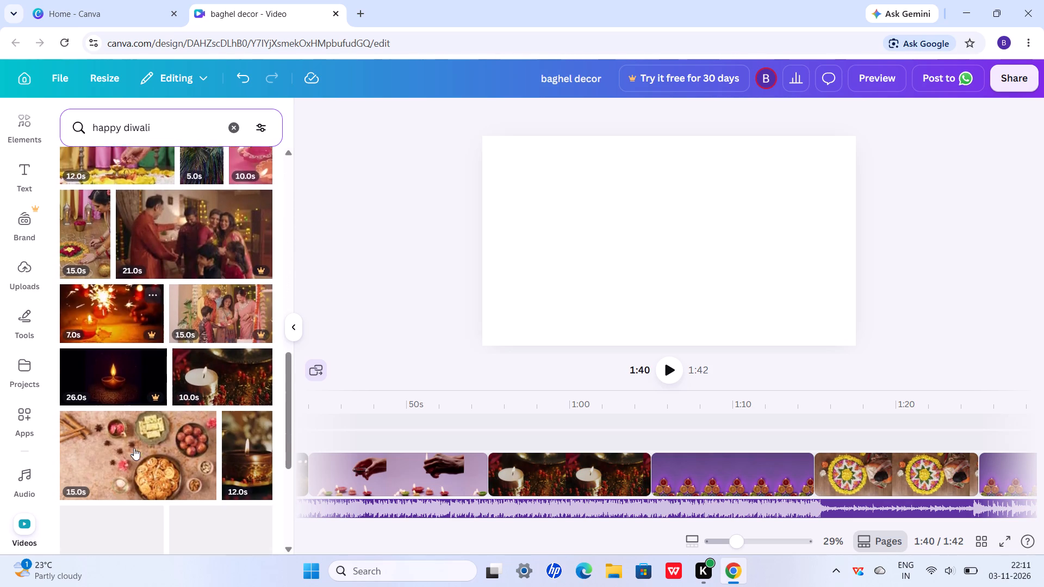
pyautogui.scroll(-3, 134, 448)
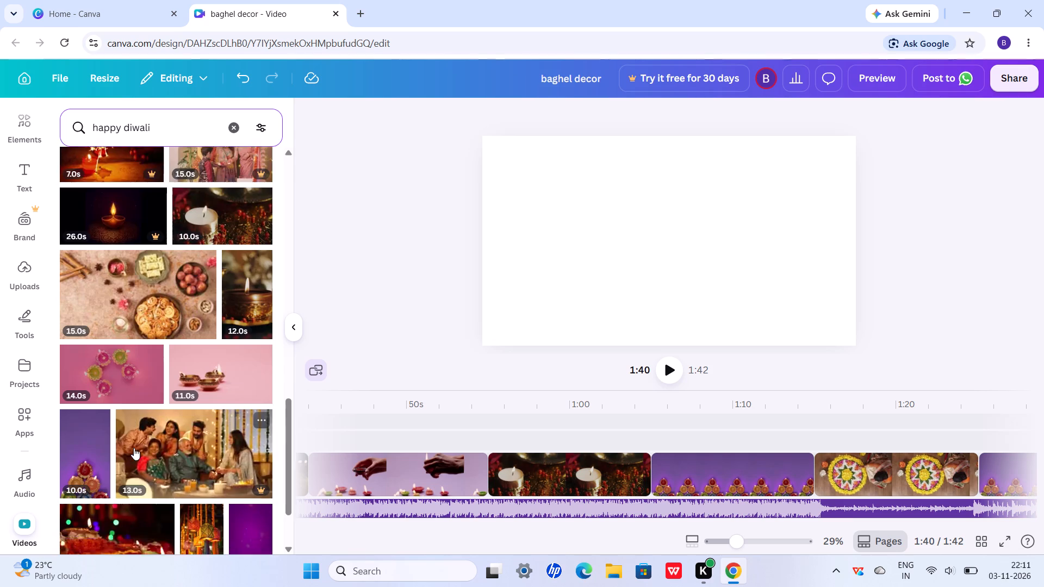
pyautogui.scroll(-4, 134, 448)
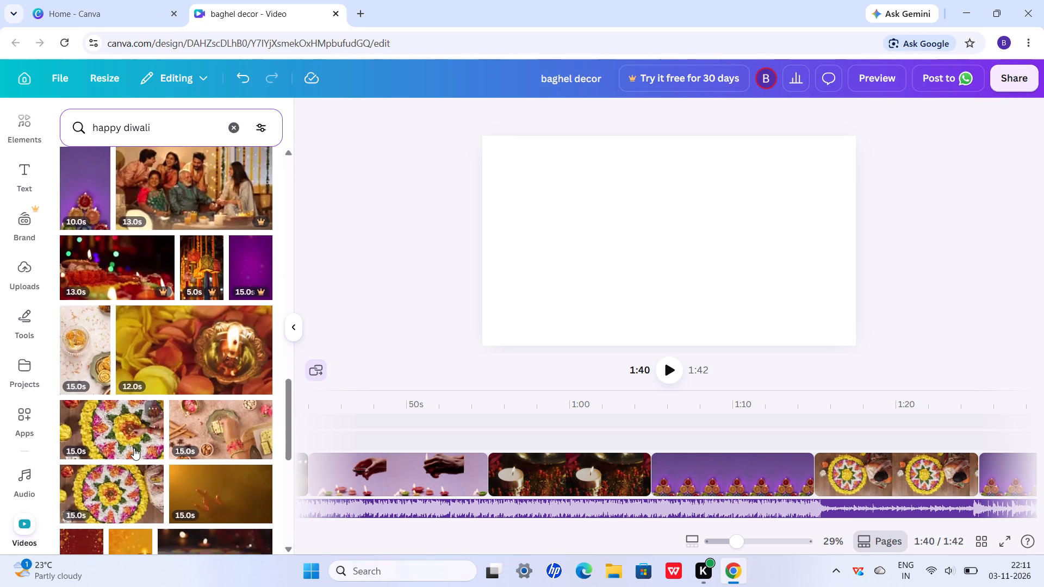
pyautogui.scroll(-3, 134, 448)
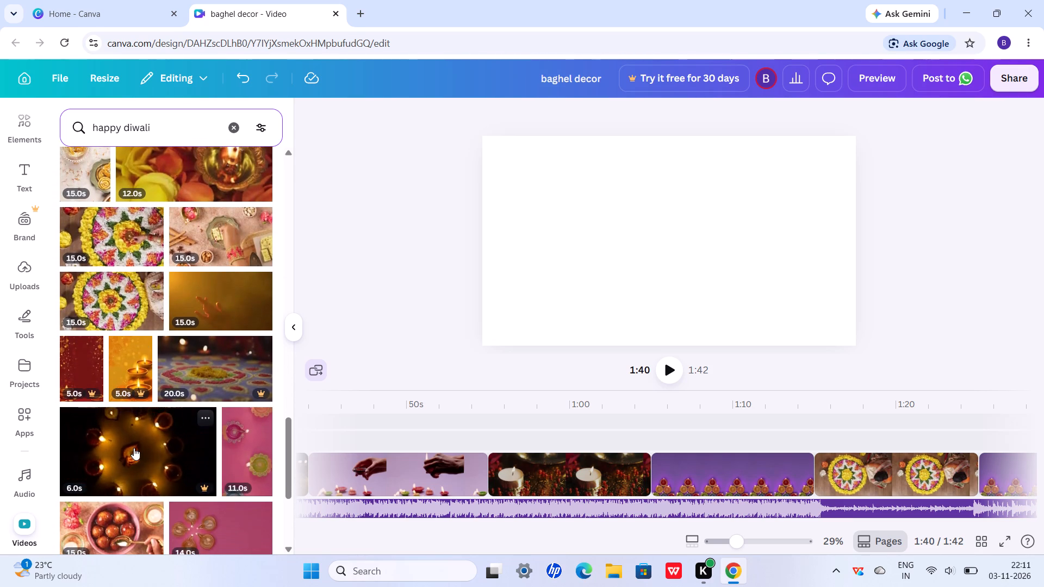
pyautogui.scroll(-6, 134, 448)
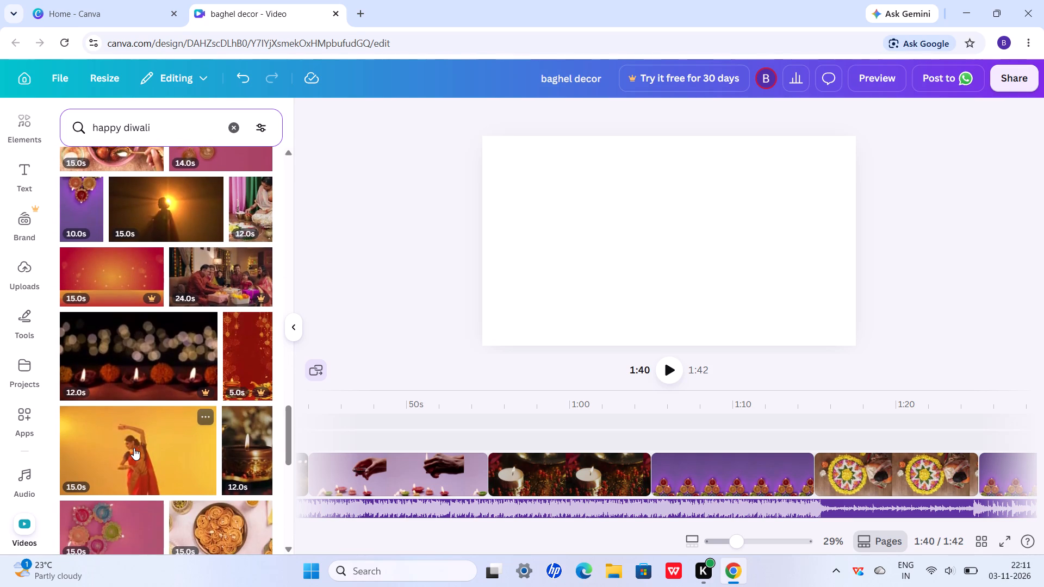
pyautogui.scroll(-1, 134, 448)
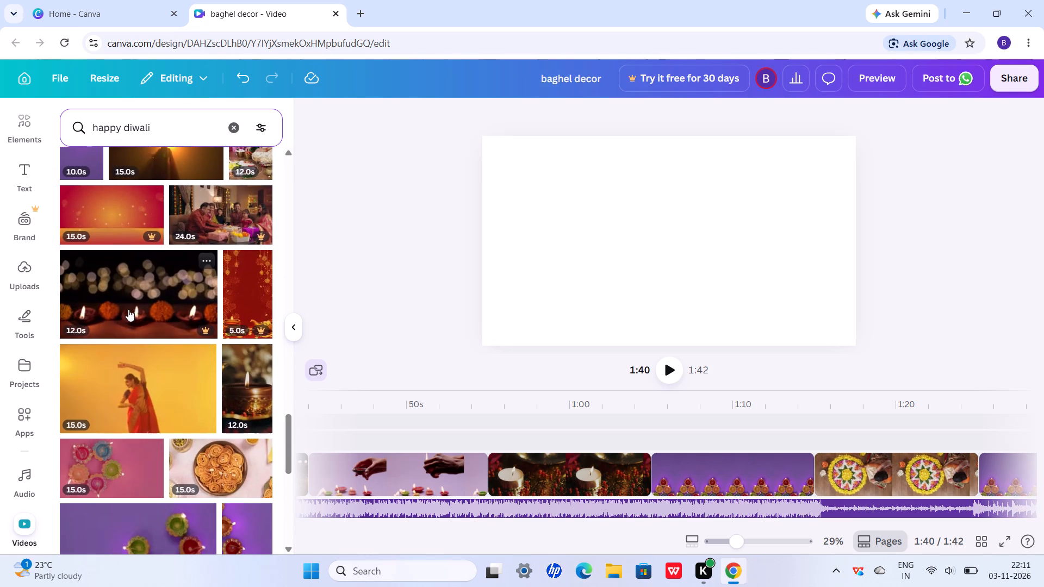
pyautogui.scroll(-4, 148, 435)
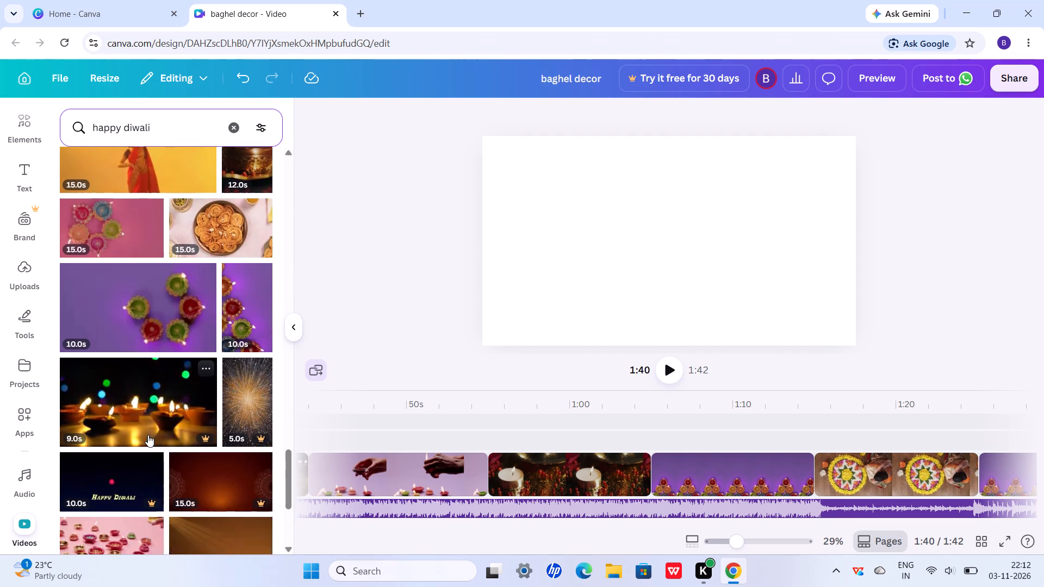
pyautogui.scroll(-2, 148, 435)
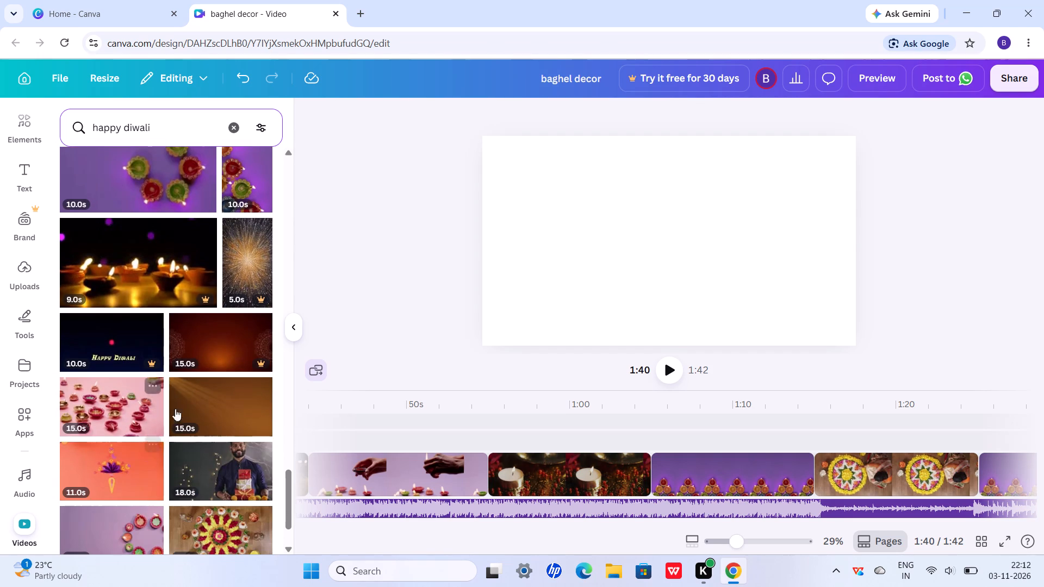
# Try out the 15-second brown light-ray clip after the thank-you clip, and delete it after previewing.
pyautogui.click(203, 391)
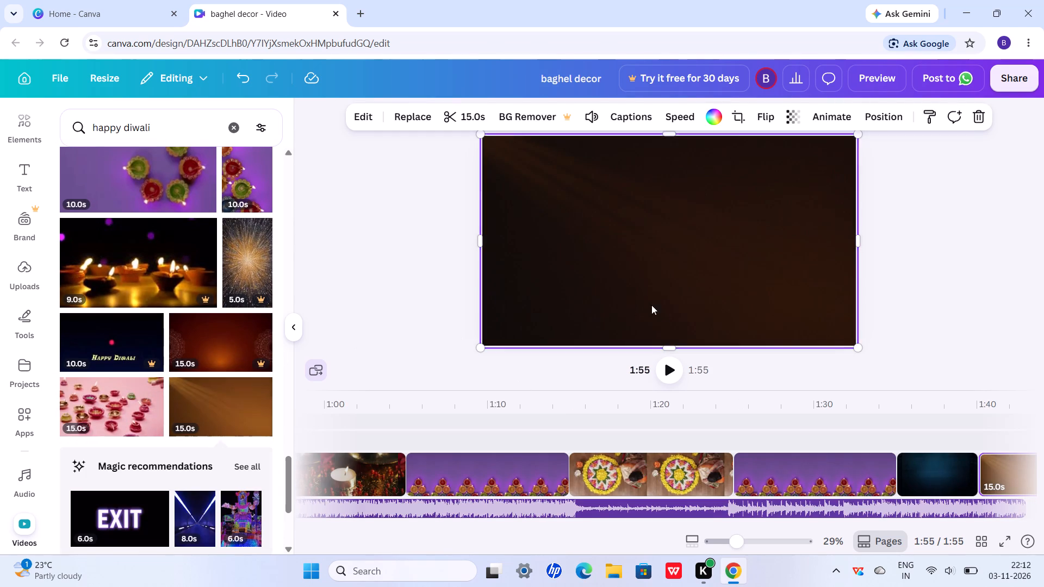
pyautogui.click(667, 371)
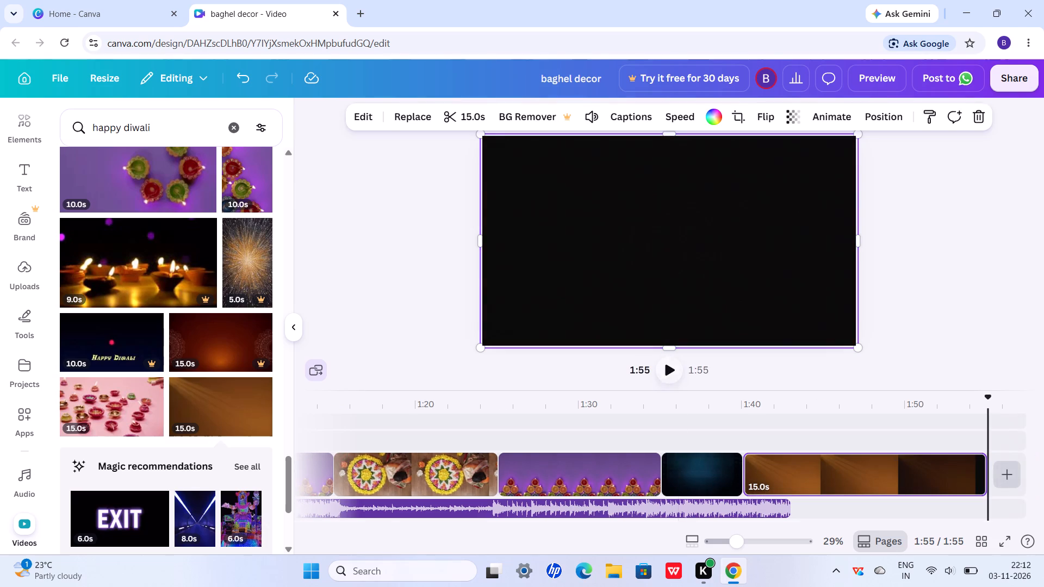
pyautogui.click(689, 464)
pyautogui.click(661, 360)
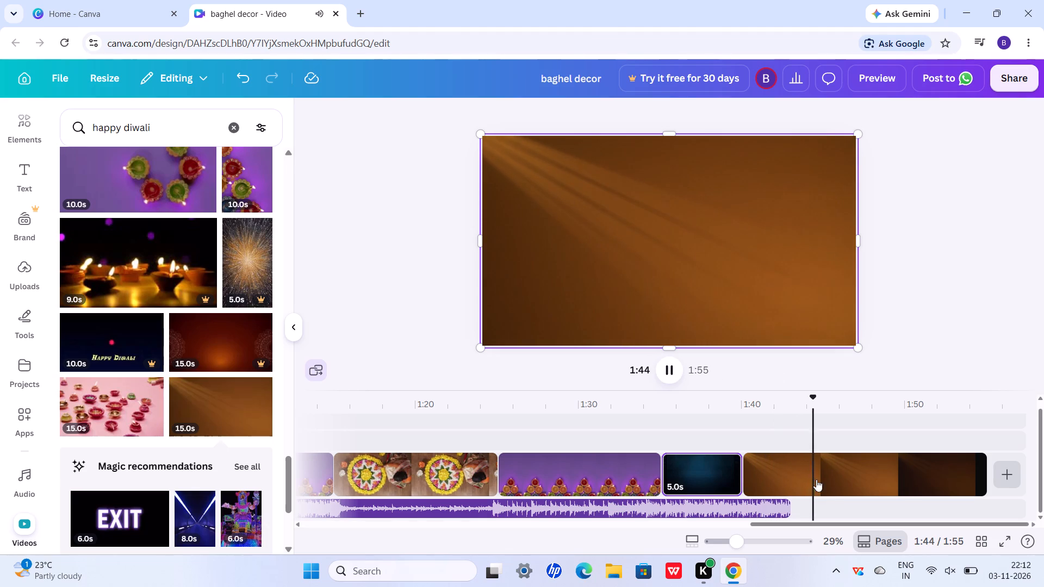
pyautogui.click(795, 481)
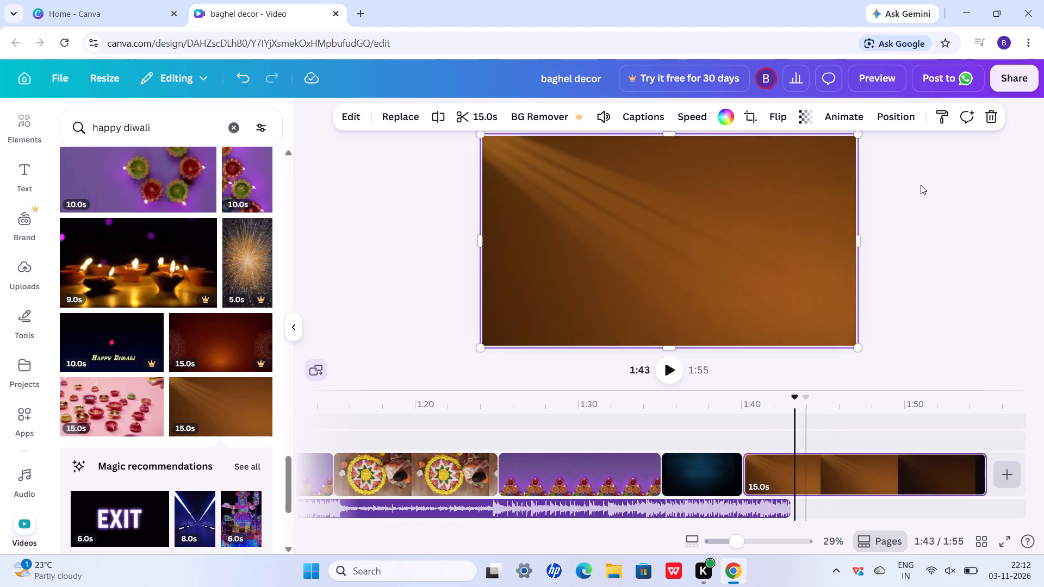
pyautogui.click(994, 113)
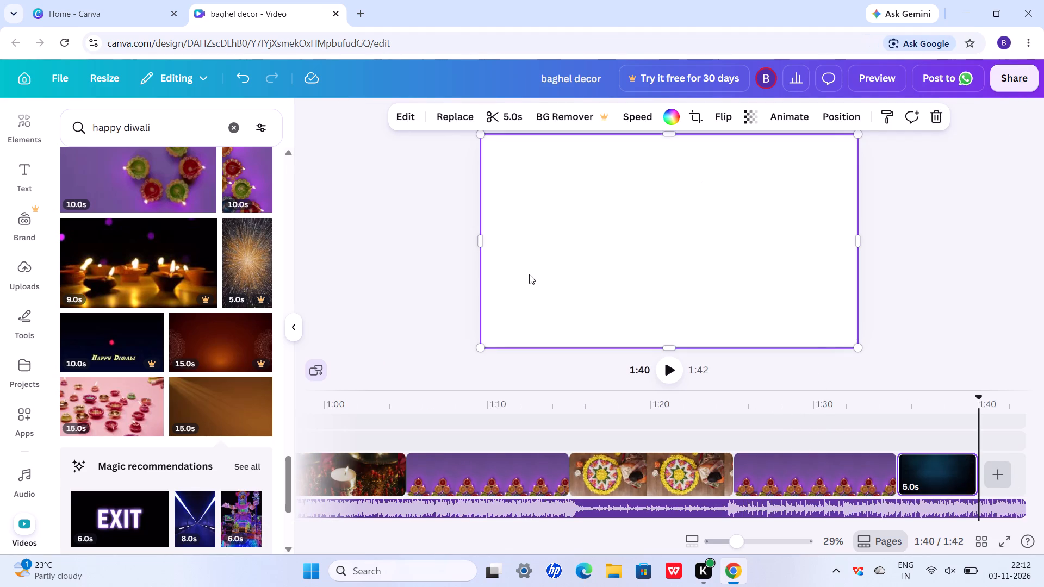
# Add the 15-second clip of many diyas on a pink background after the thank-you clip.
pyautogui.scroll(-3, 198, 360)
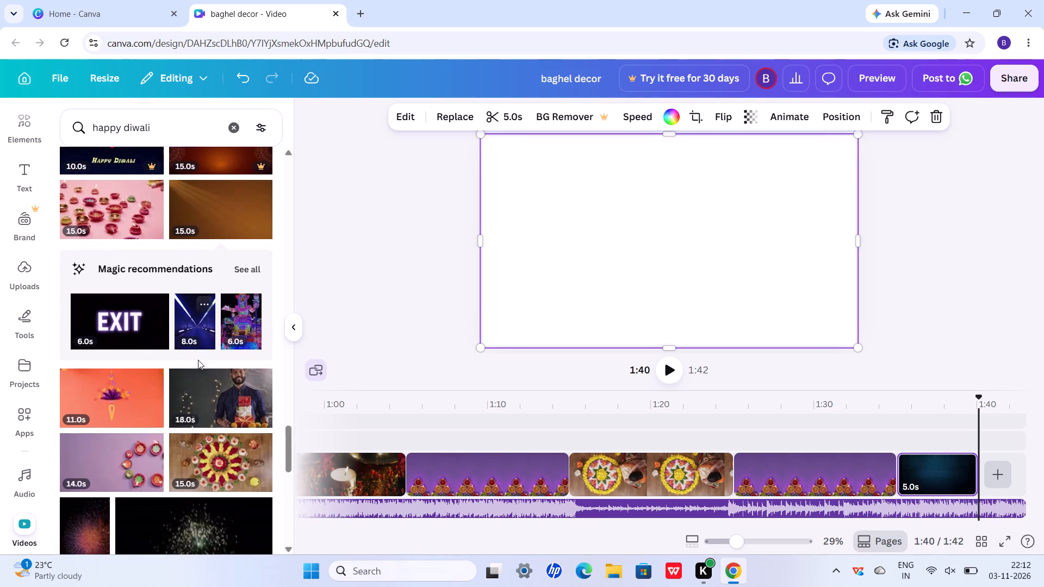
pyautogui.click(110, 222)
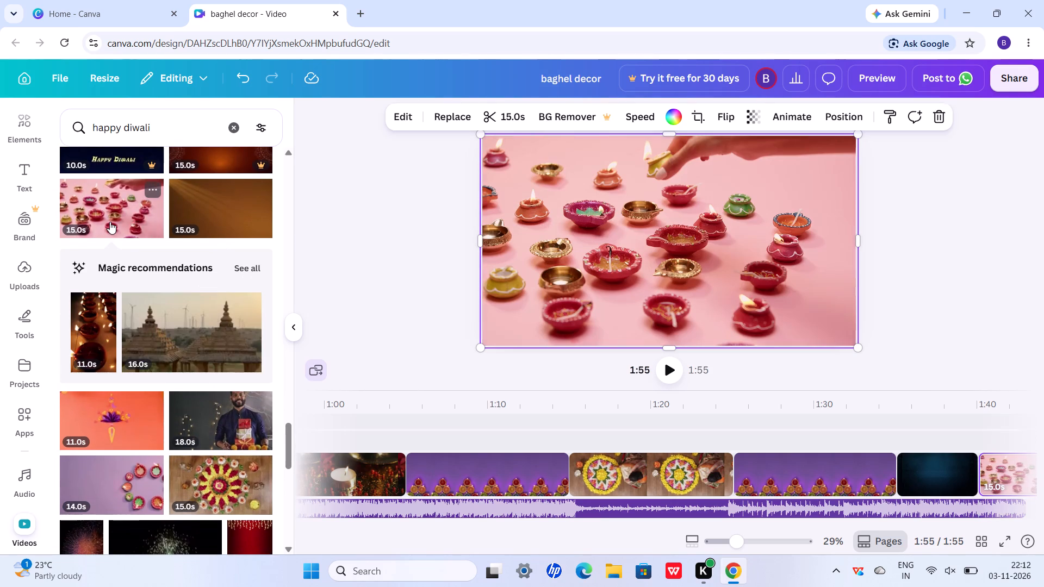
# Preview the start of the video and the ending from the thank-you clip into the pink-background diya clip.
pyautogui.click(668, 374)
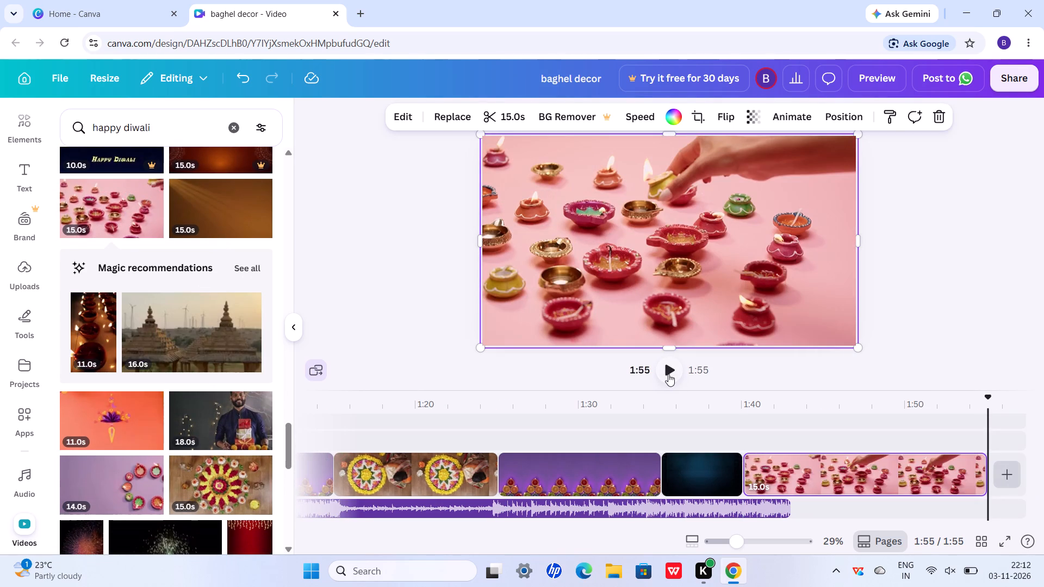
pyautogui.click(668, 374)
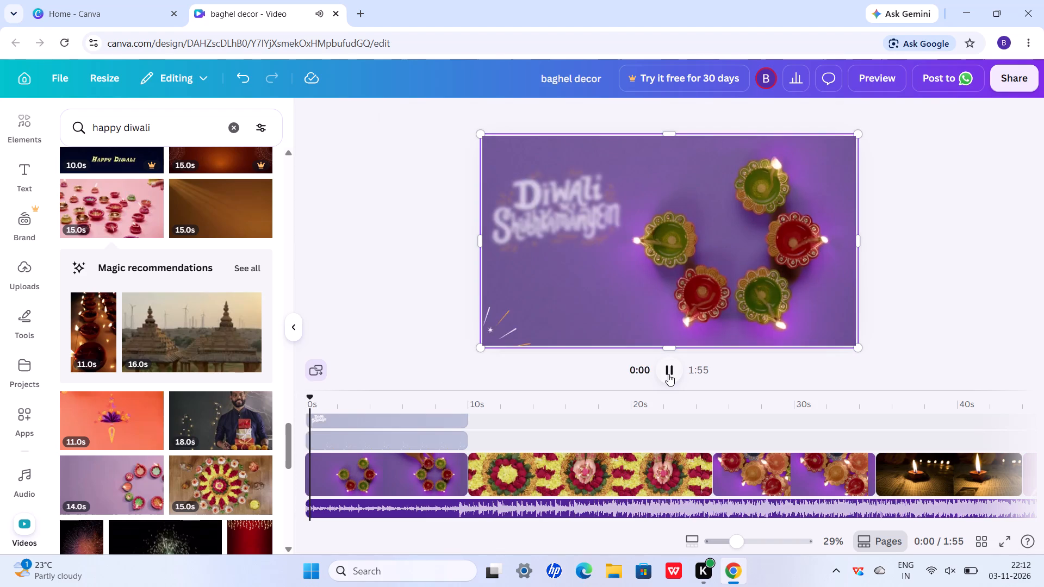
pyautogui.click(622, 473)
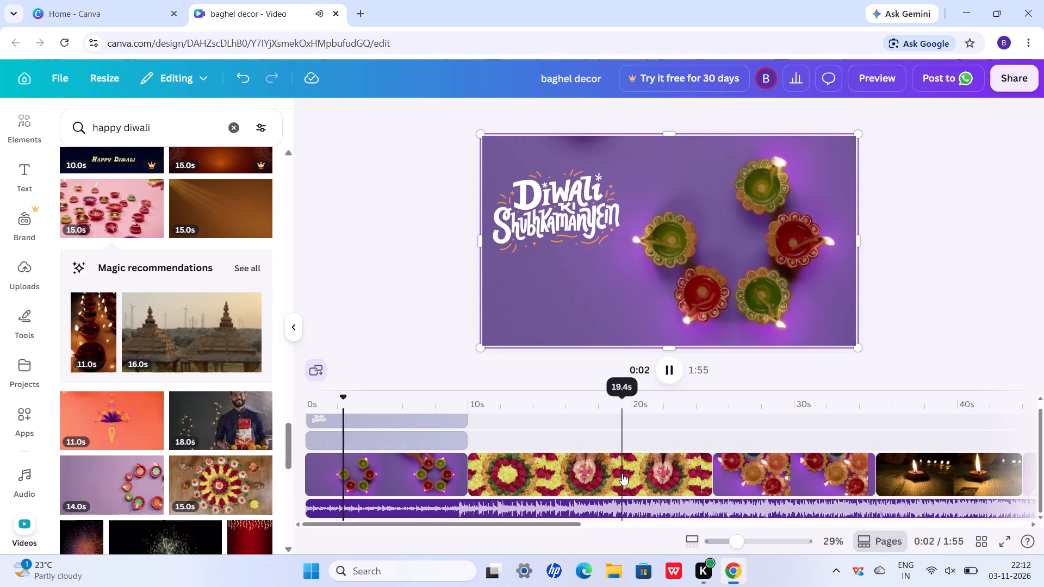
pyautogui.click(729, 475)
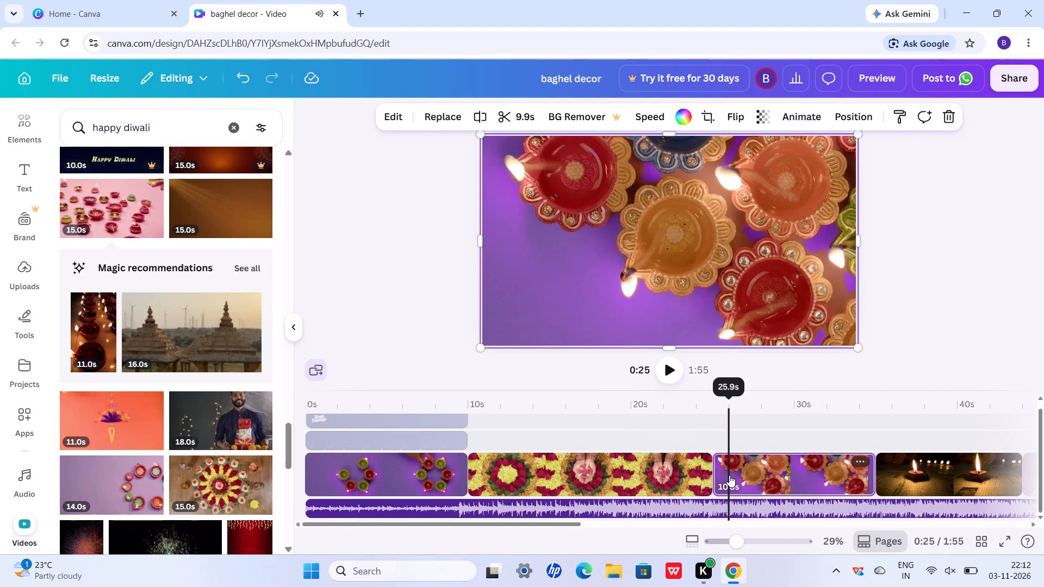
pyautogui.hscroll(-10, 527, 466)
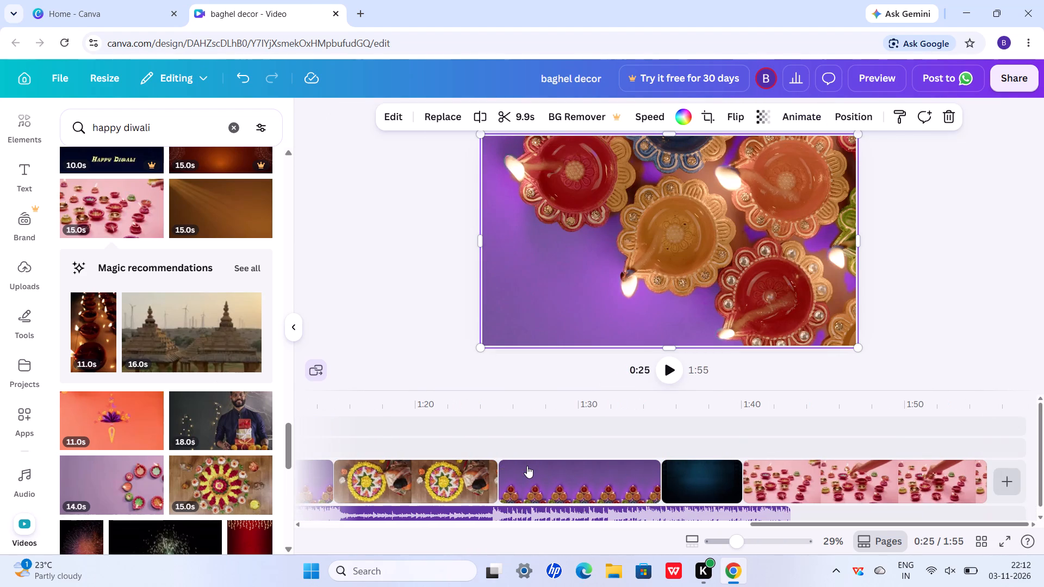
pyautogui.click(708, 482)
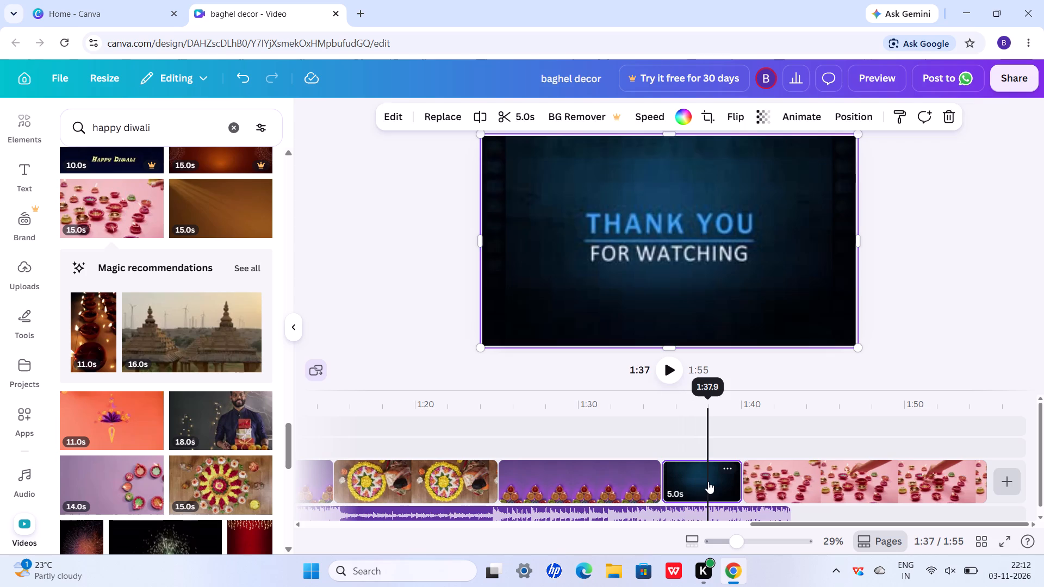
pyautogui.press('space')
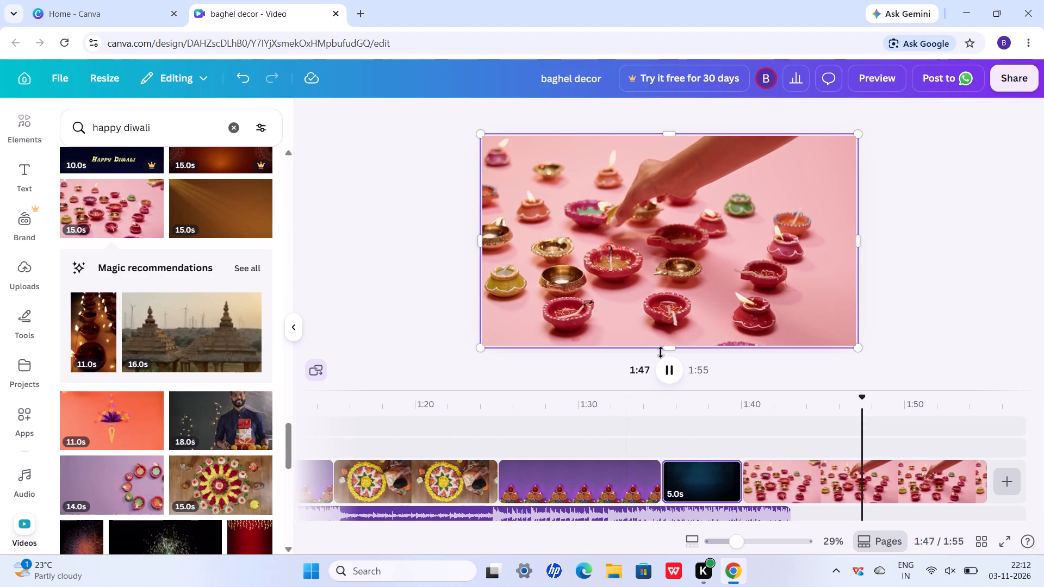
pyautogui.moveTo(669, 373); pyautogui.dragTo(750, 422)
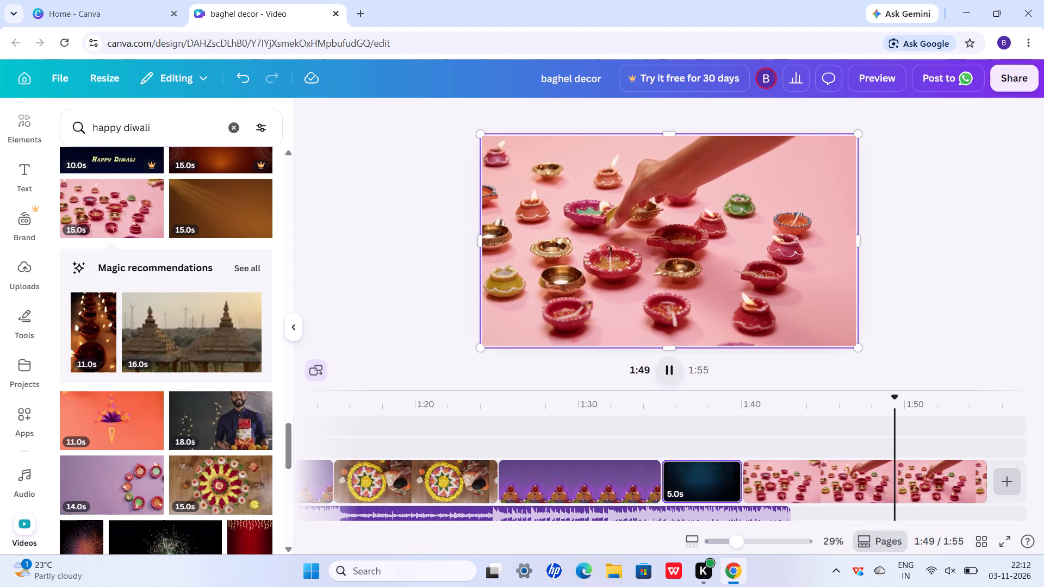
pyautogui.moveTo(750, 422); pyautogui.dragTo(772, 479)
pyautogui.click(772, 479)
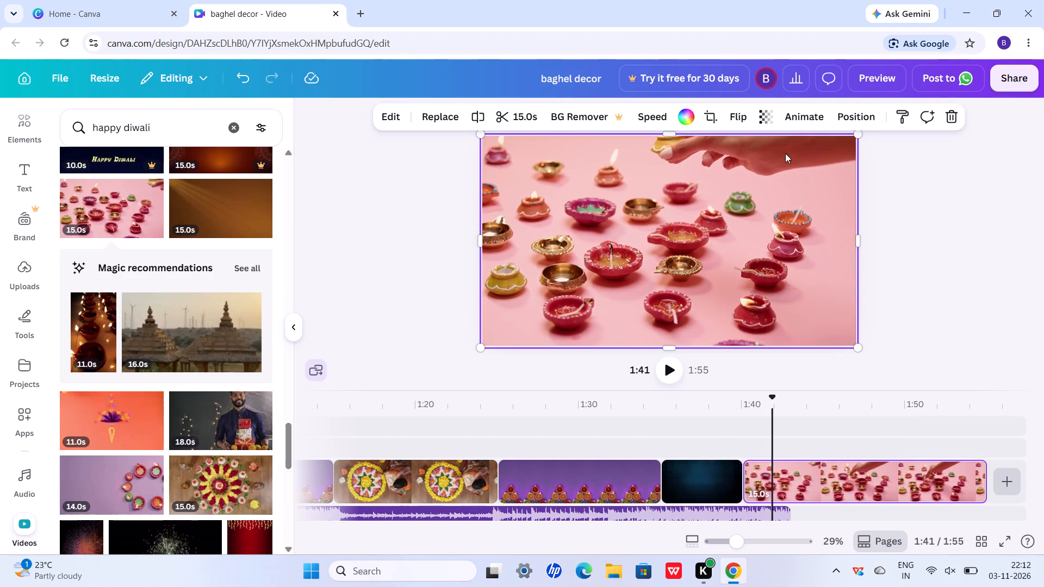
# Check the animation and replacement options for the pink-background diya clip and play it back.
pyautogui.click(802, 112)
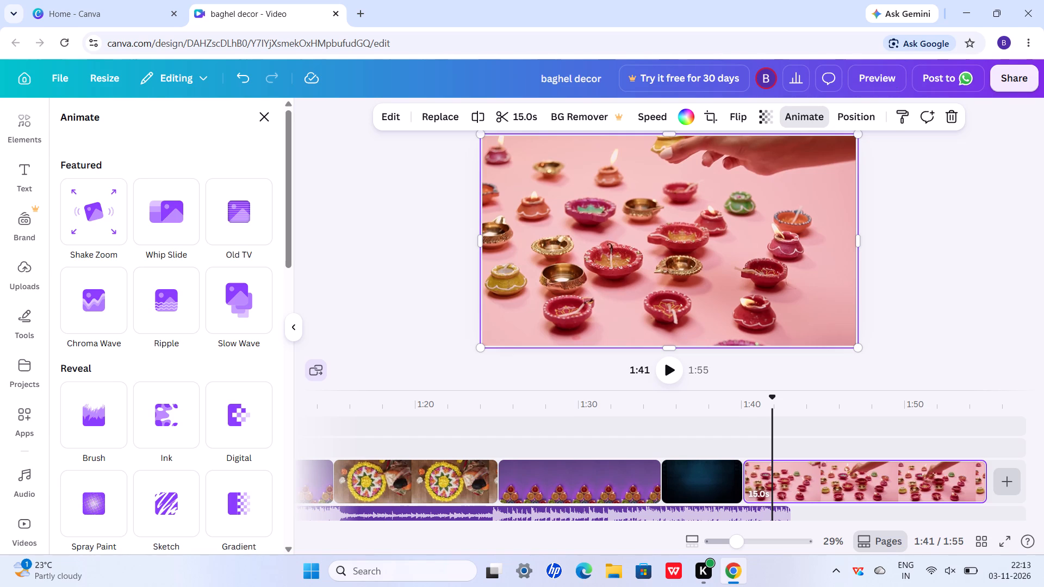
pyautogui.click(670, 380)
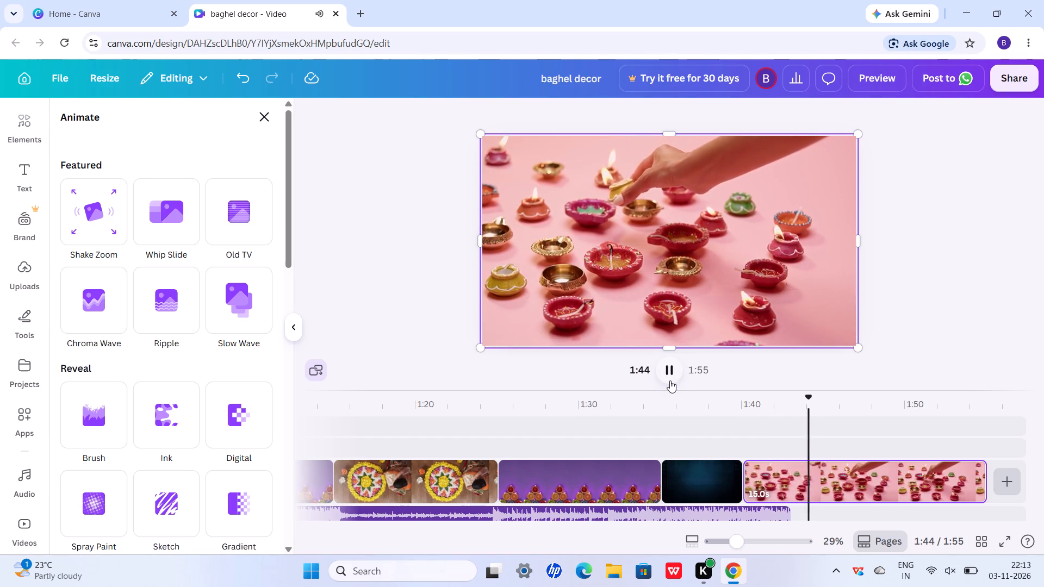
pyautogui.click(793, 485)
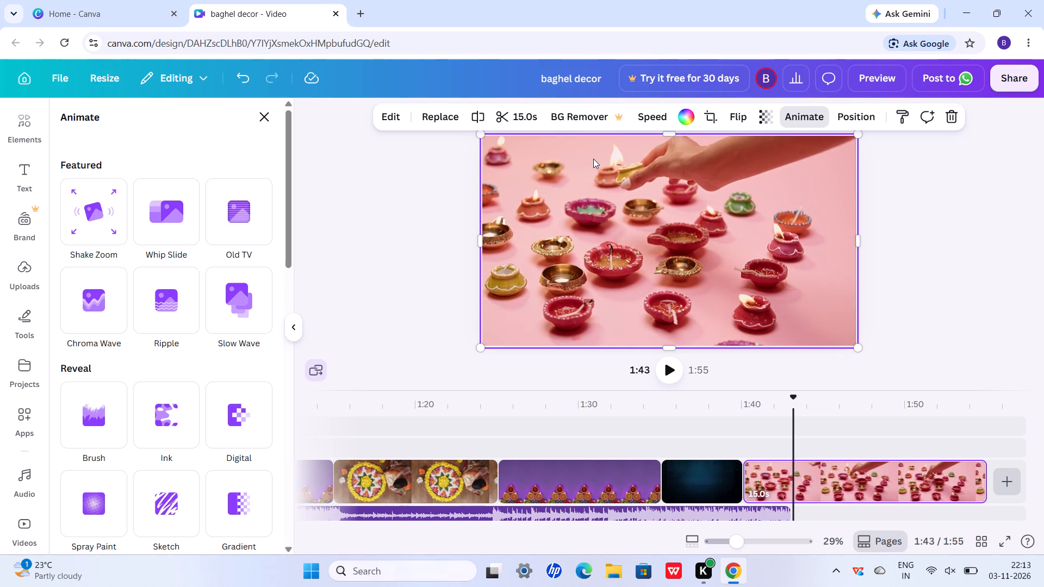
pyautogui.click(419, 119)
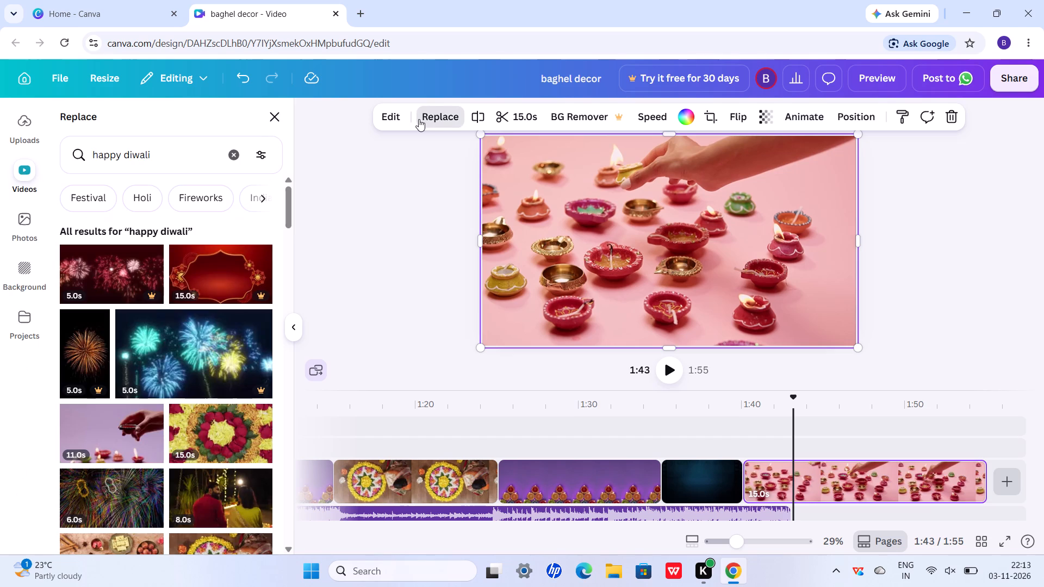
pyautogui.click(787, 123)
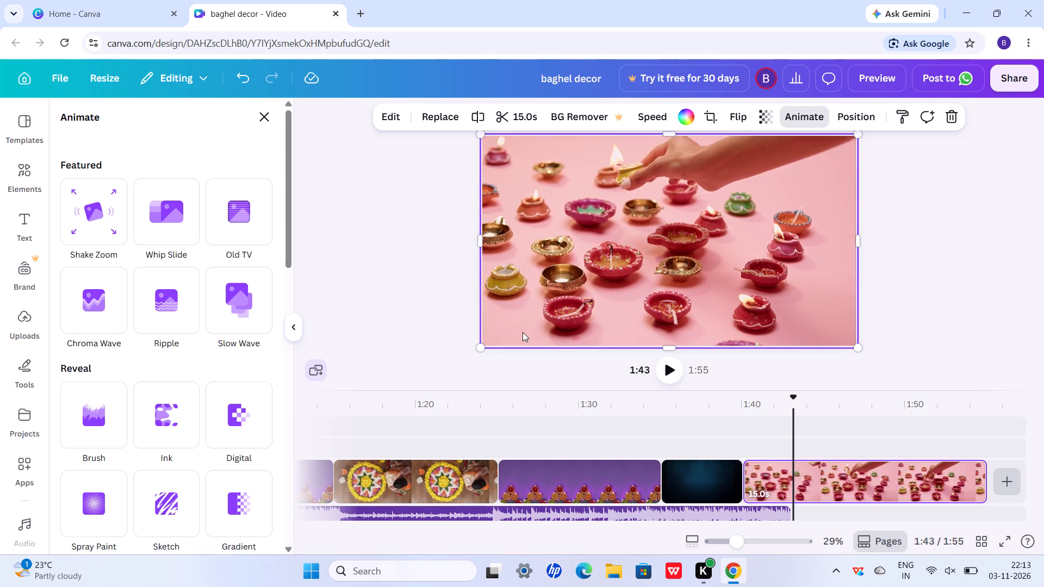
pyautogui.click(662, 382)
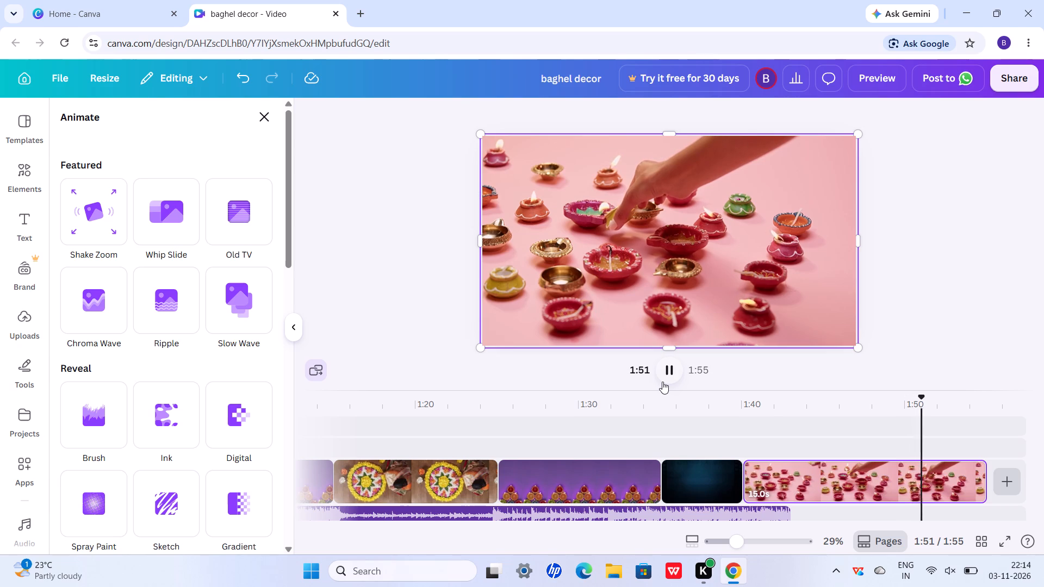
# Play back the ending from the last purple diya clip through the thank-you clip into the pink-background diya clip.
pyautogui.click(668, 492)
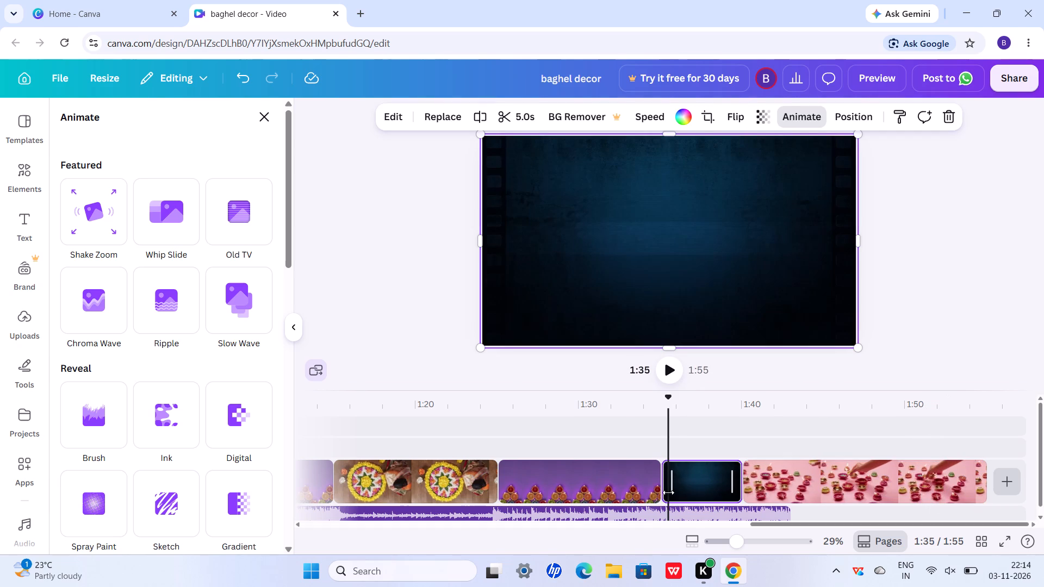
pyautogui.click(605, 488)
pyautogui.click(676, 370)
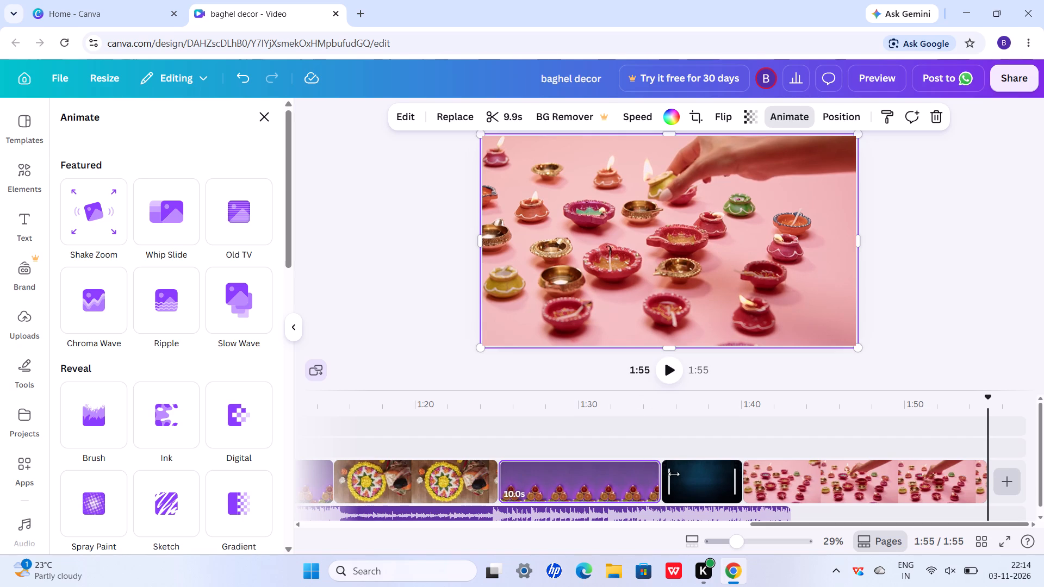
pyautogui.click(613, 491)
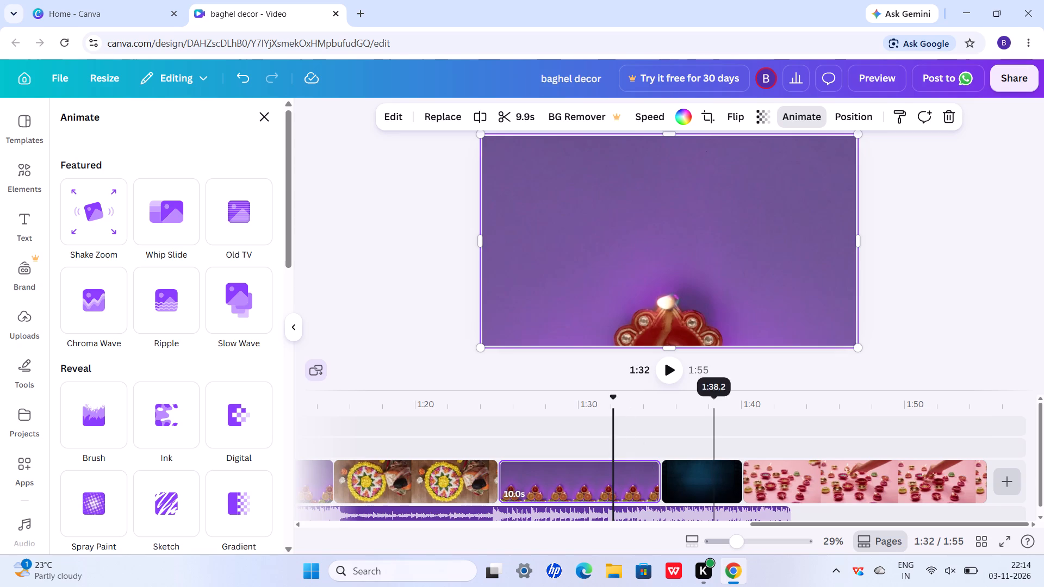
pyautogui.click(663, 366)
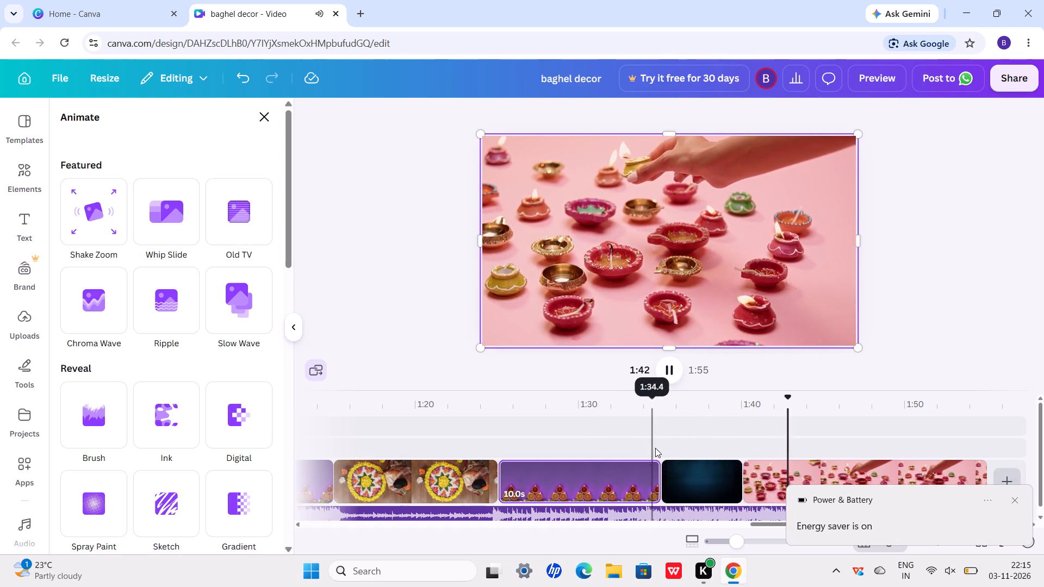
pyautogui.hscroll(-8, 703, 465)
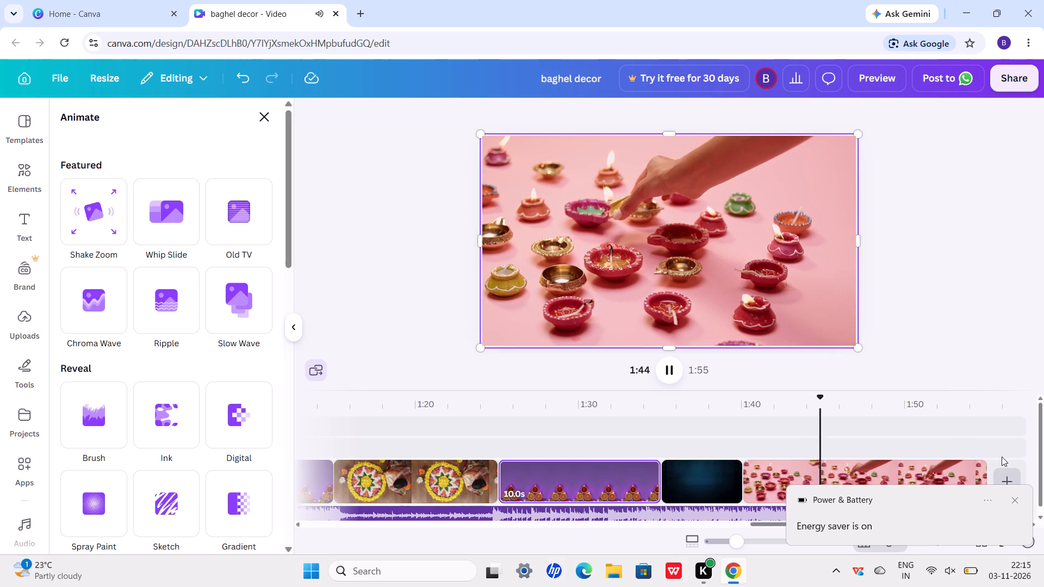
# Look through the "happy diwali" results and the general stock videos for another clip to add at the end.
pyautogui.click(1004, 476)
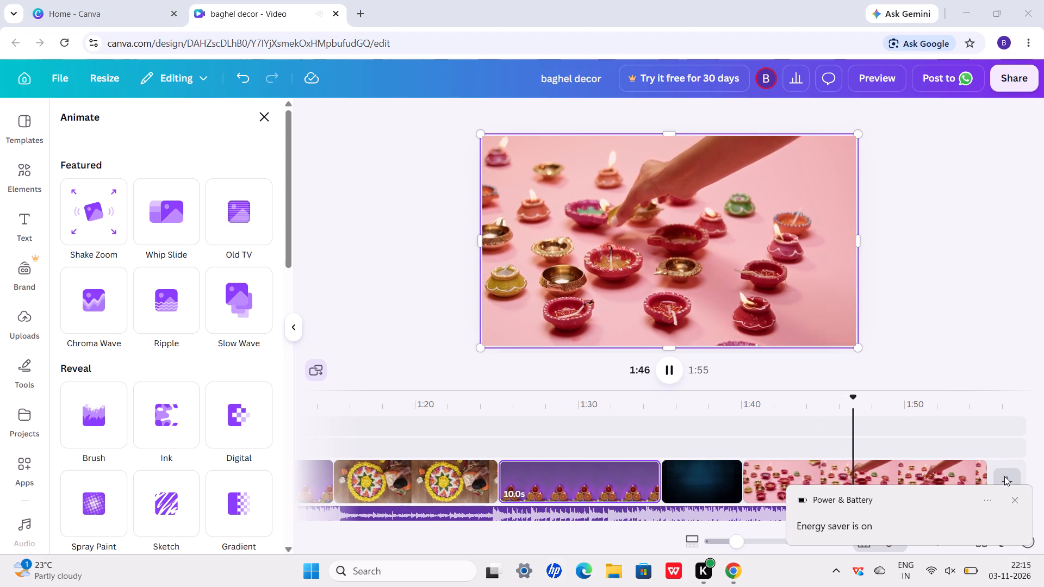
pyautogui.click(1017, 504)
pyautogui.click(1009, 486)
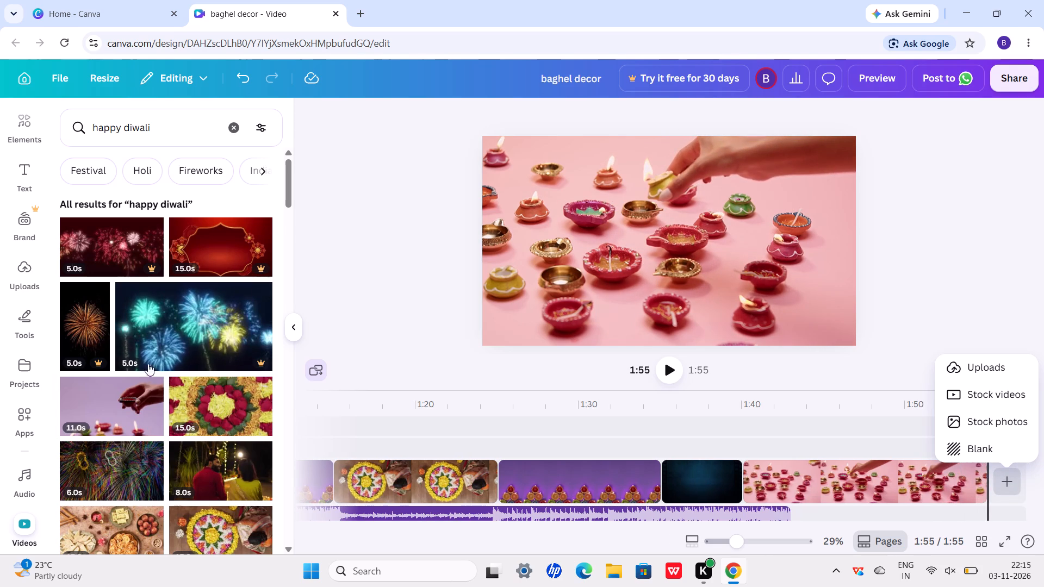
pyautogui.scroll(-3, 147, 392)
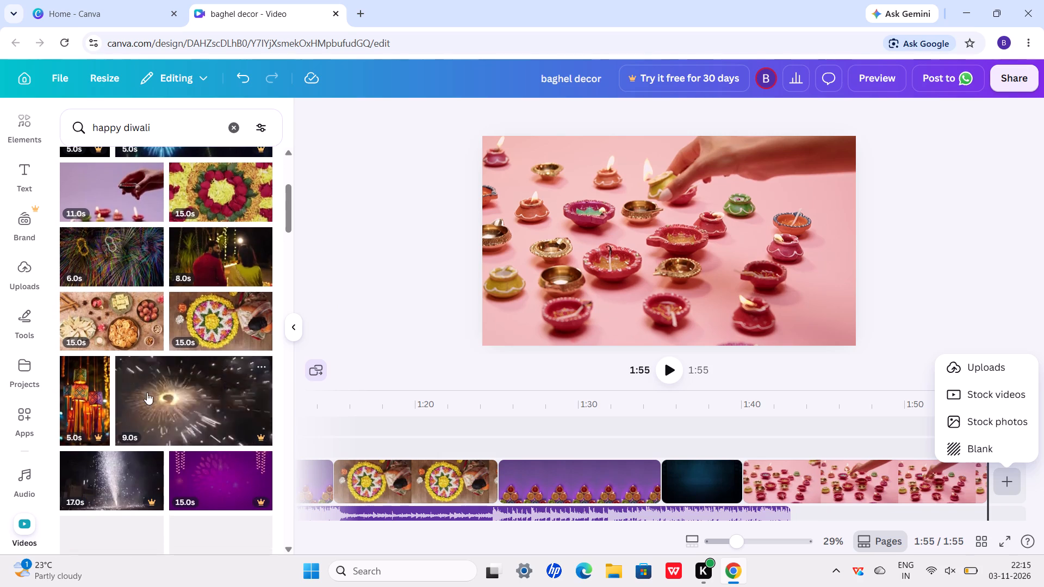
pyautogui.scroll(-2, 147, 392)
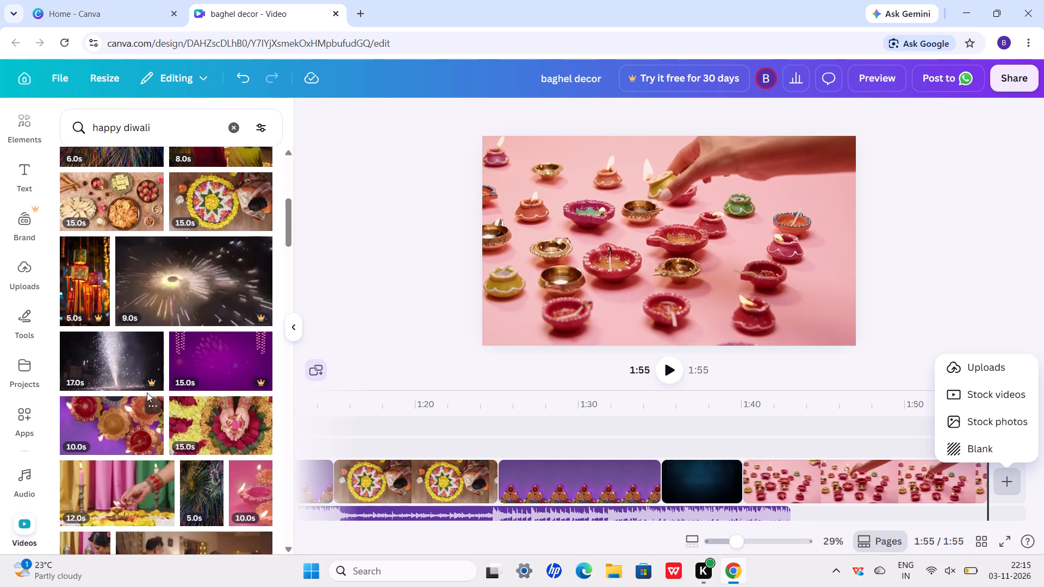
pyautogui.scroll(-3, 147, 392)
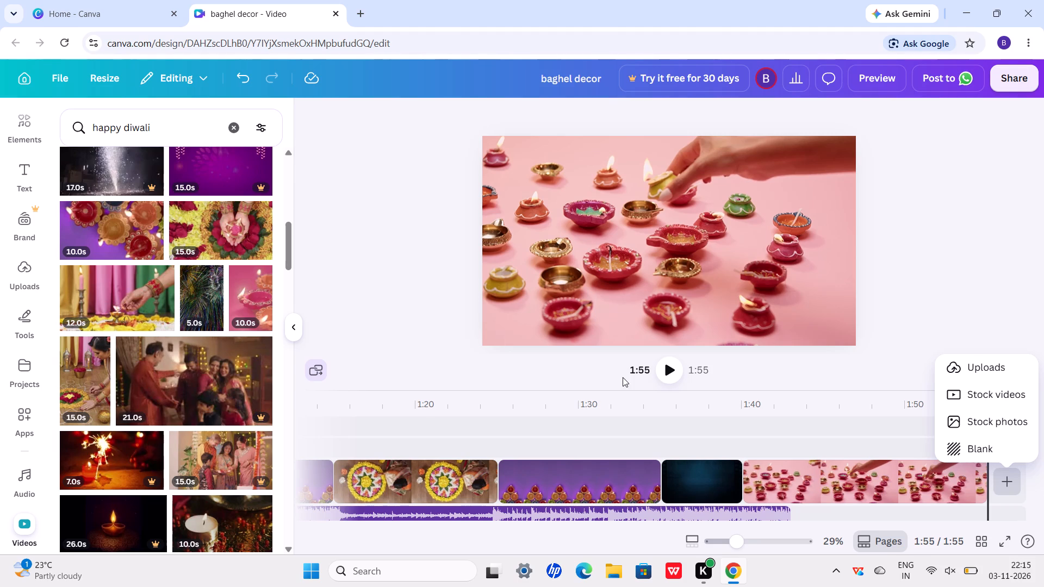
pyautogui.click(975, 401)
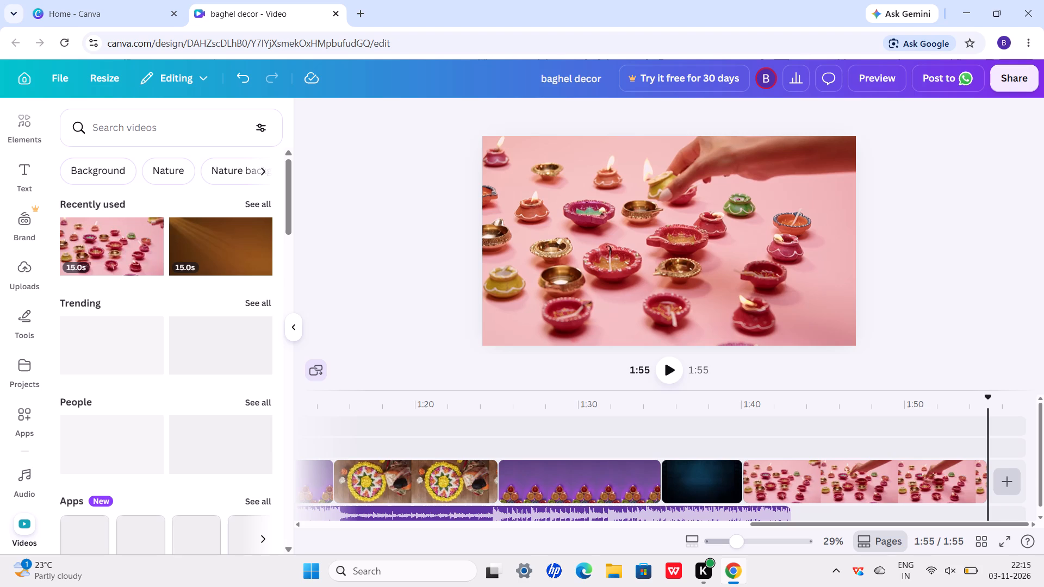
pyautogui.click(1010, 476)
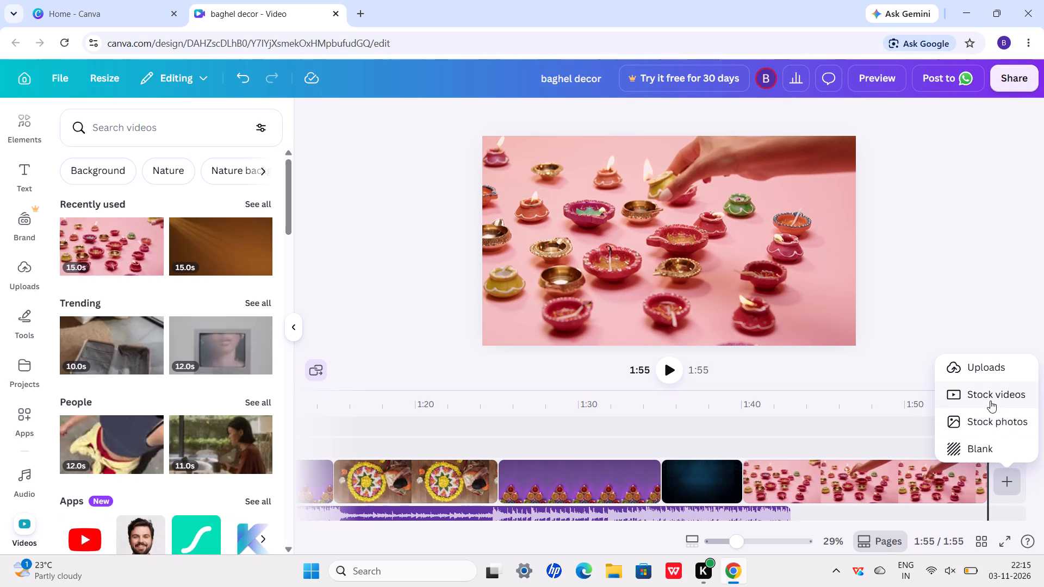
pyautogui.click(990, 401)
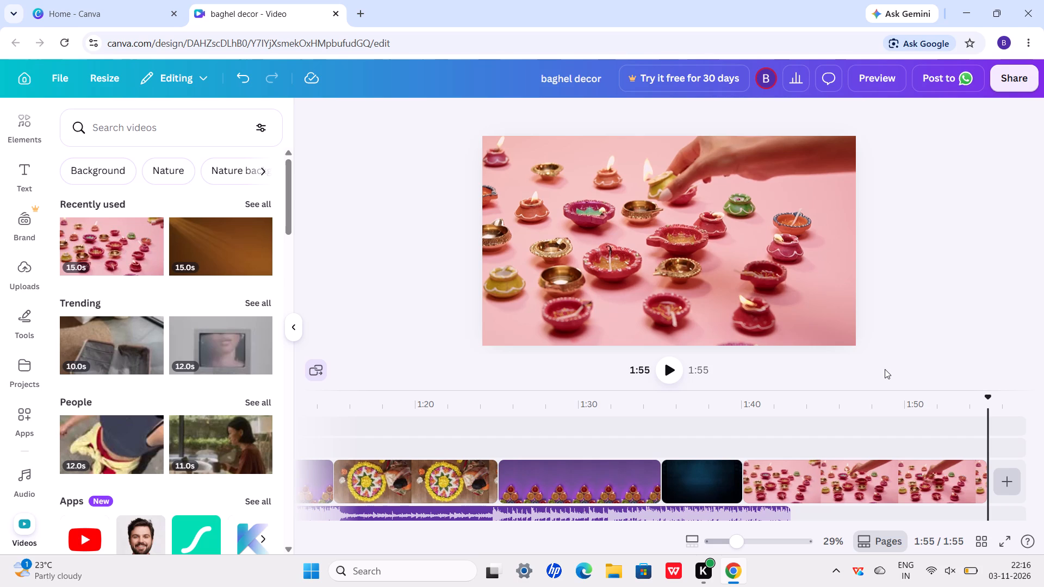
pyautogui.click(1011, 490)
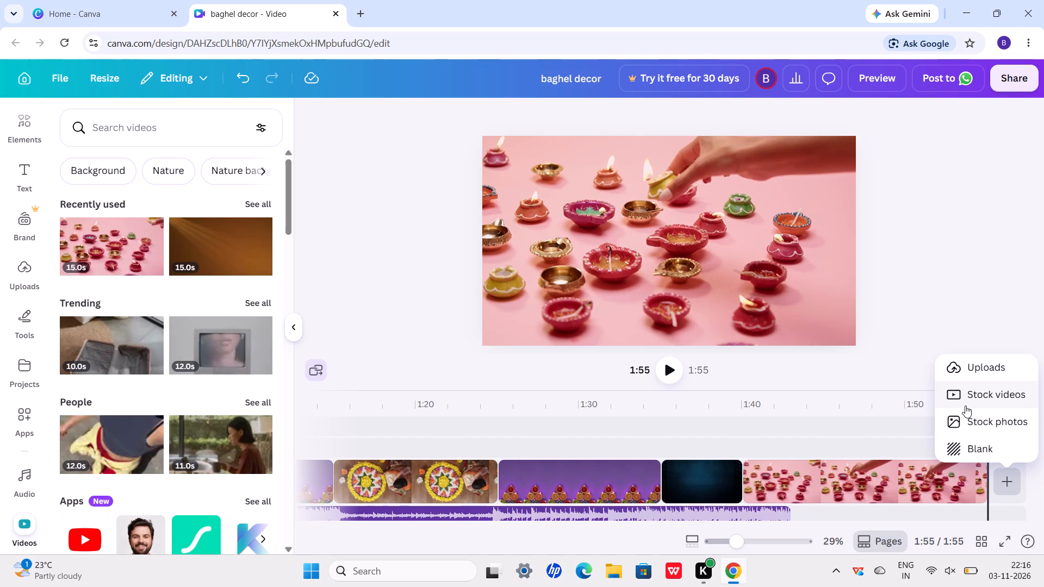
pyautogui.click(965, 405)
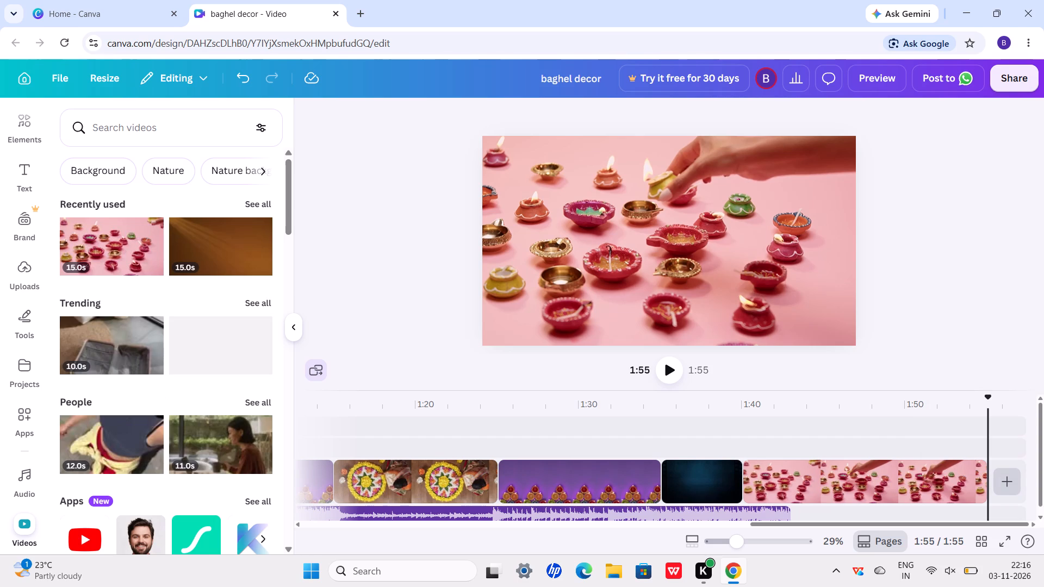
pyautogui.scroll(-4, 184, 456)
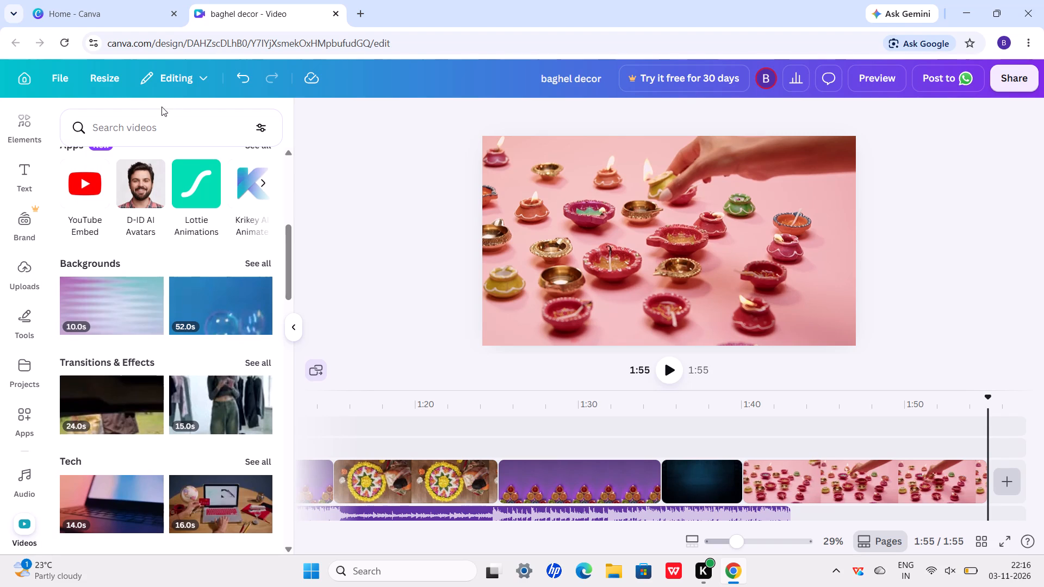
# Search the stock videos for "diwali decoration" and add the 6-second multicoloured fireworks clip at the end of the video.
pyautogui.click(159, 122)
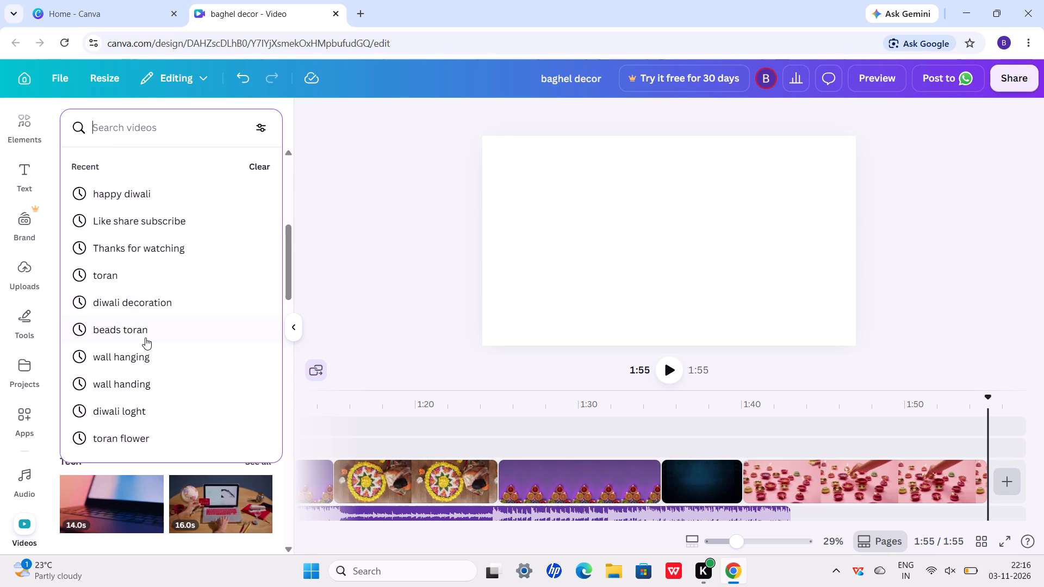
pyautogui.click(157, 307)
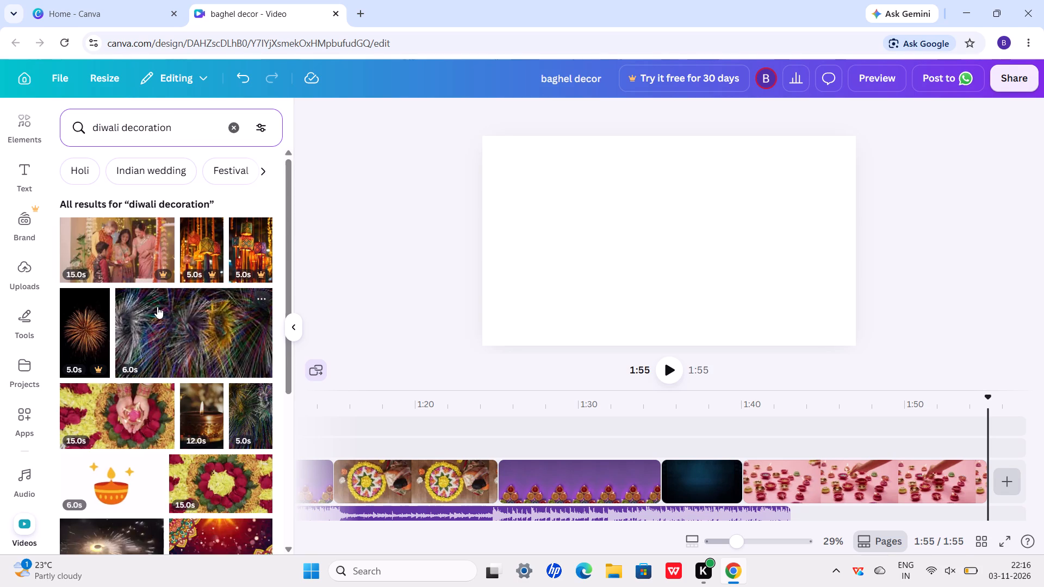
pyautogui.click(181, 370)
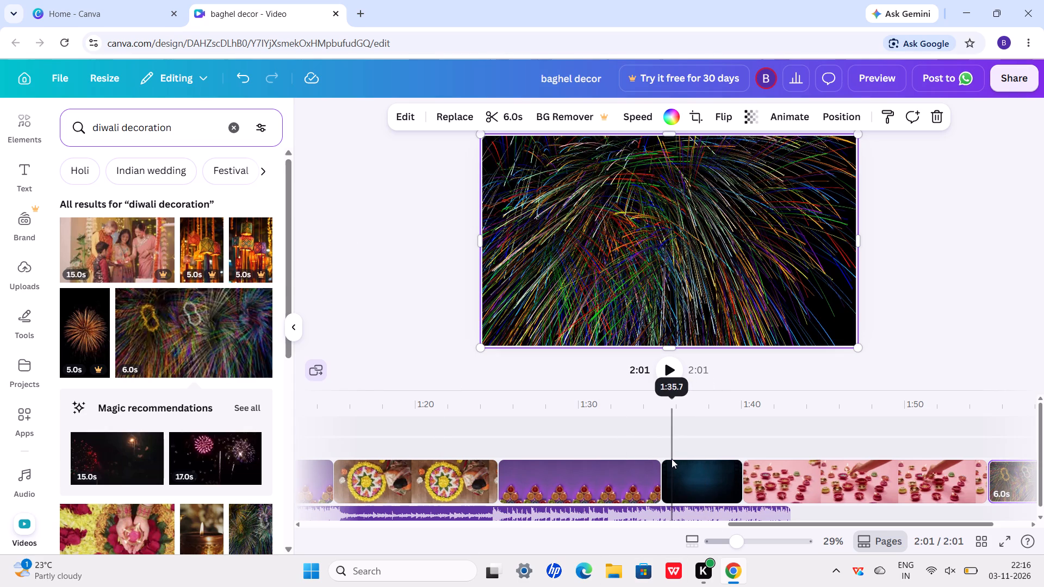
# Insert the 12-second close-up clip of a burning flame in a brown bowl before the last purple diya clip and start previewing.
pyautogui.click(558, 464)
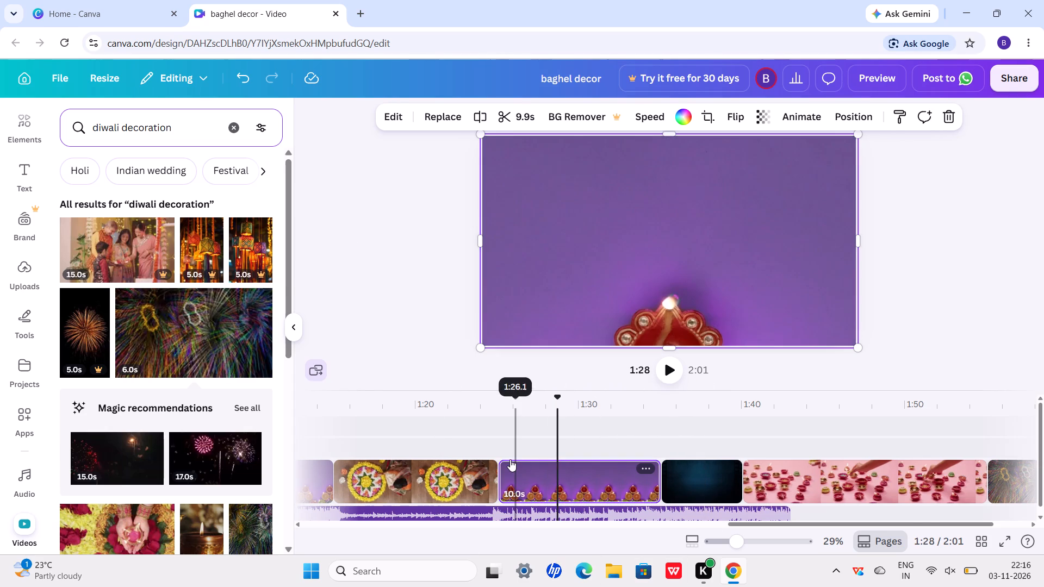
pyautogui.hscroll(-6, 688, 465)
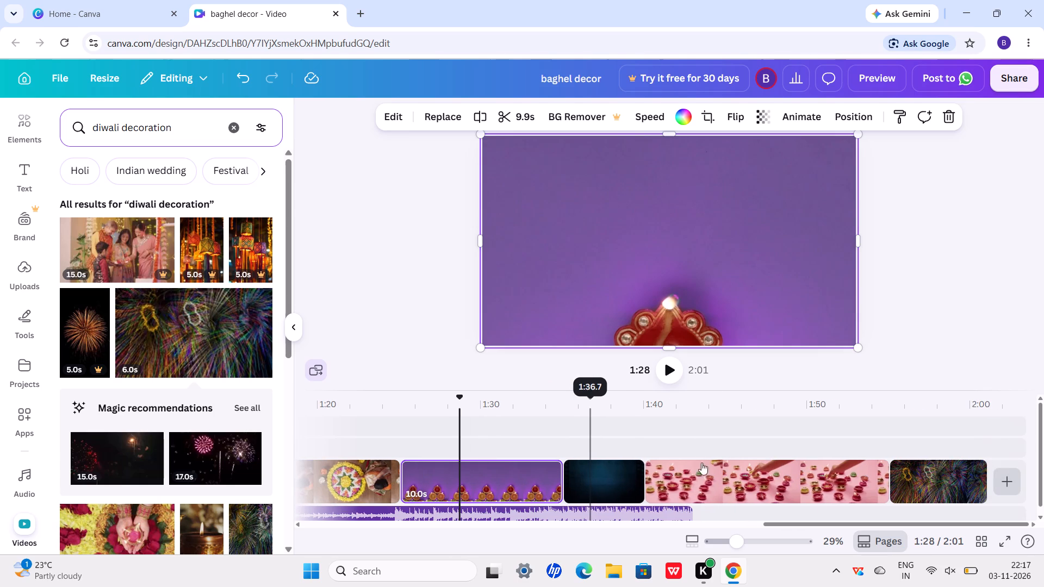
pyautogui.click(1011, 483)
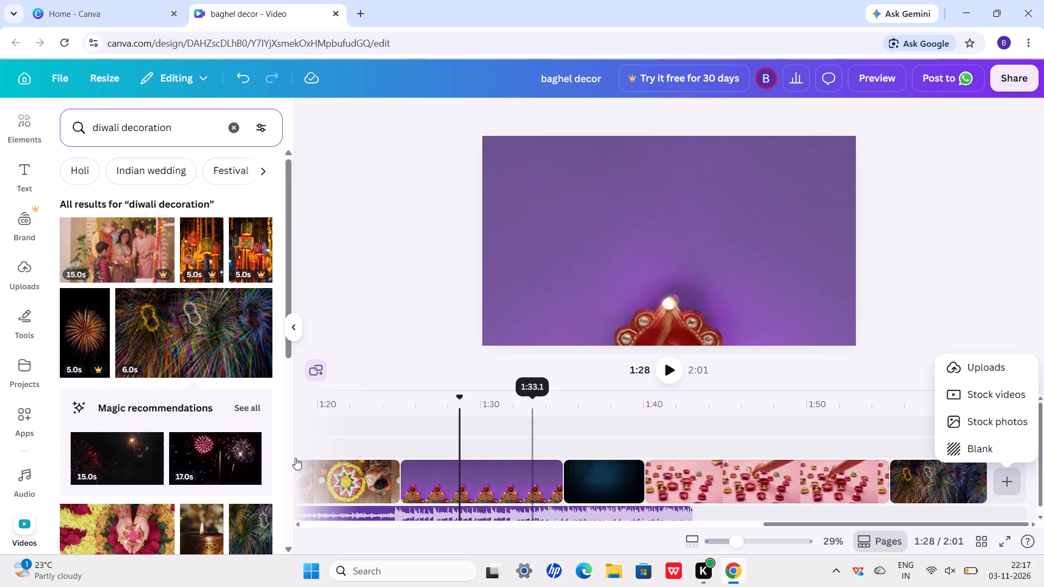
pyautogui.scroll(-1, 196, 401)
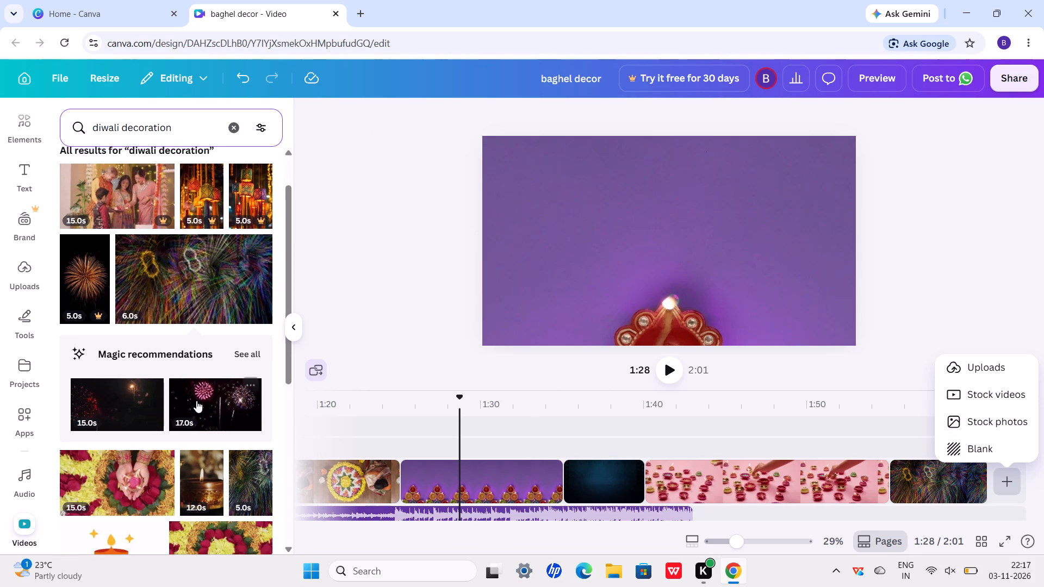
pyautogui.scroll(-1, 196, 401)
pyautogui.click(195, 467)
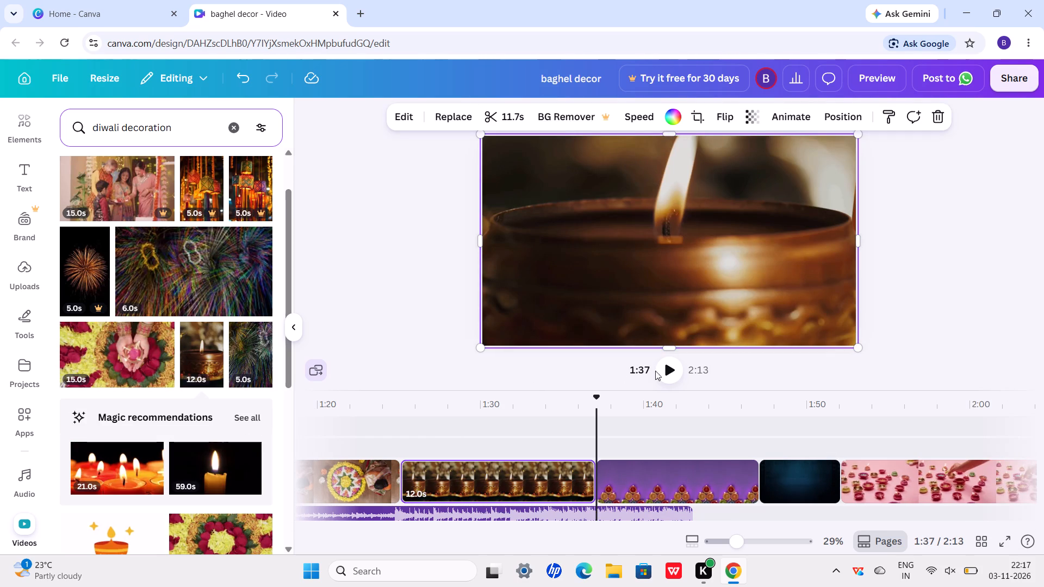
pyautogui.click(666, 373)
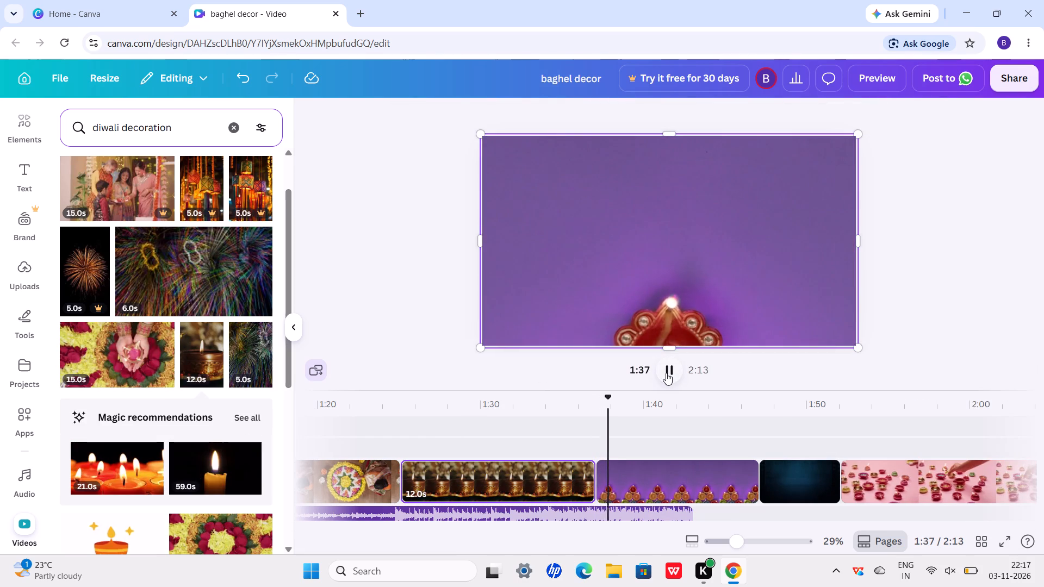
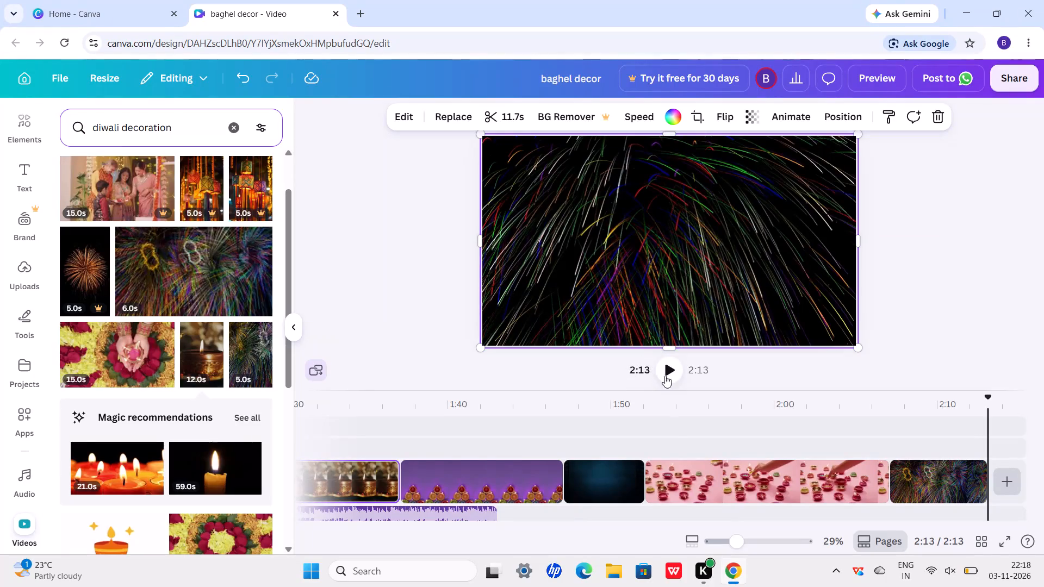
# Look through the animation effects available for the 6-second multicoloured fireworks clip at the end of the video.
pyautogui.click(575, 487)
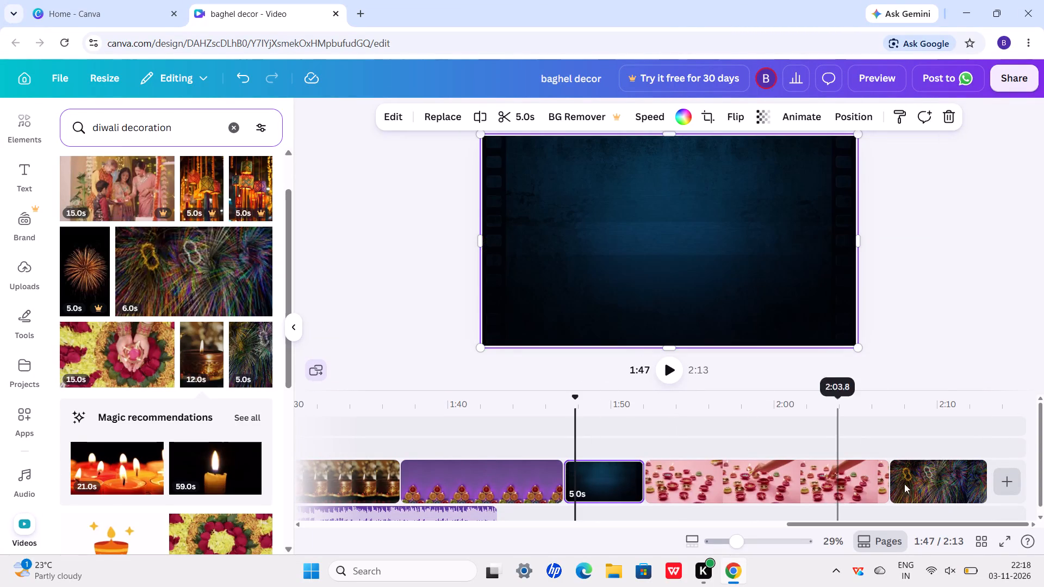
pyautogui.click(936, 469)
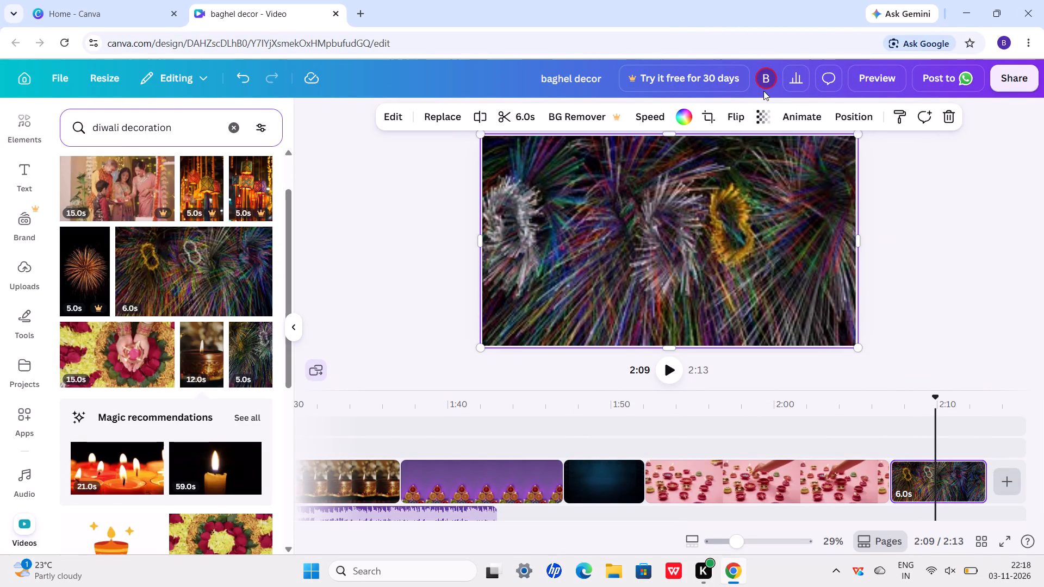
pyautogui.click(797, 117)
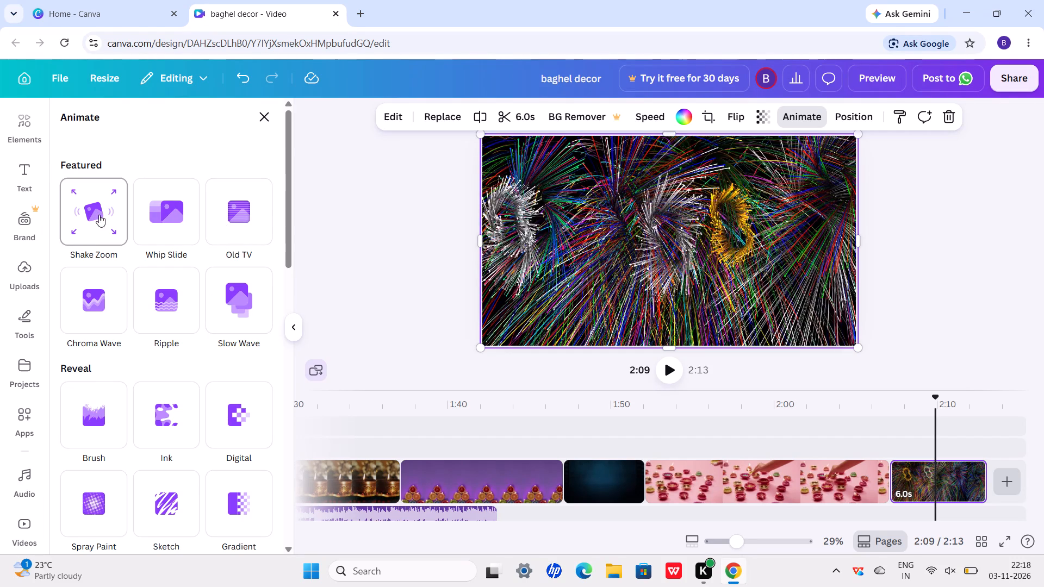
pyautogui.scroll(-6, 142, 470)
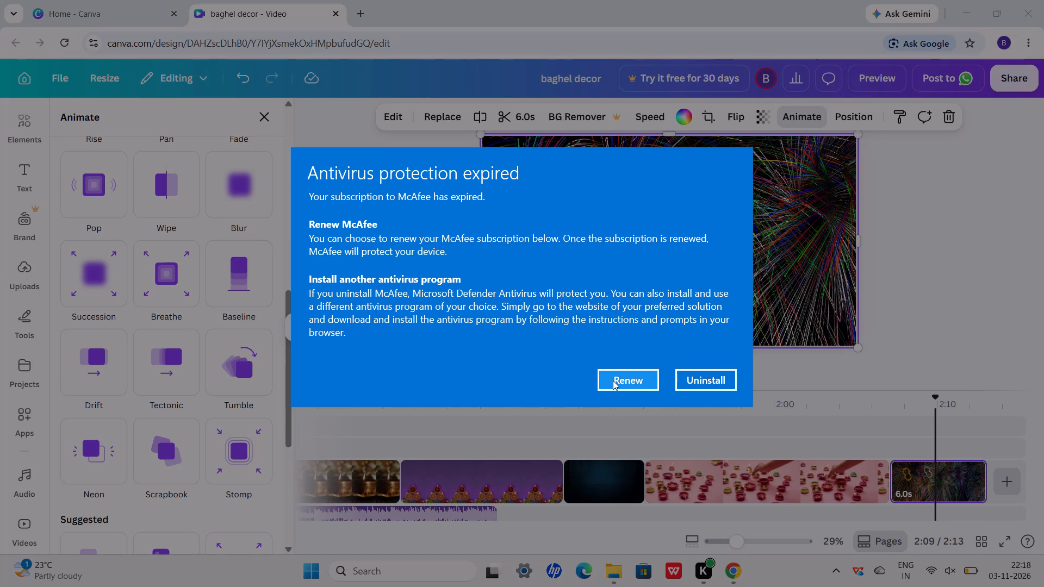
# Choose to renew McAfee in the expired antivirus protection notice.
pyautogui.click(613, 380)
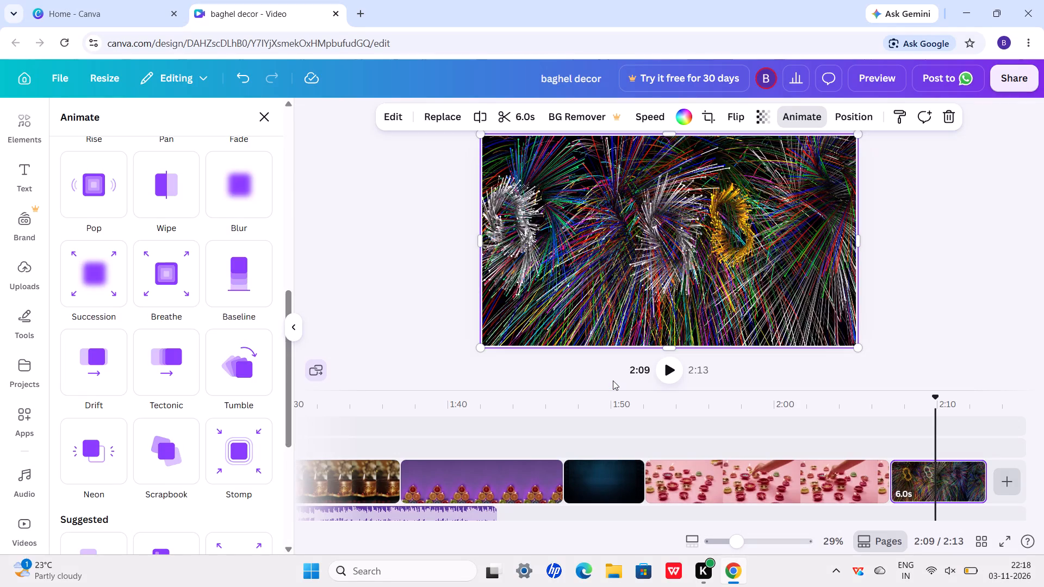
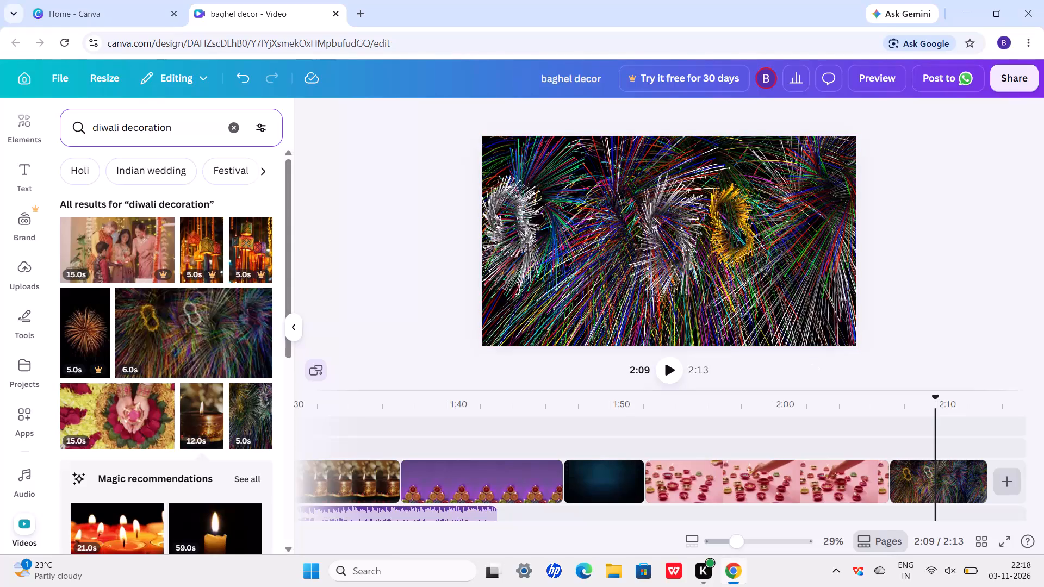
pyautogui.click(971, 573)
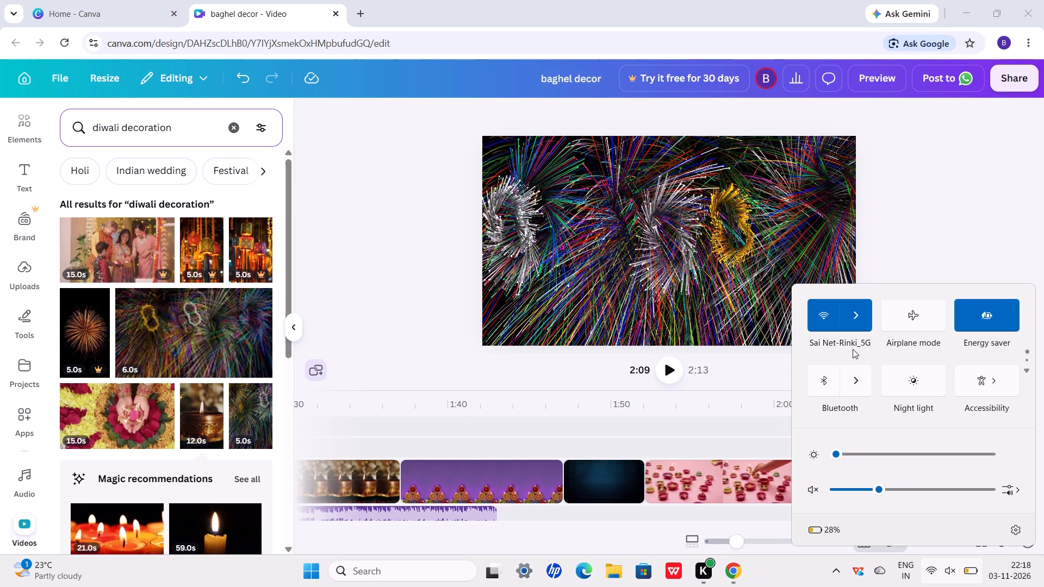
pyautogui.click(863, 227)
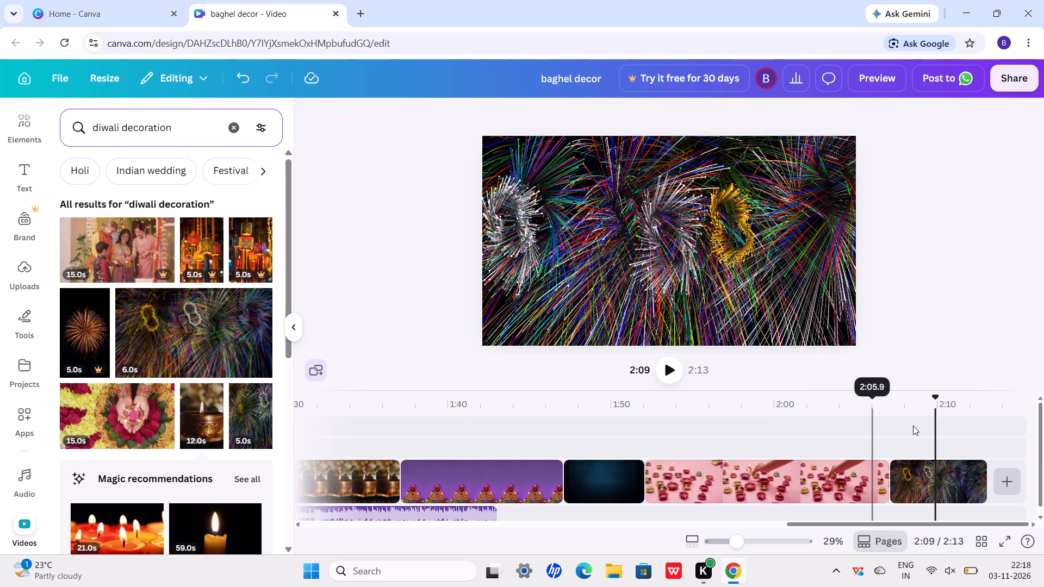
# Add the 12-second burning oil lamp clip from the "diwali decoration" results between the pink diya clip and the closing fireworks clip.
pyautogui.click(1006, 482)
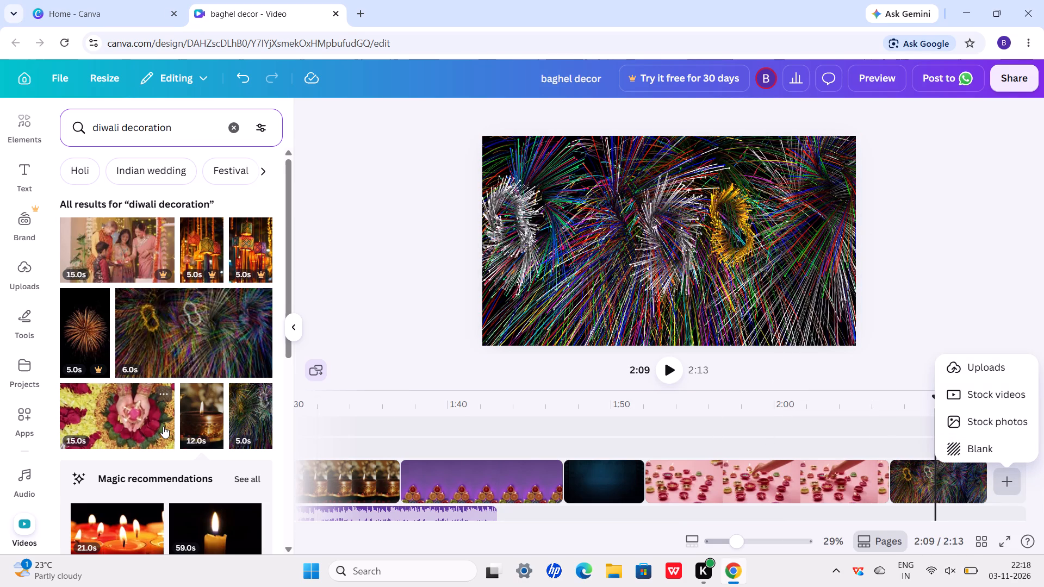
pyautogui.click(200, 414)
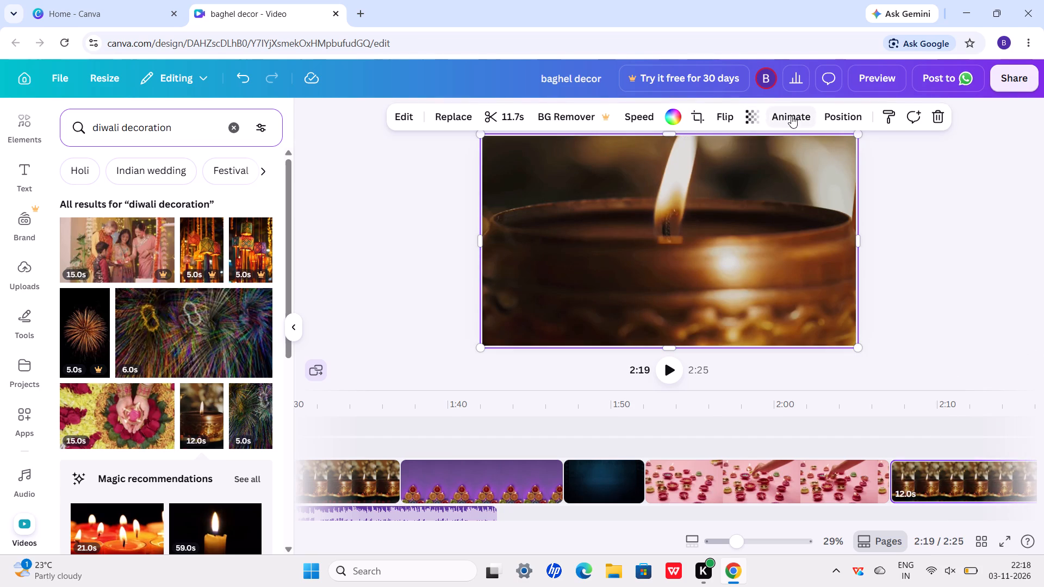
# Look through the layer arrangement and the available animation effects for the new 12-second oil lamp clip.
pyautogui.click(840, 117)
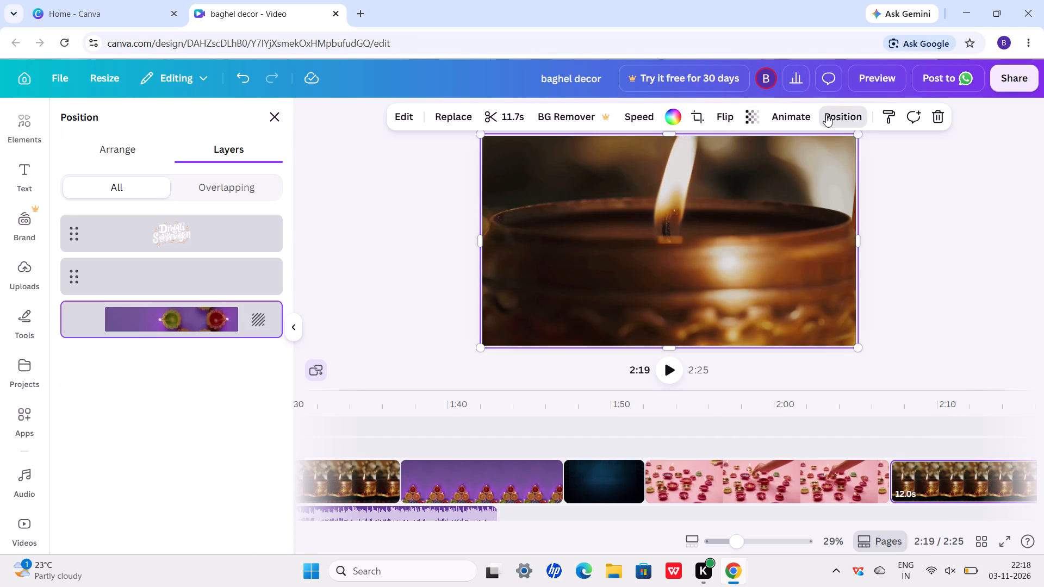
pyautogui.click(799, 111)
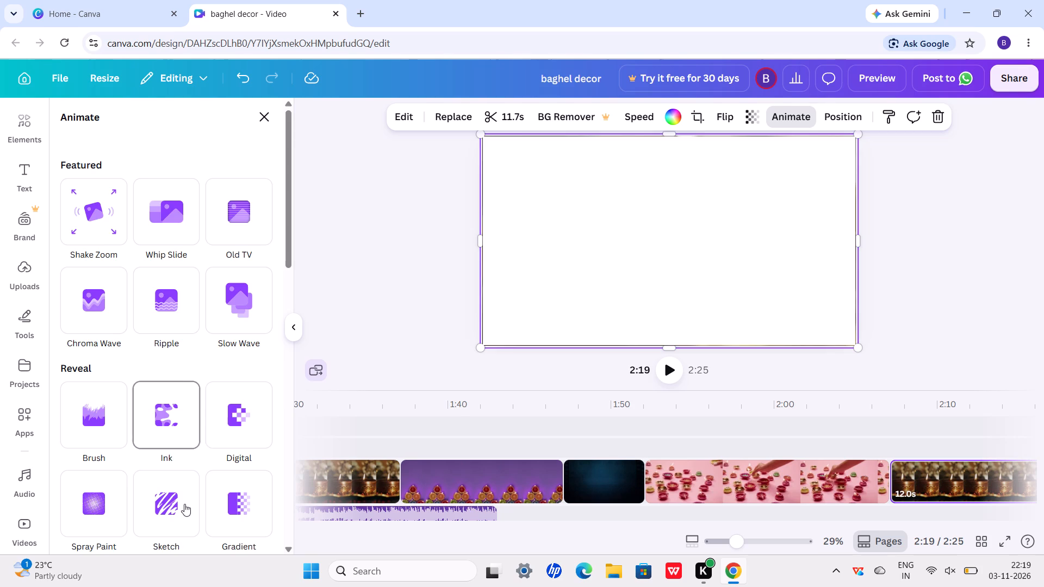
pyautogui.scroll(-4, 184, 504)
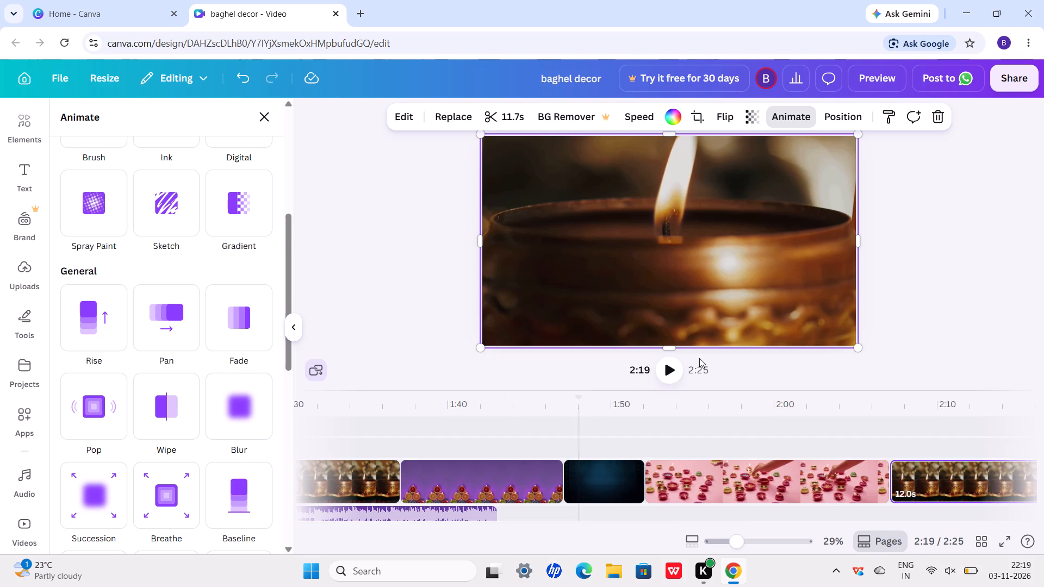
# Play back the end of the video from the 12-second oil lamp clip through the closing fireworks clip.
pyautogui.click(667, 375)
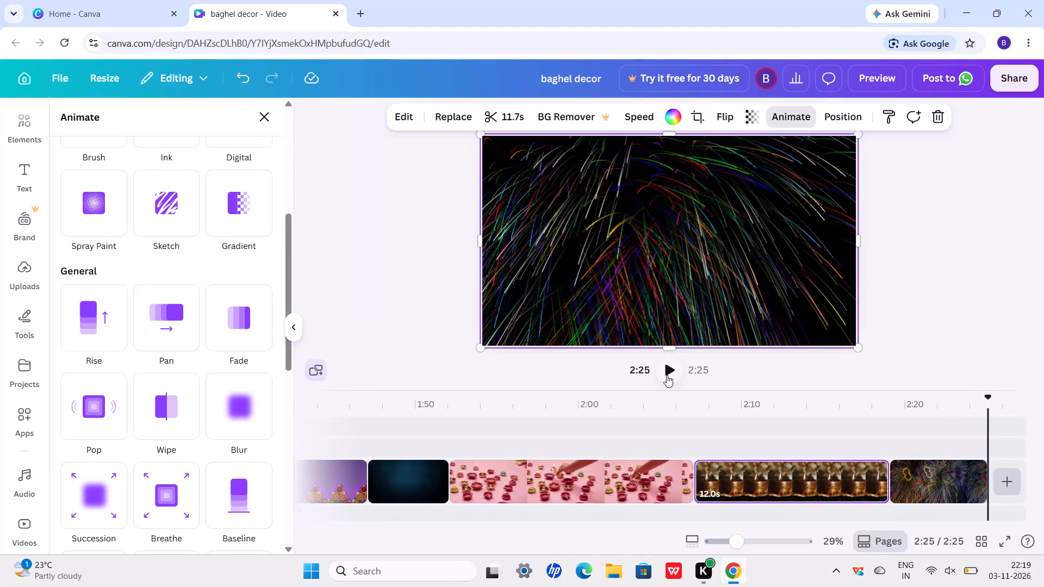
pyautogui.click(667, 375)
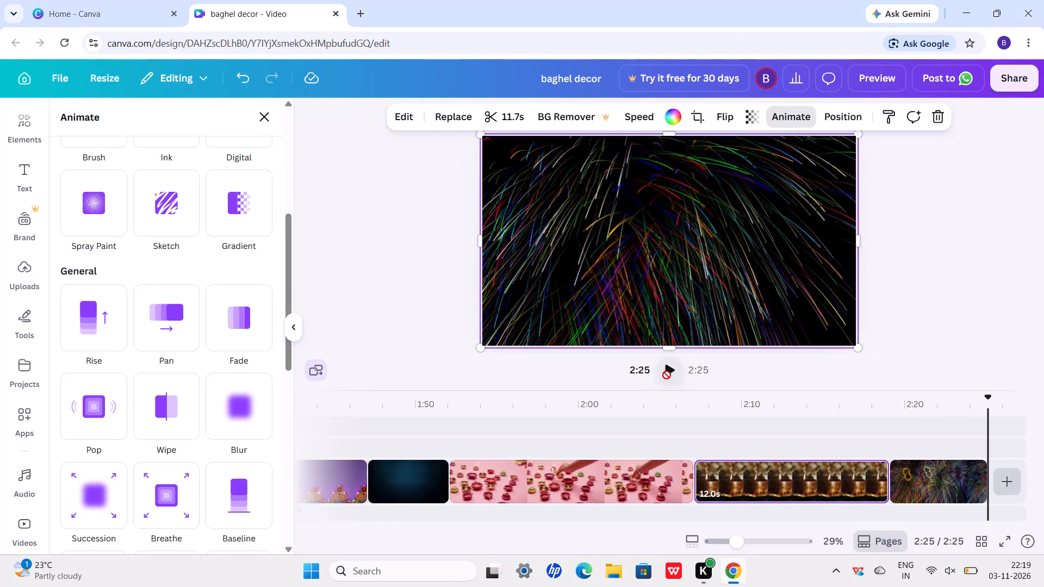
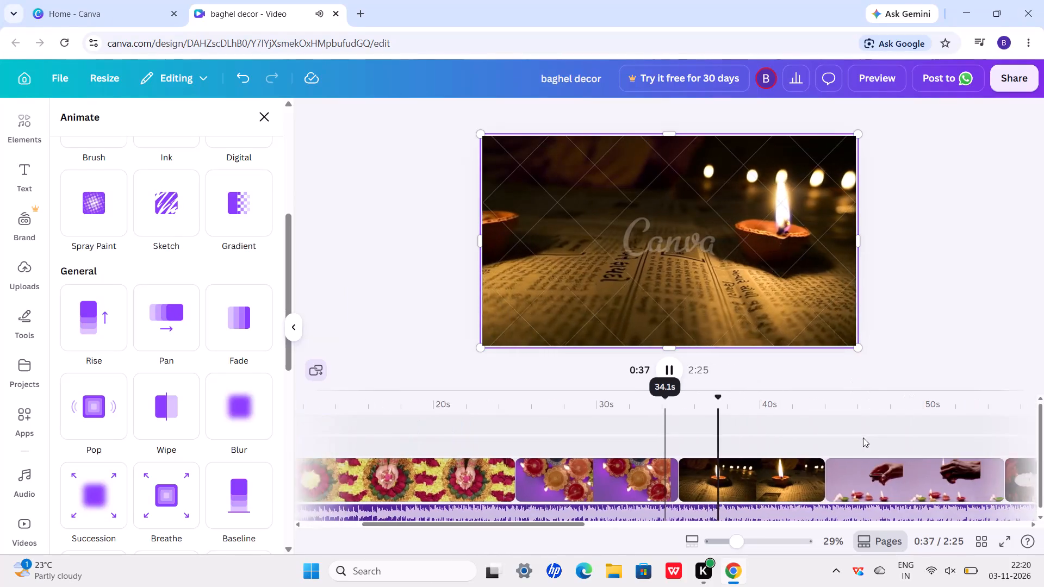
# Review the clip order and music track along the timeline while the video plays from the oil lamp clip to the purple diya clip.
pyautogui.hscroll(-10, 863, 438)
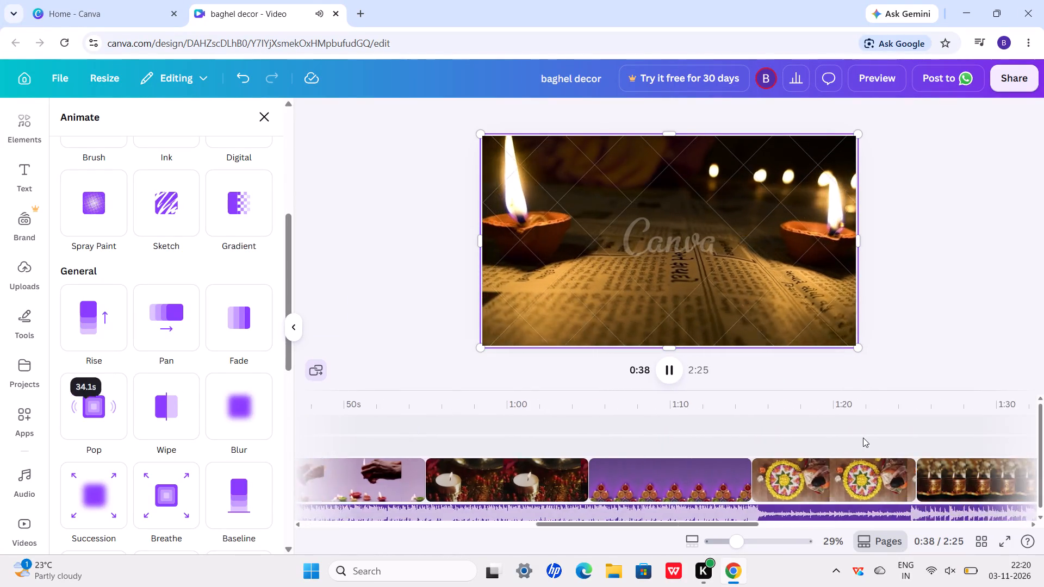
pyautogui.hscroll(-7, 863, 438)
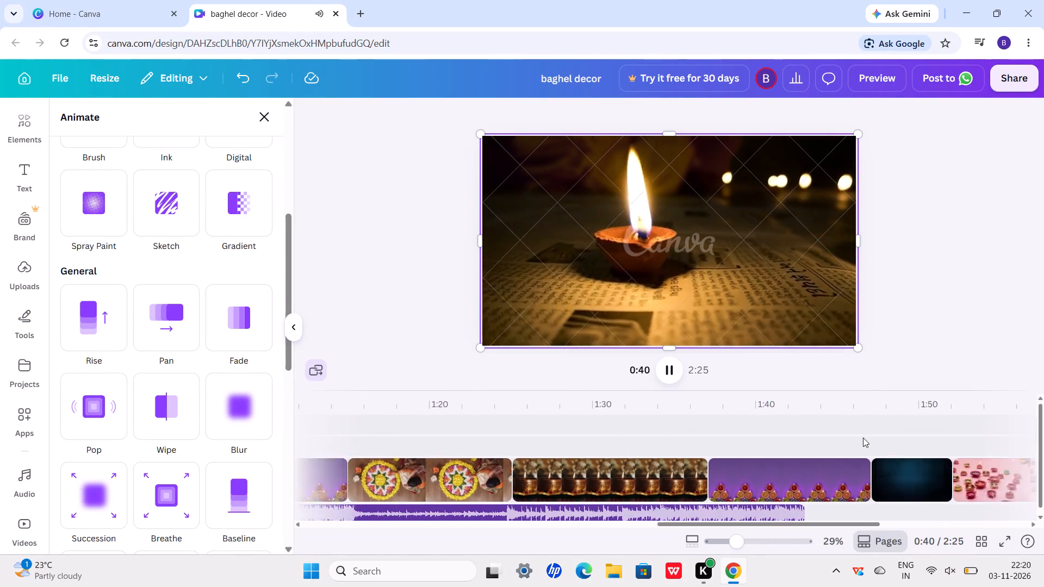
pyautogui.hscroll(-3, 863, 438)
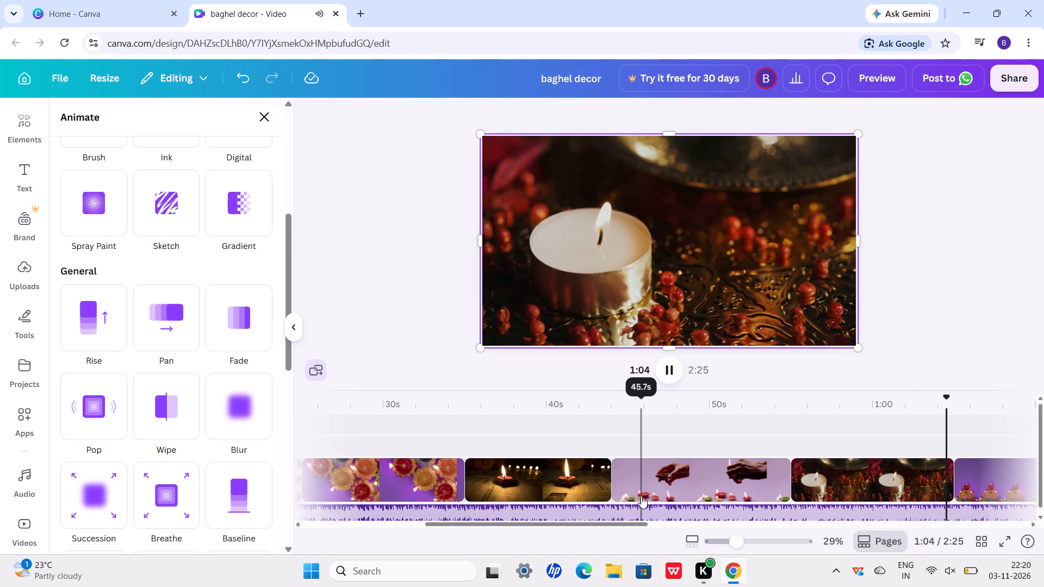
pyautogui.hscroll(-5, 641, 496)
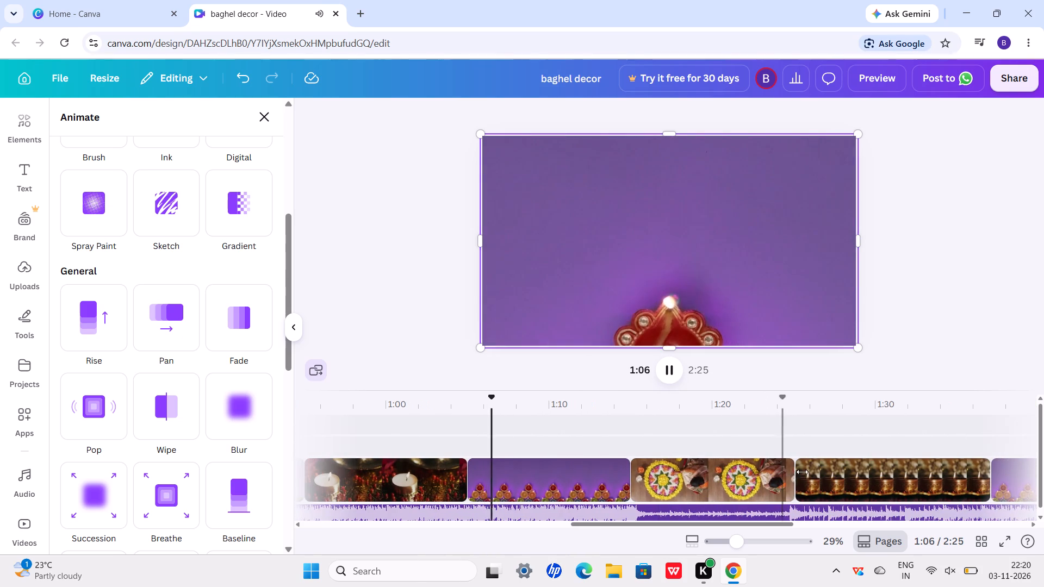
pyautogui.hscroll(-17, 802, 472)
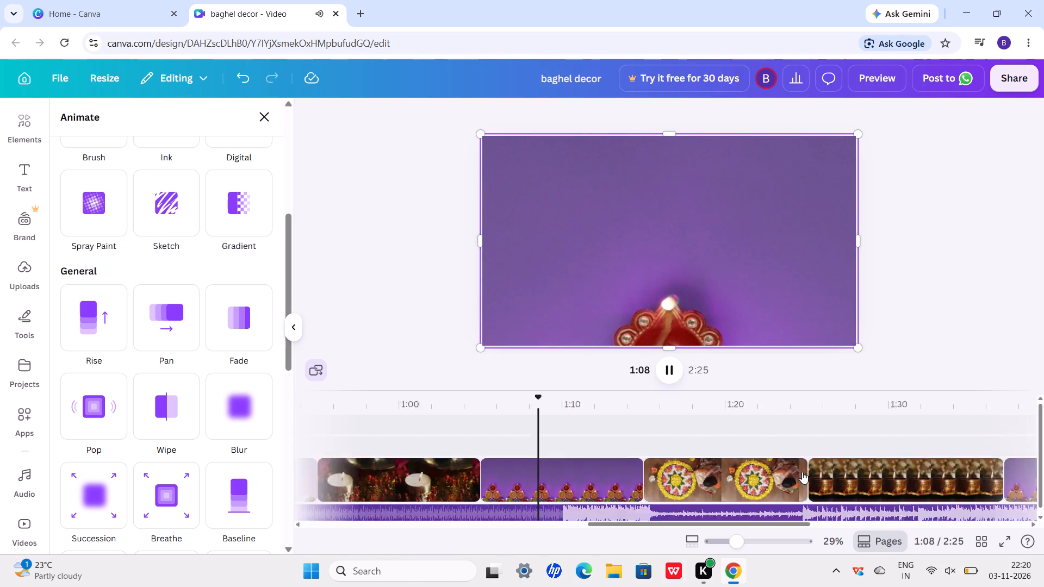
pyautogui.hscroll(-1, 802, 472)
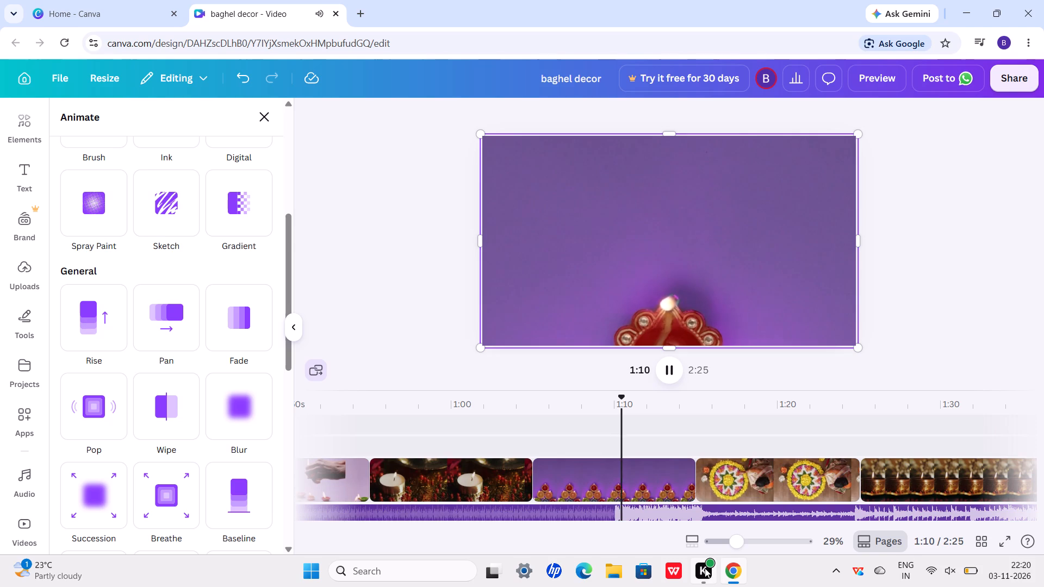
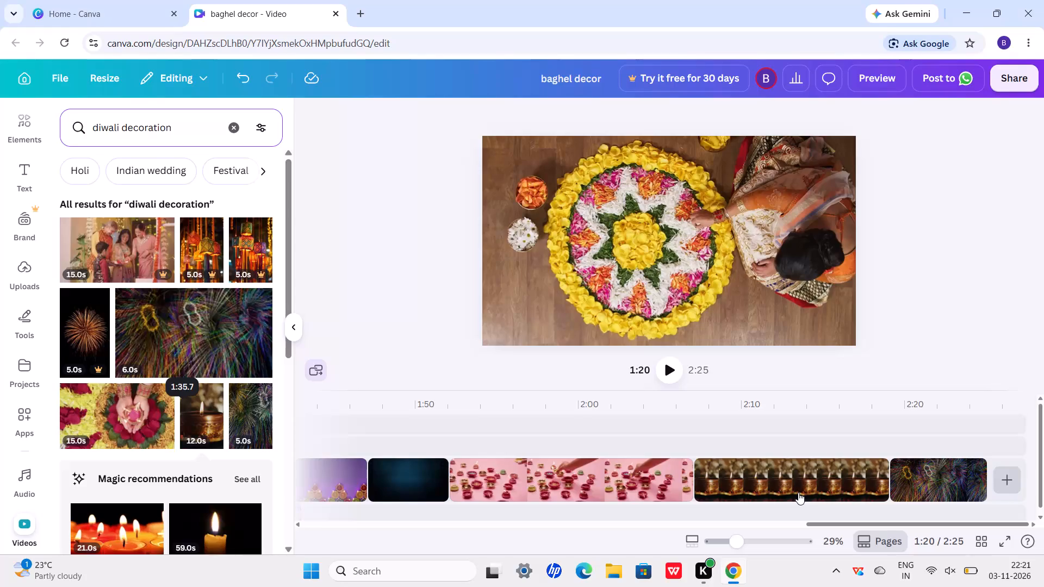
# Add the 21-second burning candles clip from the magic recommendations for "diwali decoration" to the video.
pyautogui.click(1001, 478)
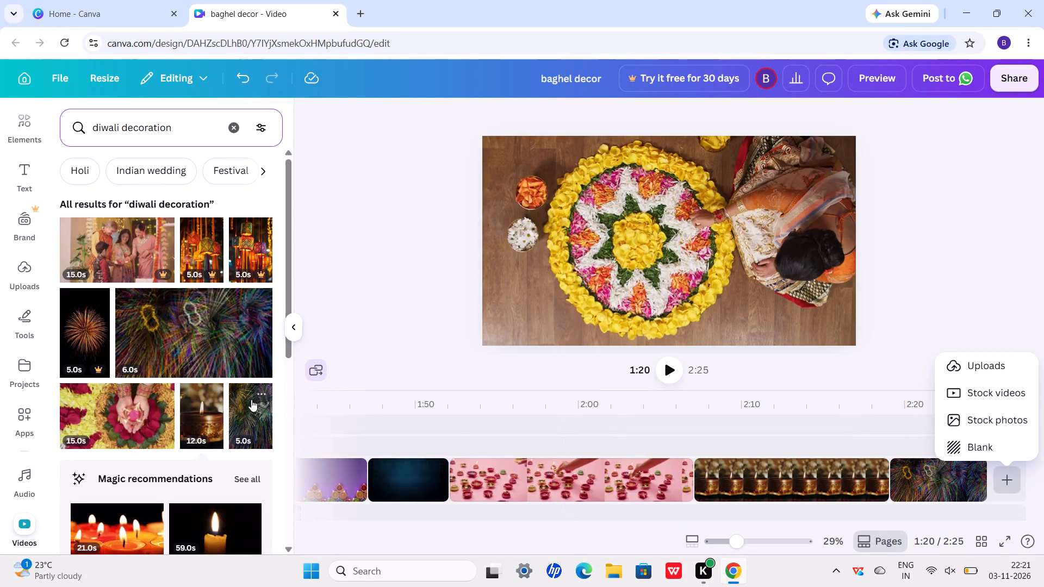
pyautogui.scroll(-3, 160, 282)
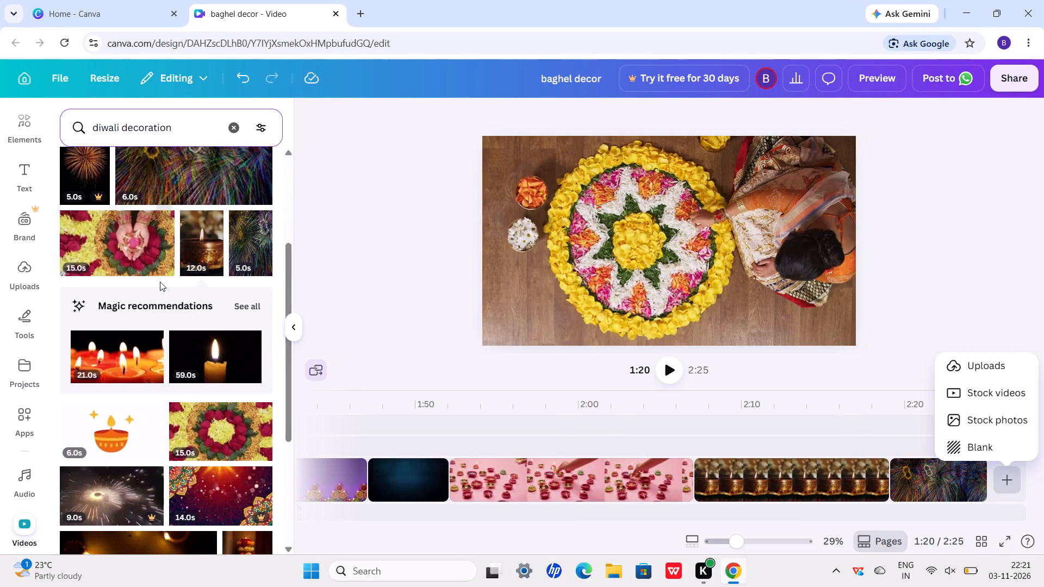
pyautogui.click(123, 367)
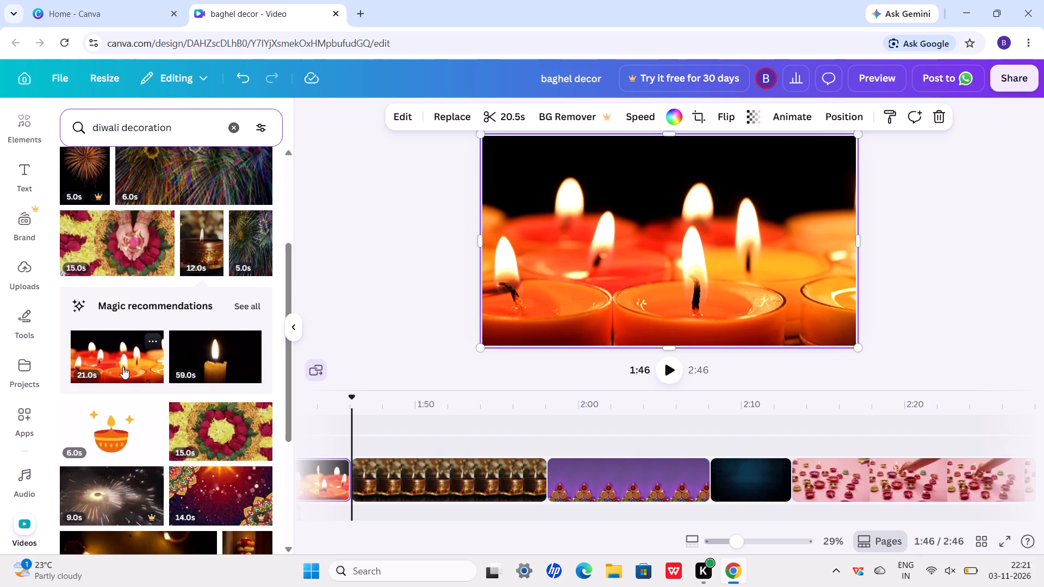
# Search the videos for "Thanks for watching" and add the 8-second blue neon "Thank You" clip.
pyautogui.hscroll(-3, 722, 454)
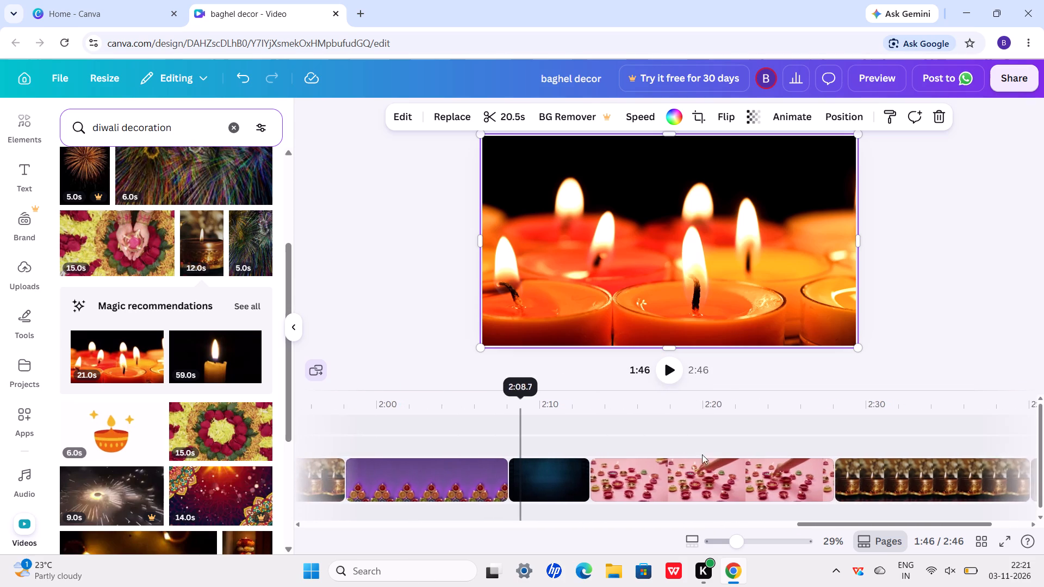
pyautogui.hscroll(-1, 635, 448)
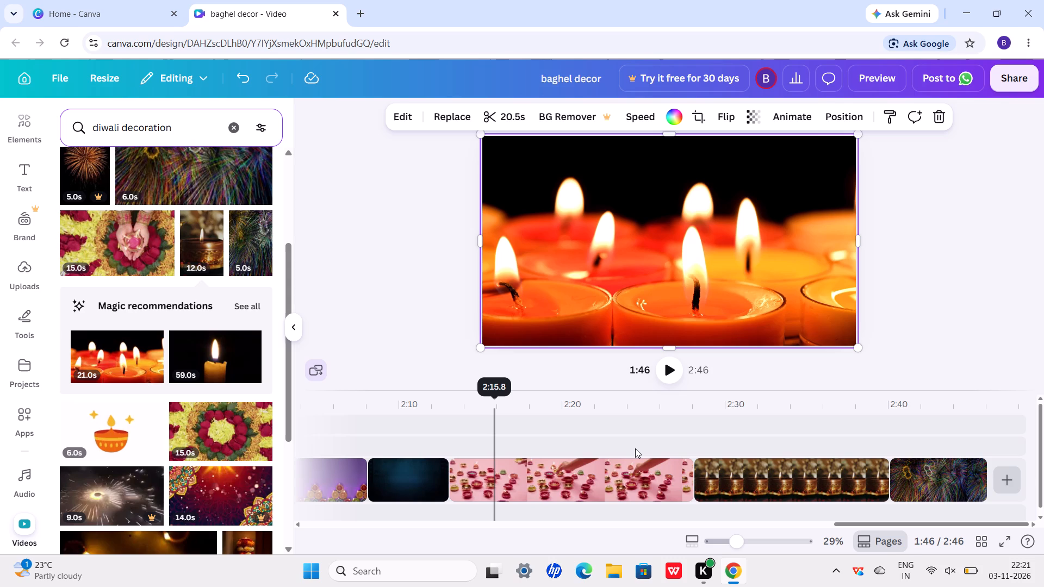
pyautogui.click(1004, 470)
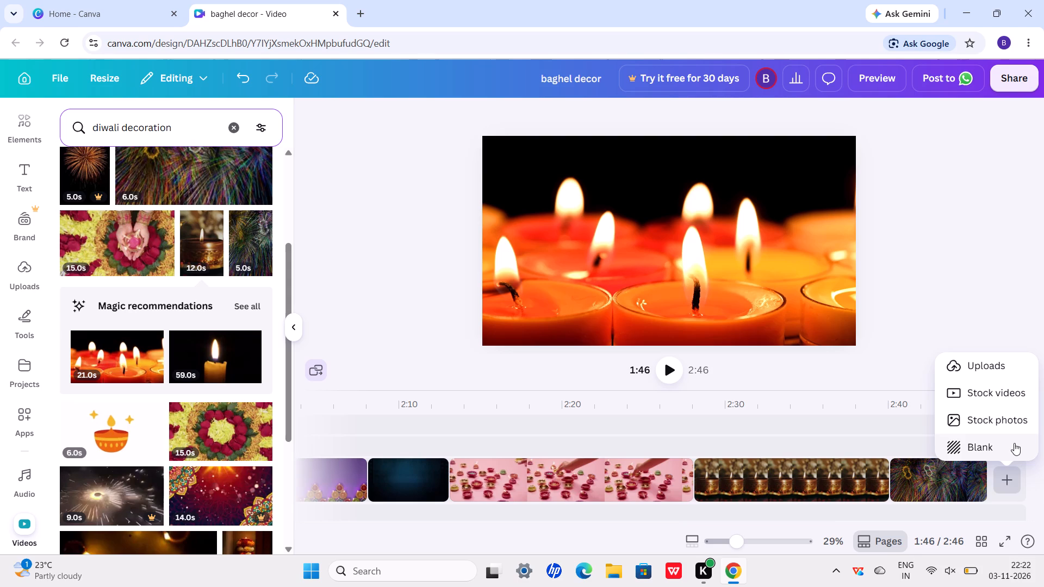
pyautogui.click(235, 130)
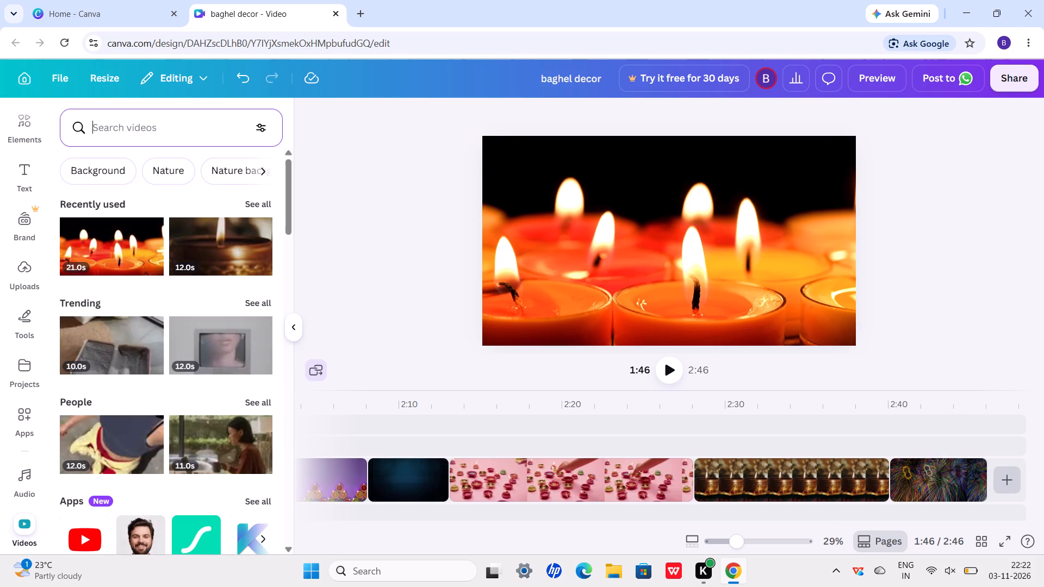
pyautogui.write('thank')
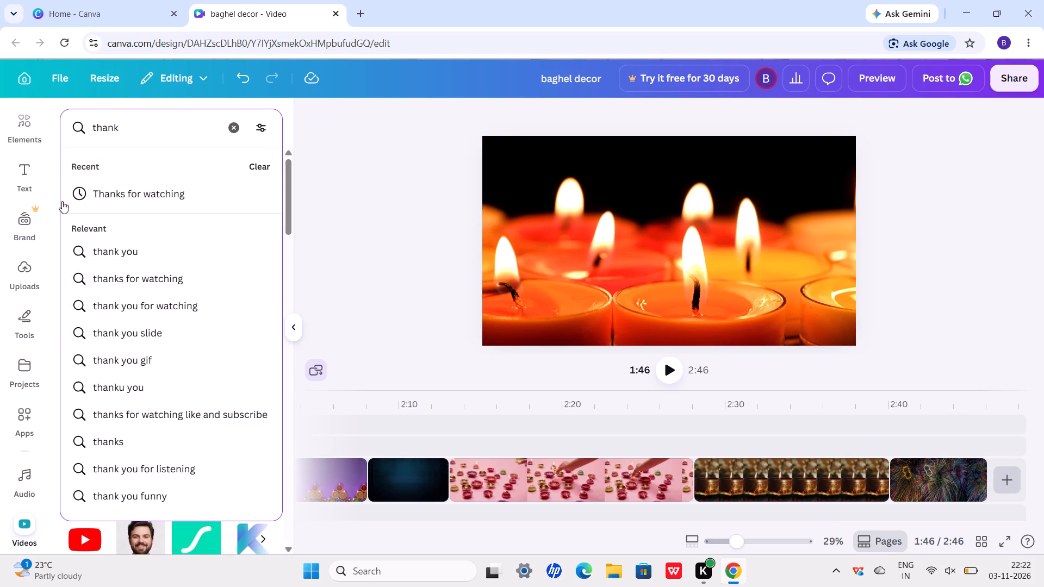
pyautogui.click(125, 202)
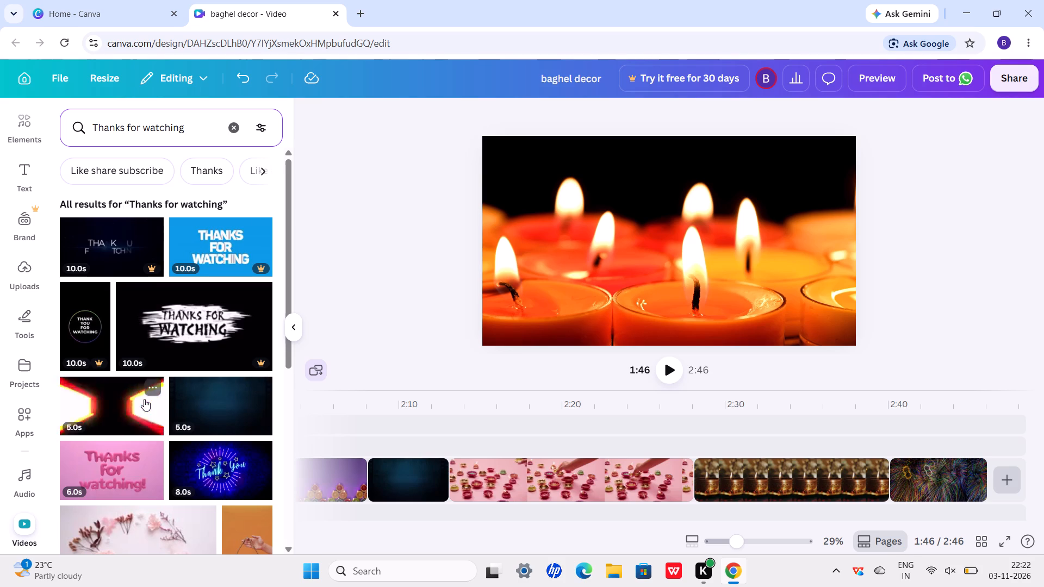
pyautogui.scroll(-1, 156, 349)
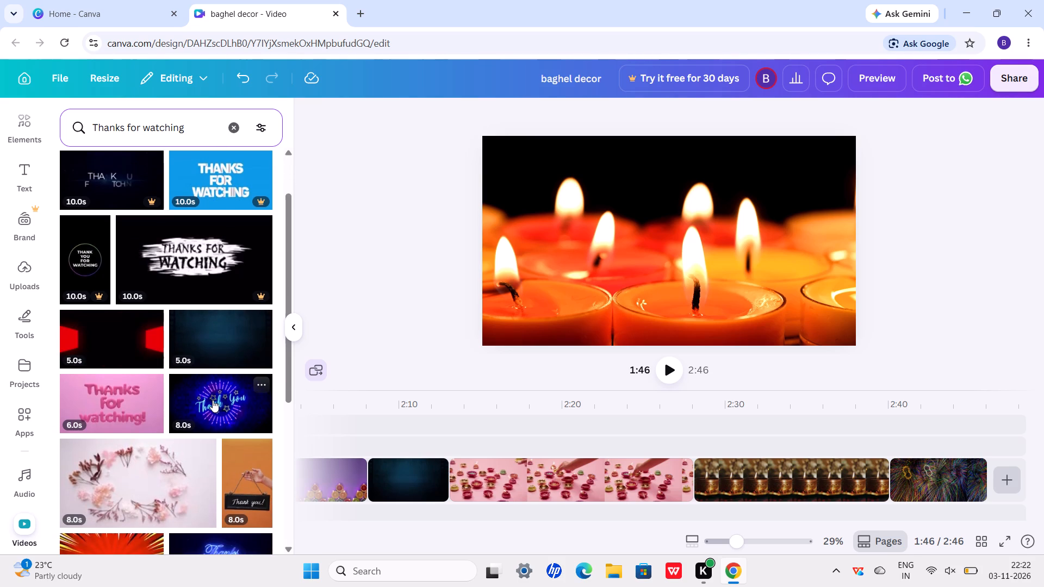
pyautogui.click(213, 400)
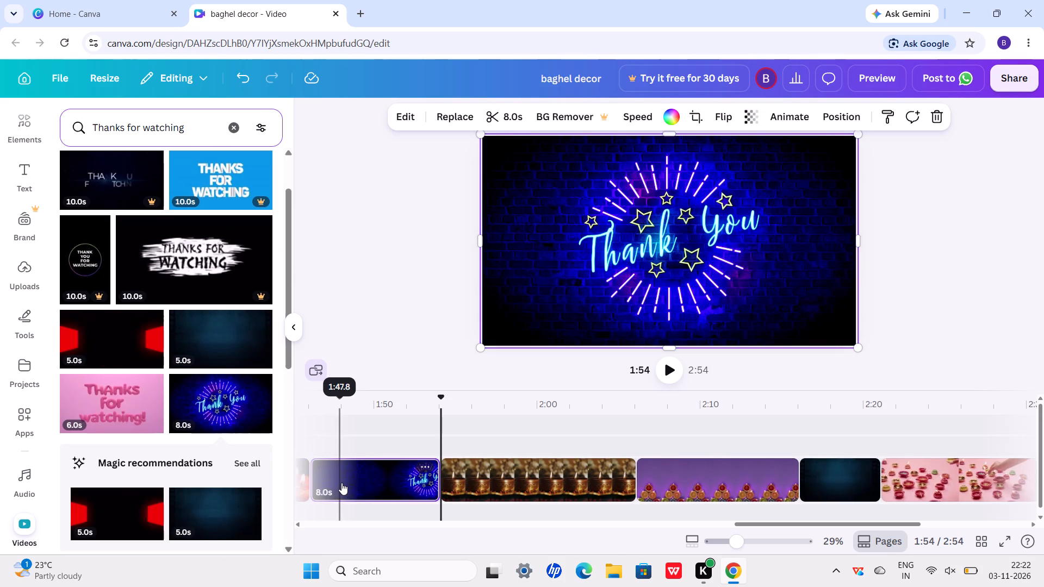
# Move the neon "Thank You" clip along the timeline to between the pink diyas clip and the last oil lamp clip.
pyautogui.moveTo(341, 483); pyautogui.dragTo(580, 455)
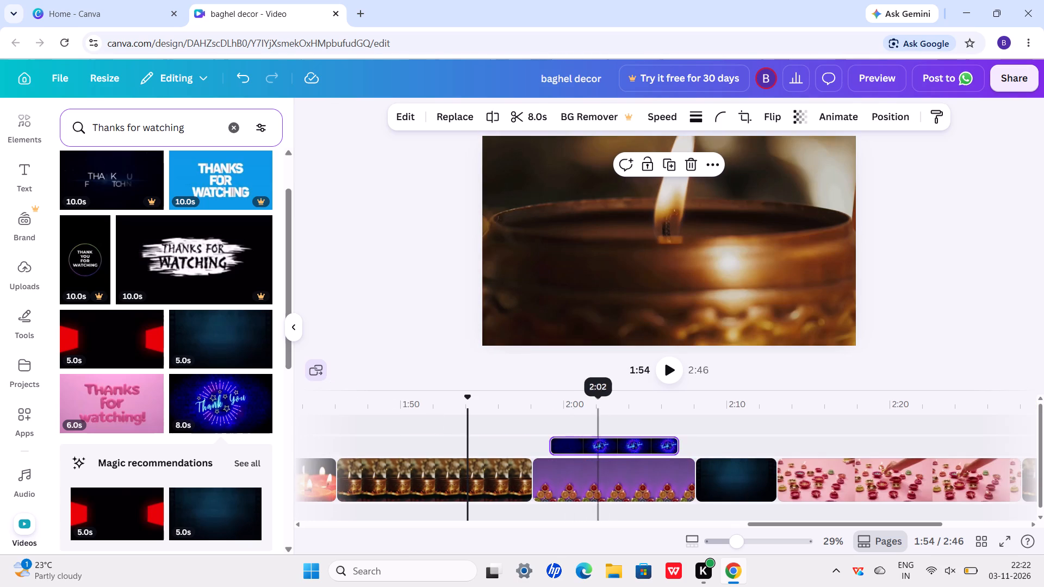
pyautogui.click(620, 445)
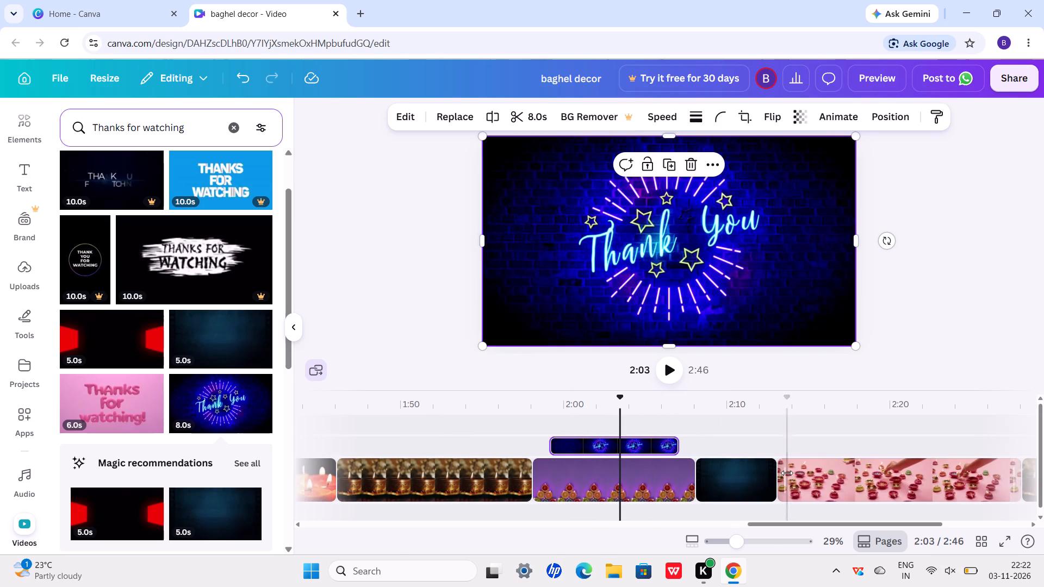
pyautogui.click(584, 437)
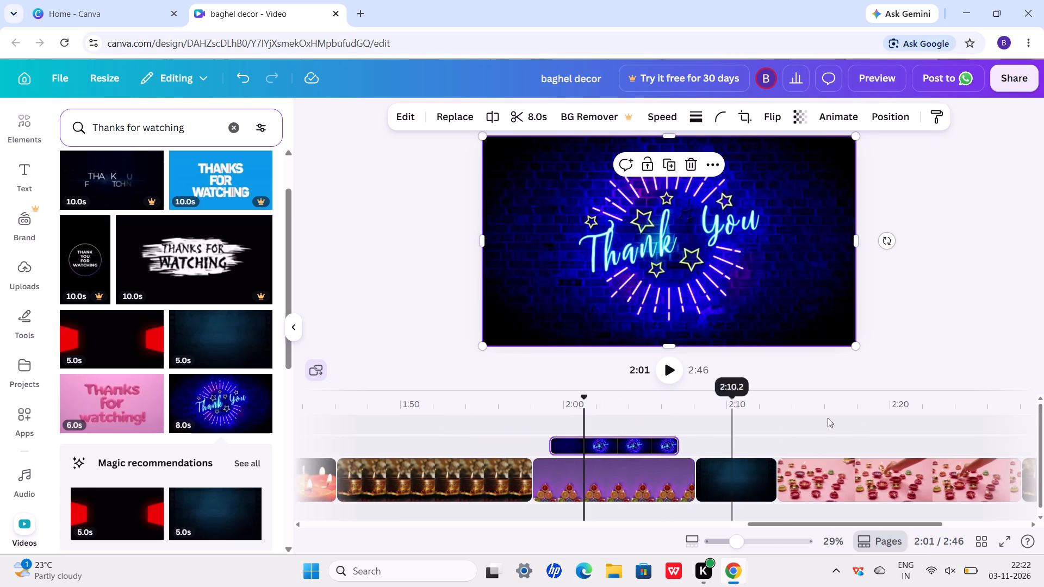
pyautogui.click(630, 440)
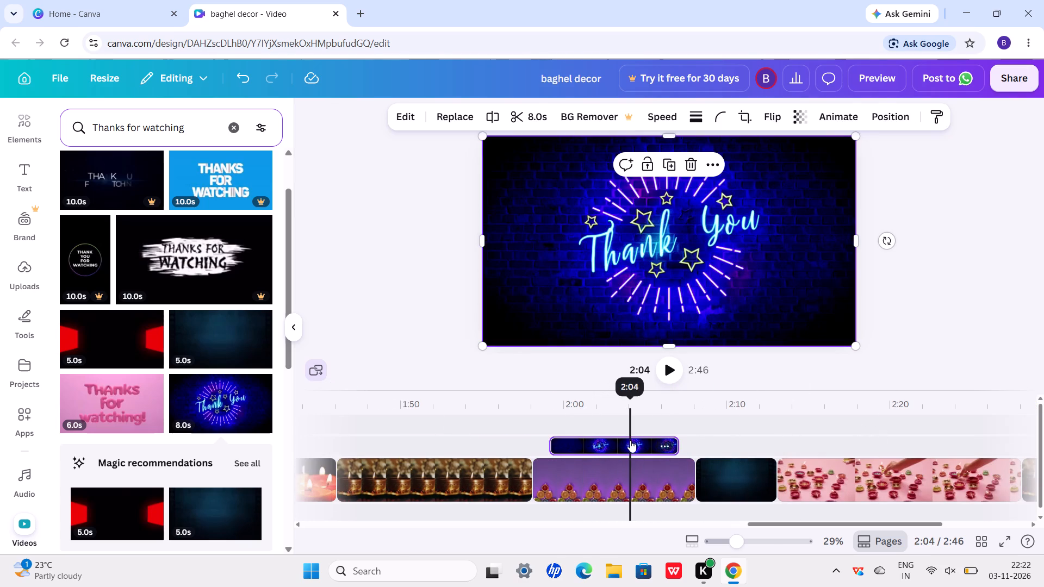
pyautogui.click(577, 444)
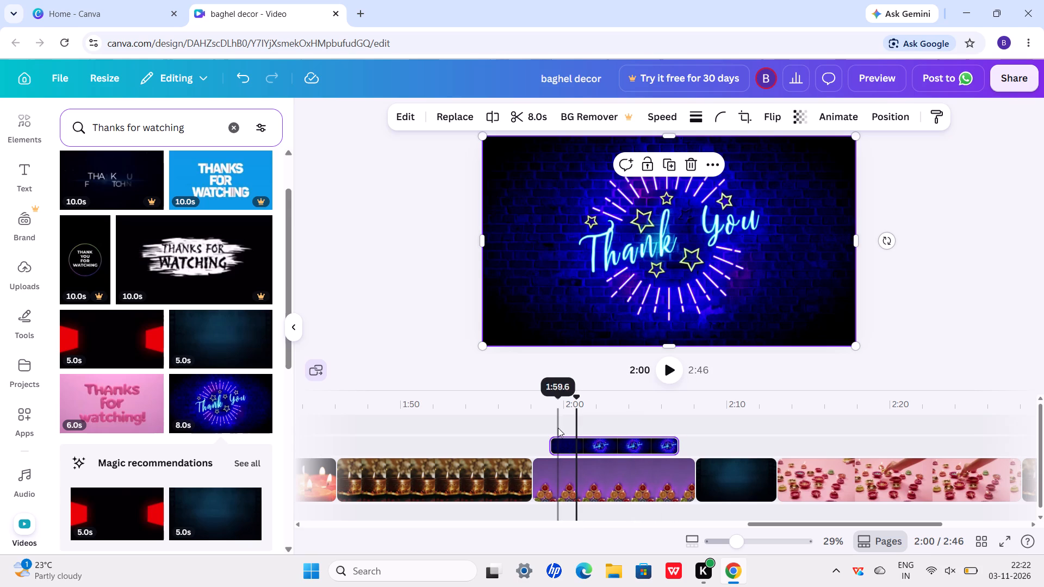
pyautogui.doubleClick(564, 440)
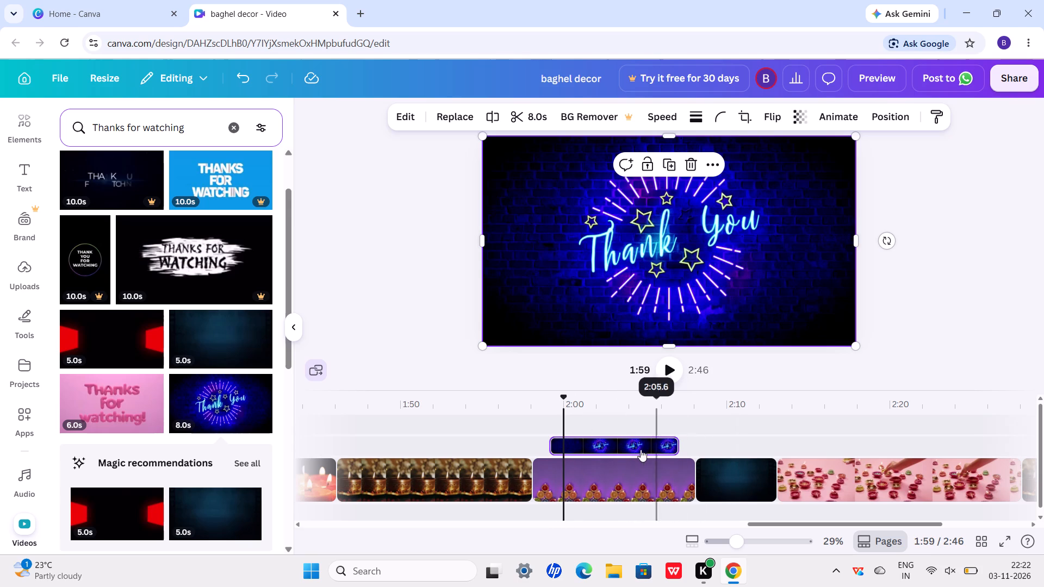
pyautogui.doubleClick(642, 442)
pyautogui.moveTo(642, 442); pyautogui.dragTo(749, 405)
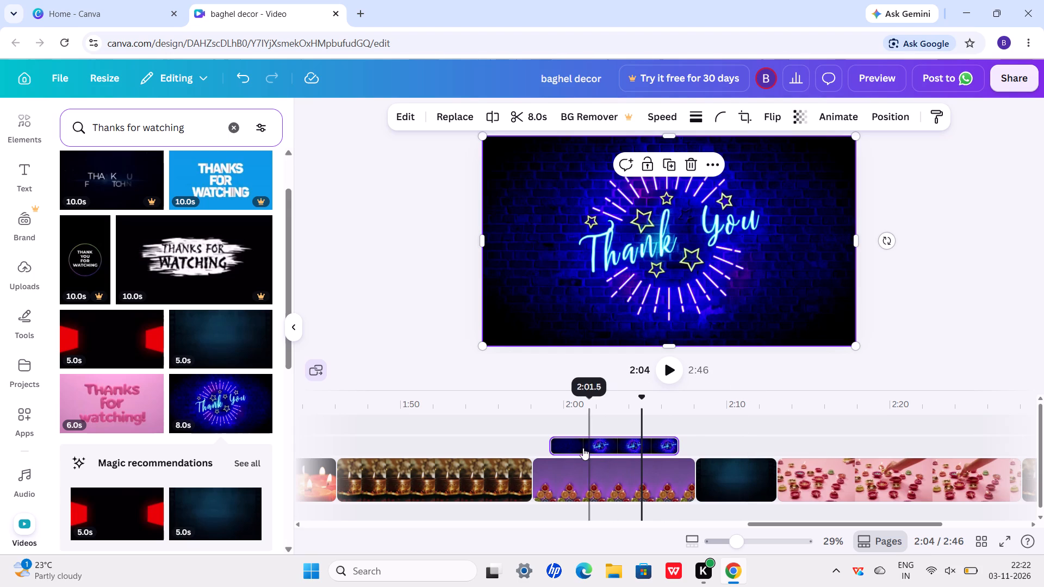
pyautogui.moveTo(573, 442); pyautogui.dragTo(848, 440)
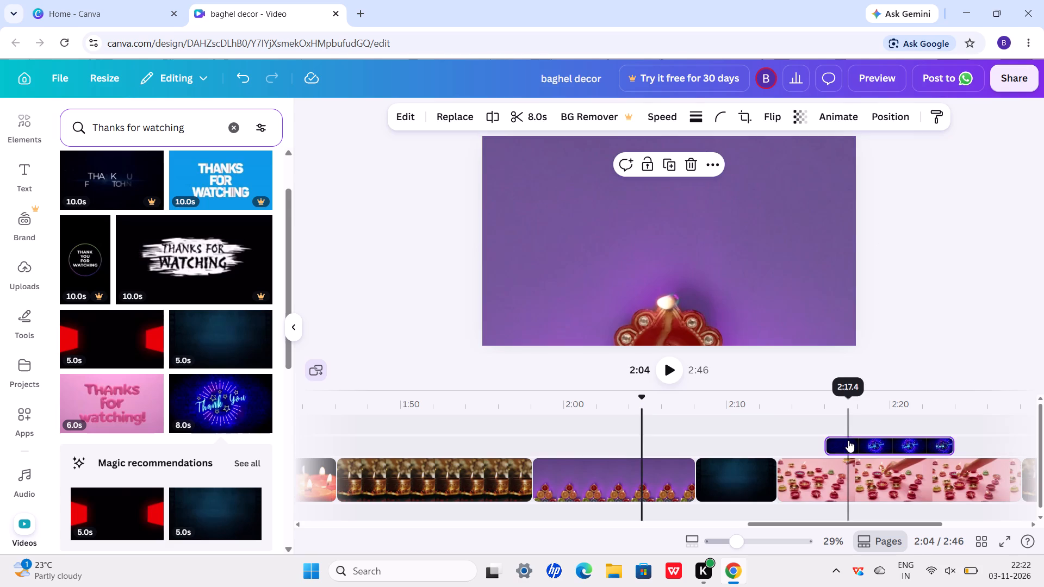
pyautogui.hscroll(-4, 848, 440)
pyautogui.moveTo(575, 441); pyautogui.dragTo(769, 433)
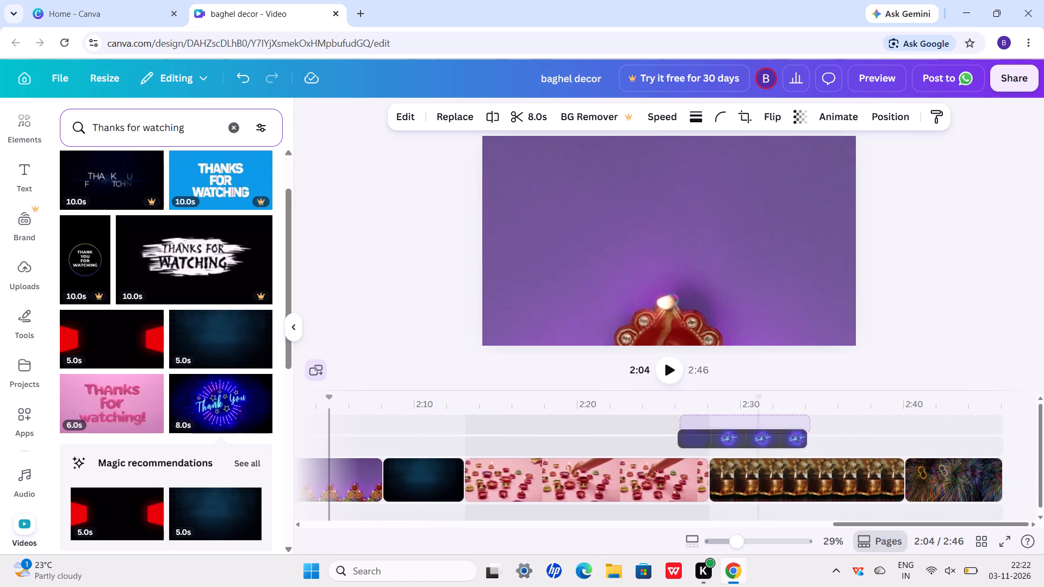
pyautogui.moveTo(769, 433); pyautogui.dragTo(698, 473)
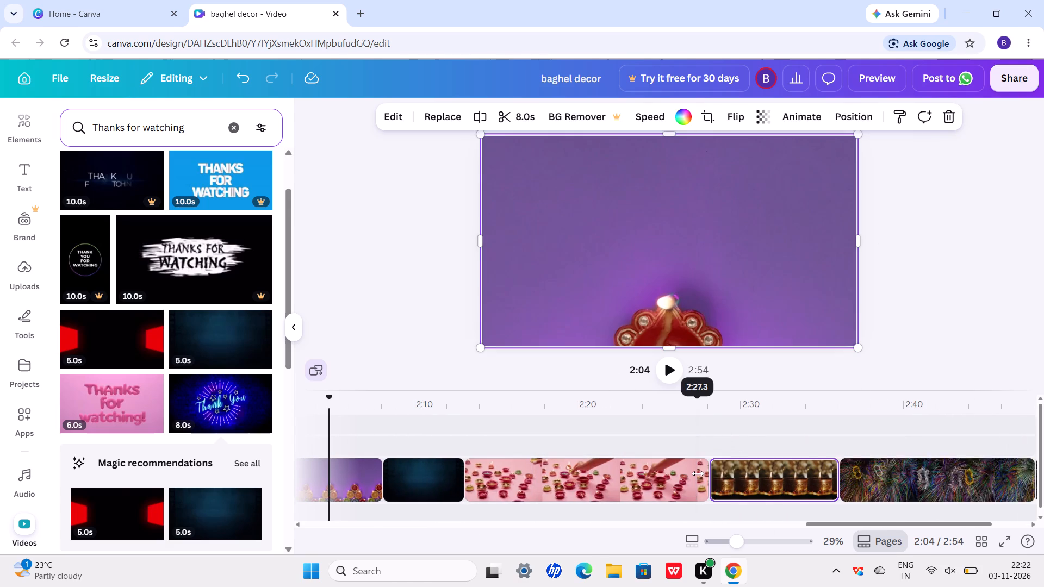
# Append the recently used 5-second blue "THANK YOU FOR WATCHING" stock clip after the fireworks clip at the video's end.
pyautogui.hscroll(-3, 686, 467)
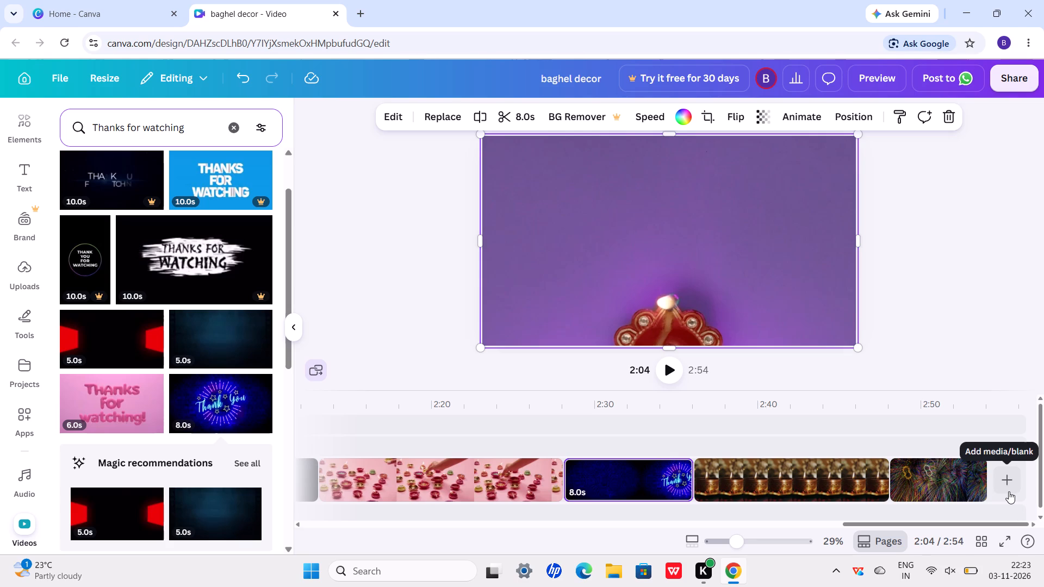
pyautogui.click(1009, 491)
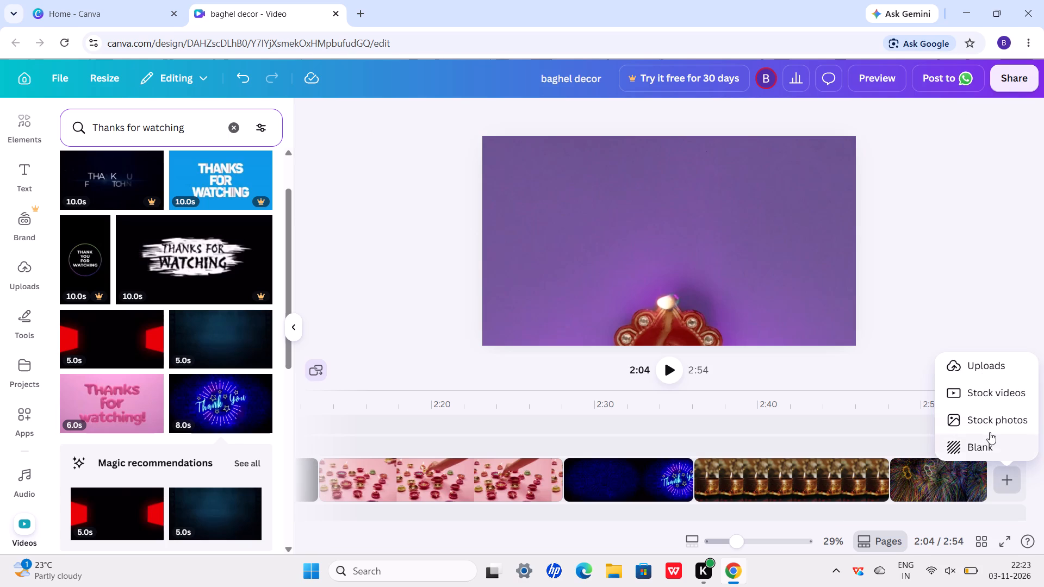
pyautogui.click(986, 398)
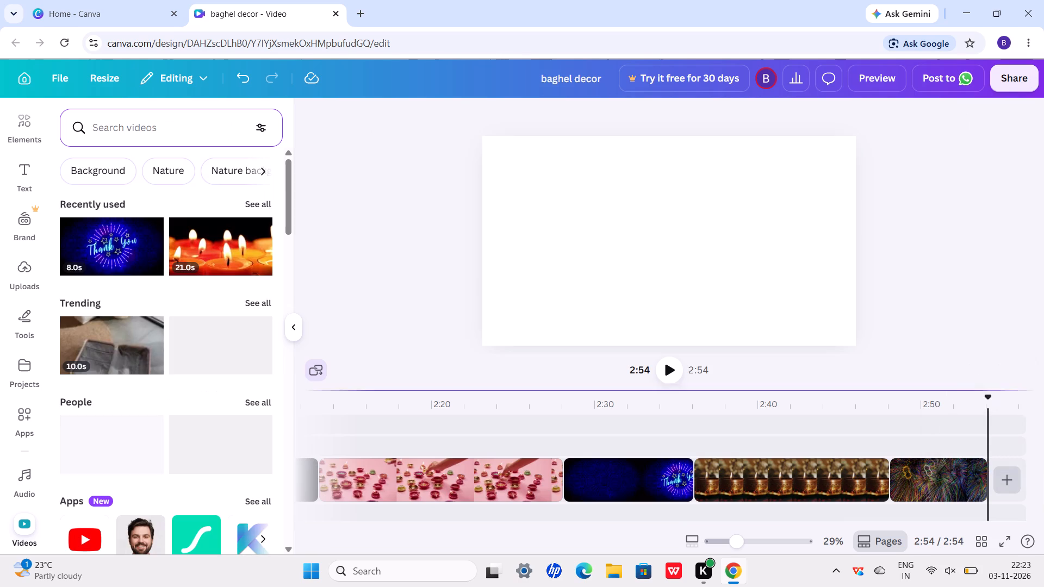
pyautogui.scroll(-7, 88, 392)
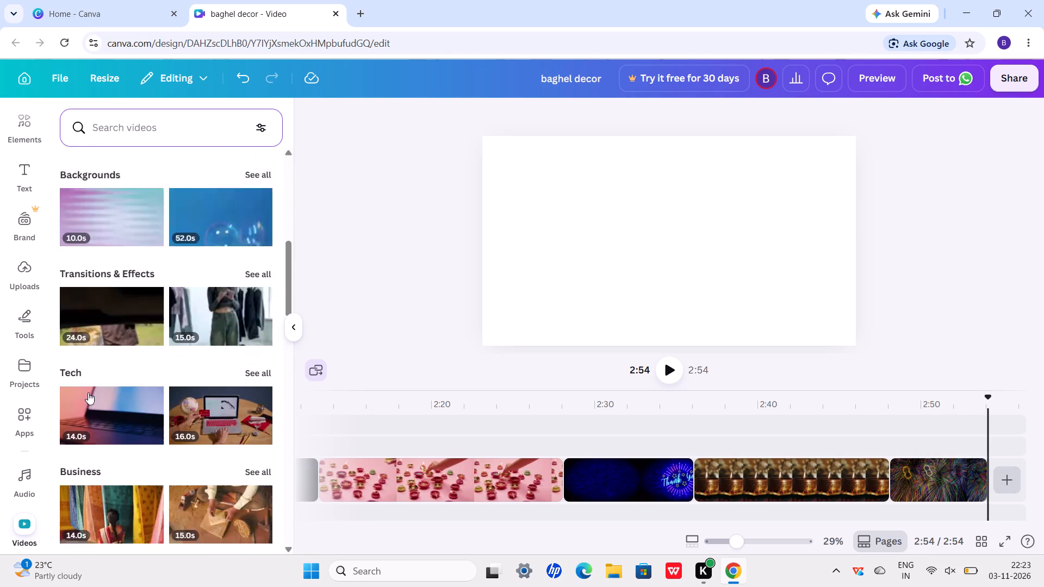
pyautogui.scroll(-2, 88, 392)
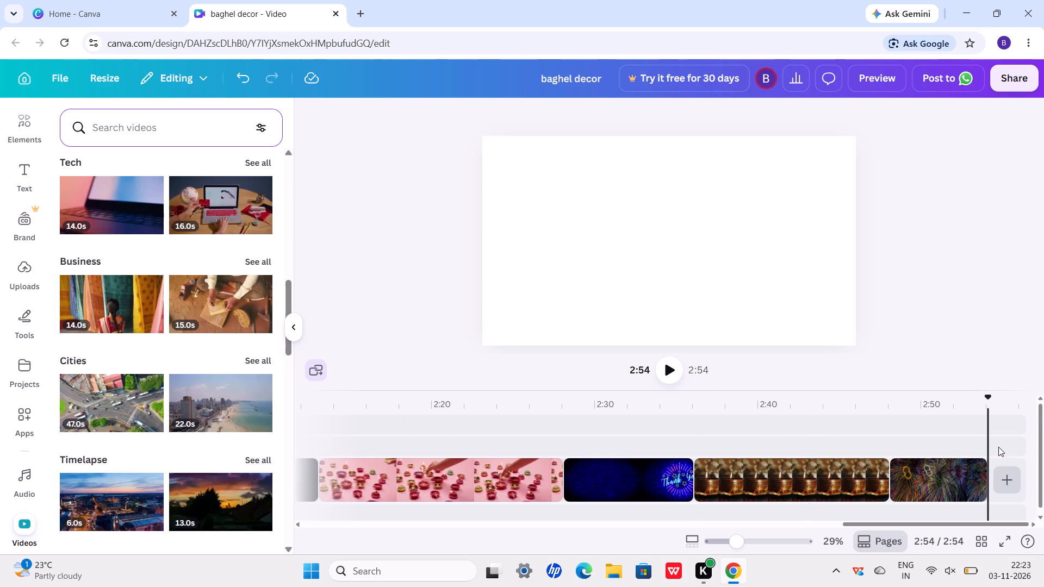
pyautogui.click(1012, 489)
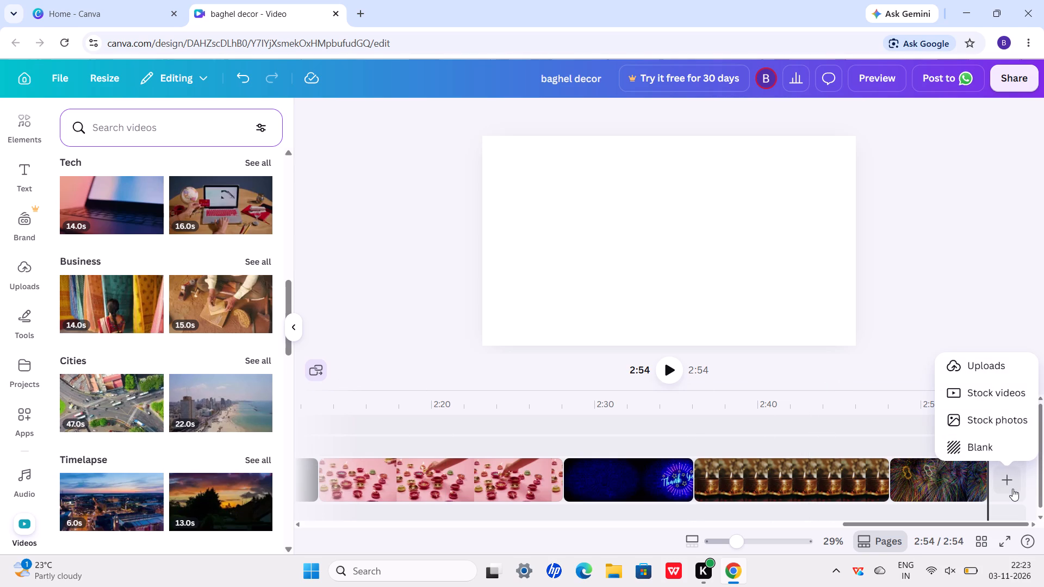
pyautogui.click(1005, 397)
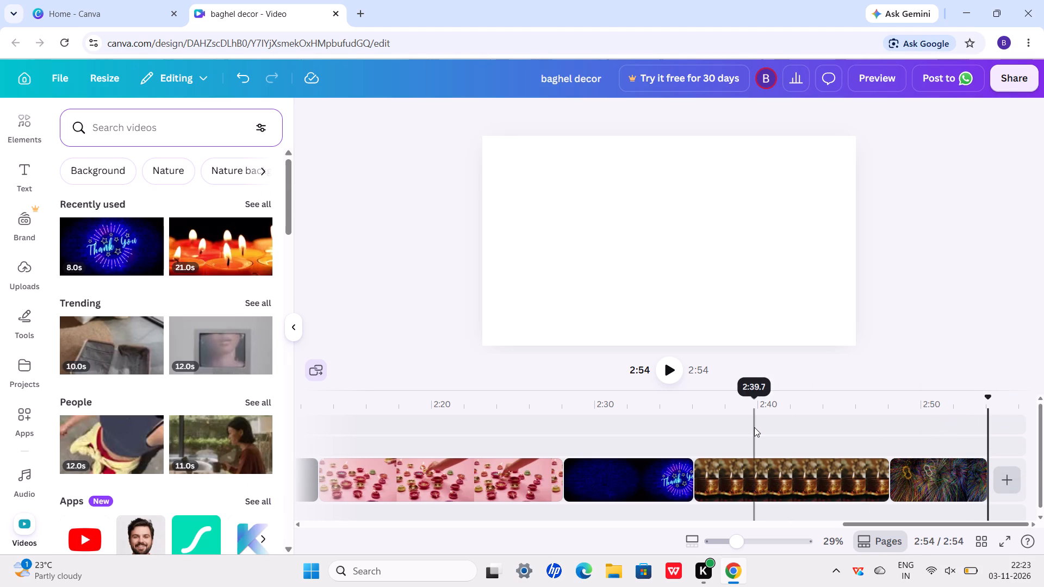
pyautogui.click(258, 205)
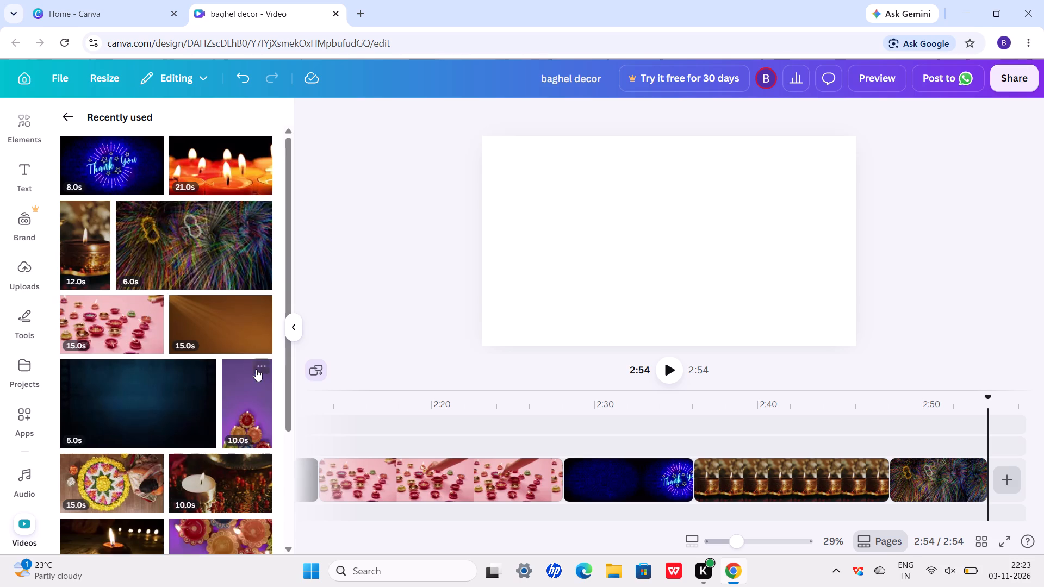
pyautogui.scroll(-3, 256, 369)
pyautogui.scroll(-3, 175, 391)
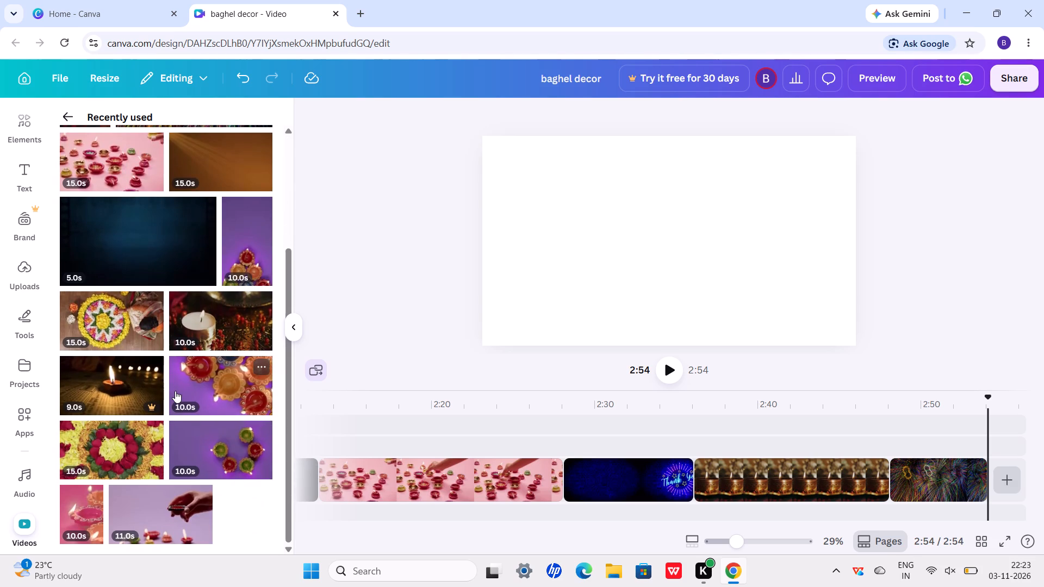
pyautogui.scroll(-4, 175, 391)
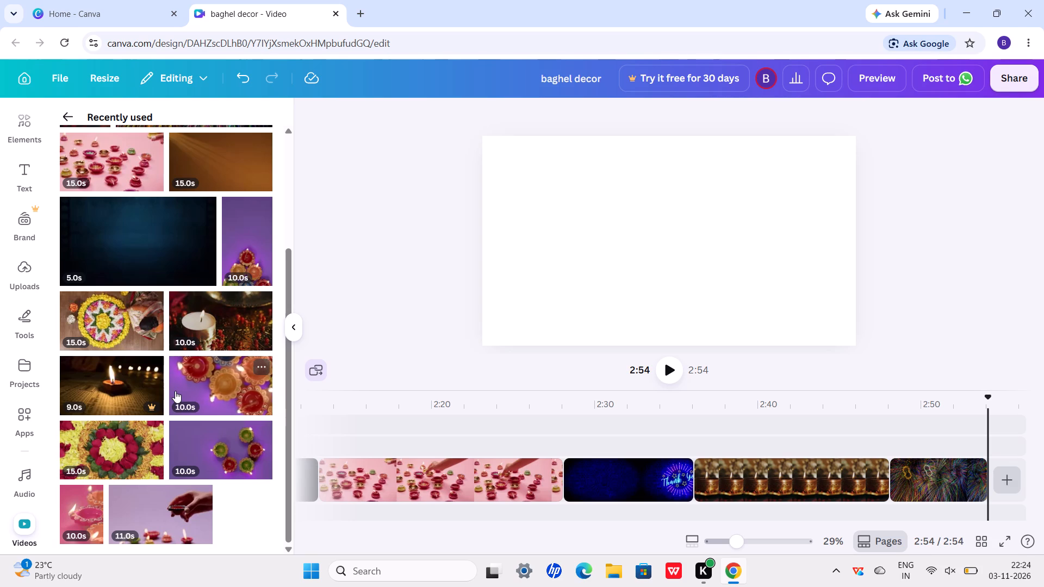
pyautogui.scroll(-4, 175, 391)
pyautogui.scroll(4, 175, 391)
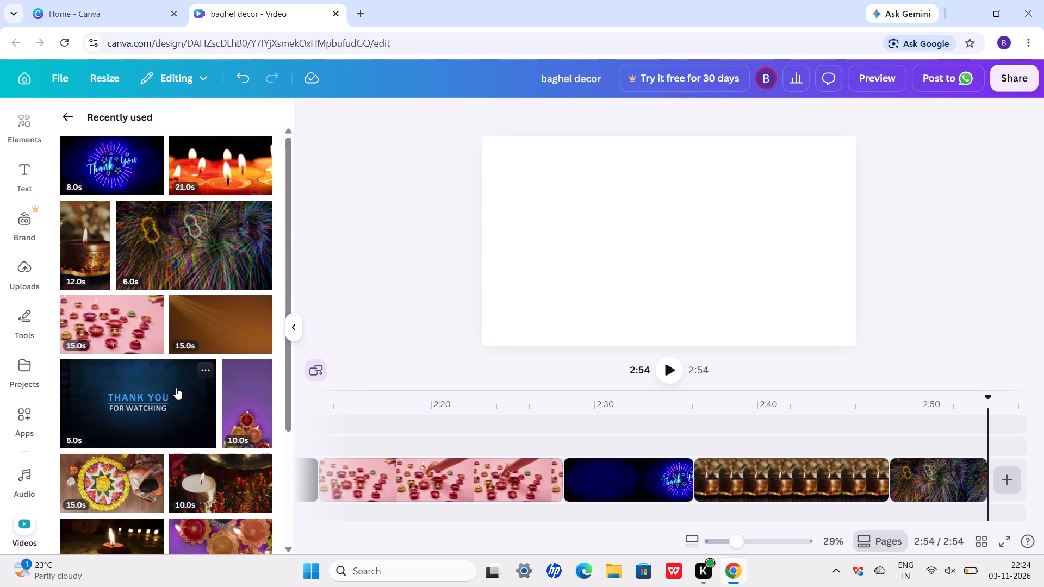
pyautogui.click(176, 388)
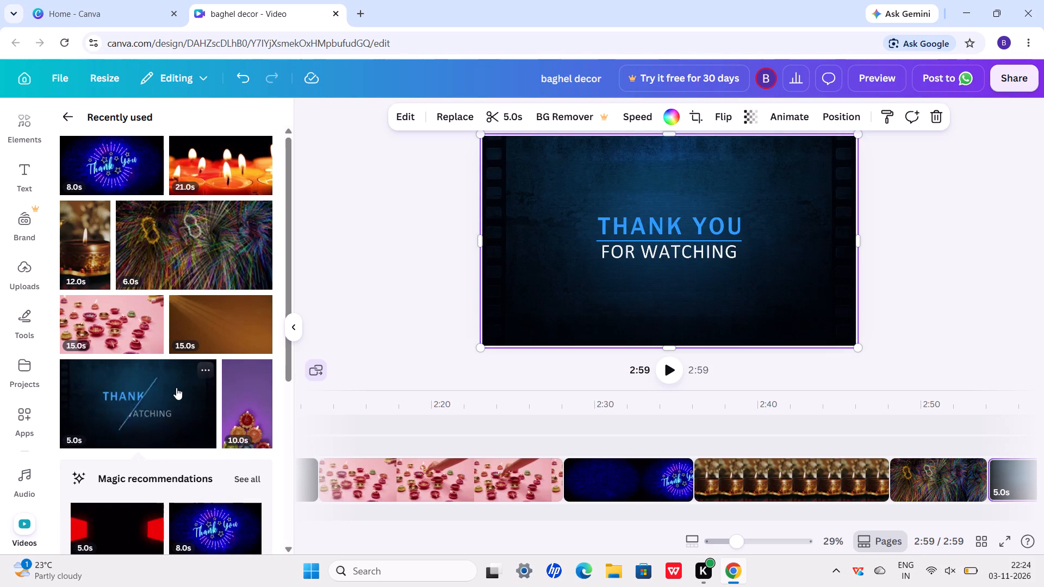
# Check the closing clips in order on the timeline: pink diyas, oil lamp, fireworks and the final thank-you clip.
pyautogui.scroll(2, 176, 388)
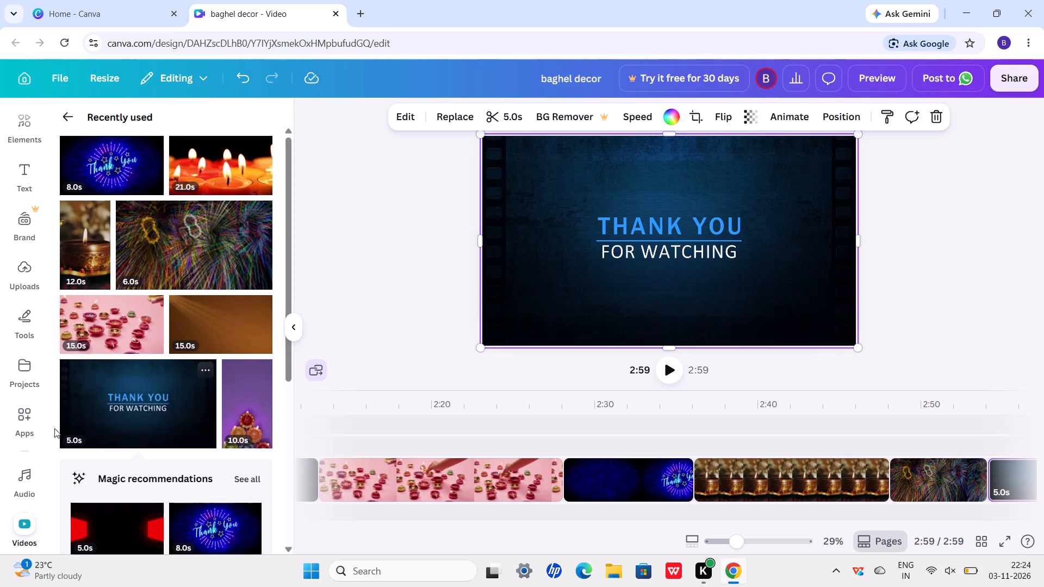
pyautogui.click(479, 492)
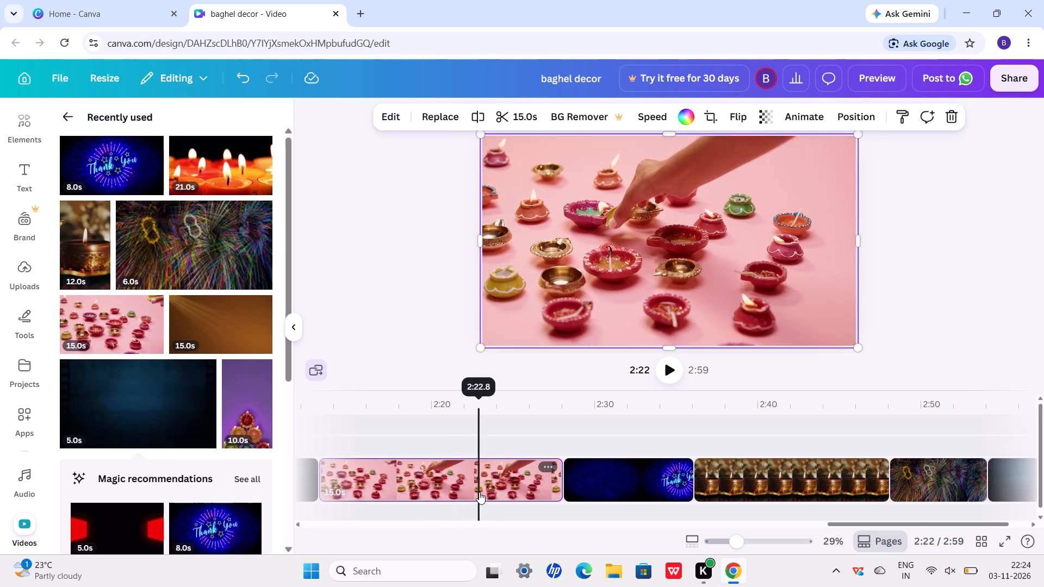
pyautogui.hscroll(-8, 479, 492)
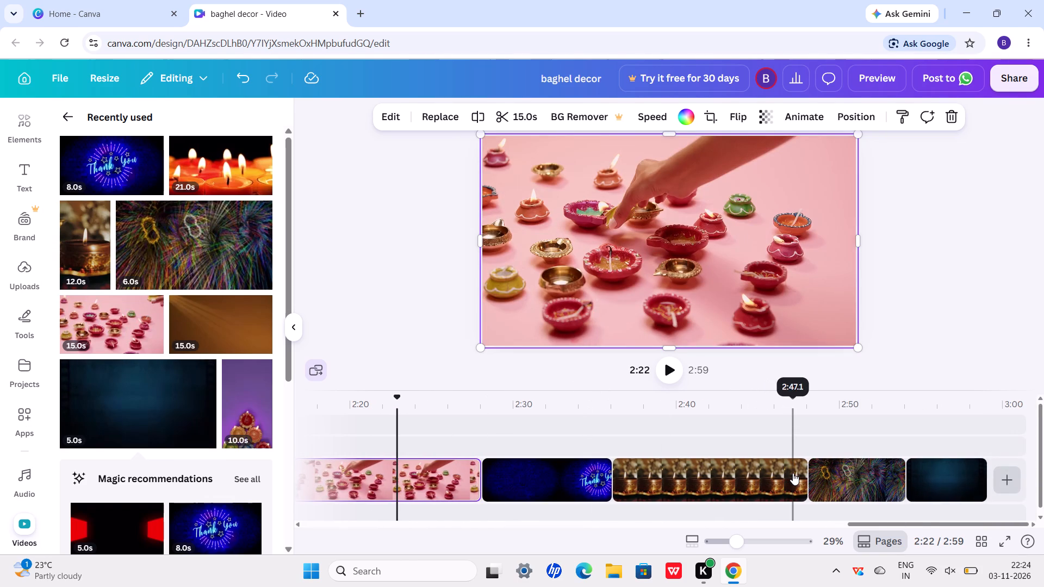
pyautogui.click(793, 473)
pyautogui.hscroll(-4, 793, 473)
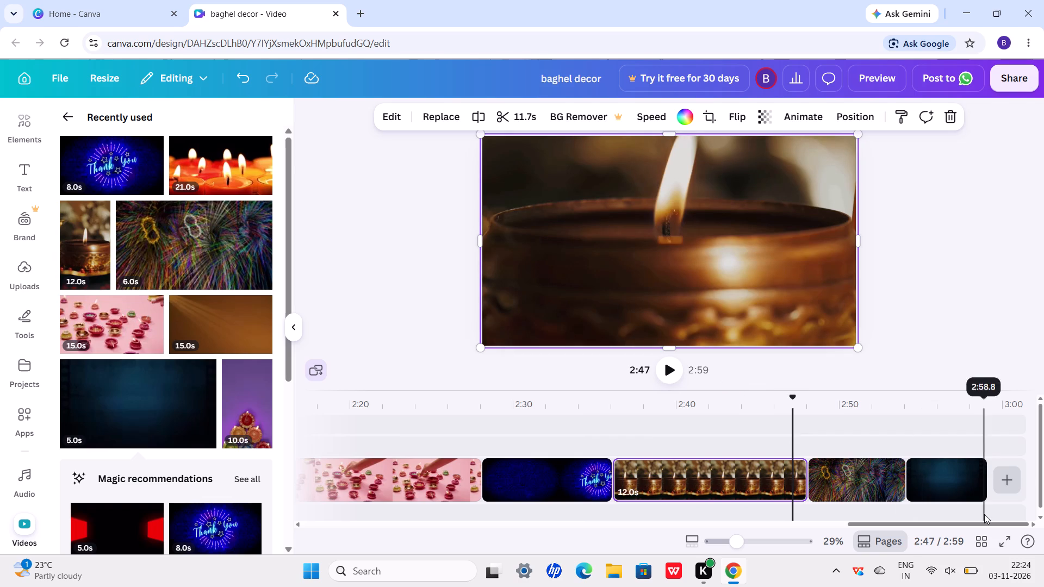
pyautogui.click(870, 489)
pyautogui.click(938, 486)
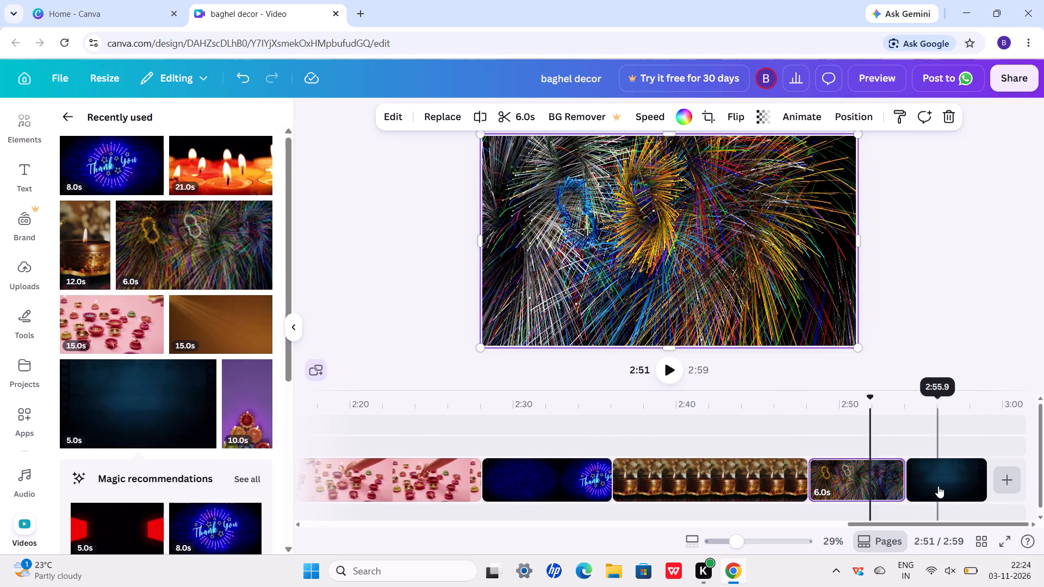
pyautogui.hscroll(-1, 938, 486)
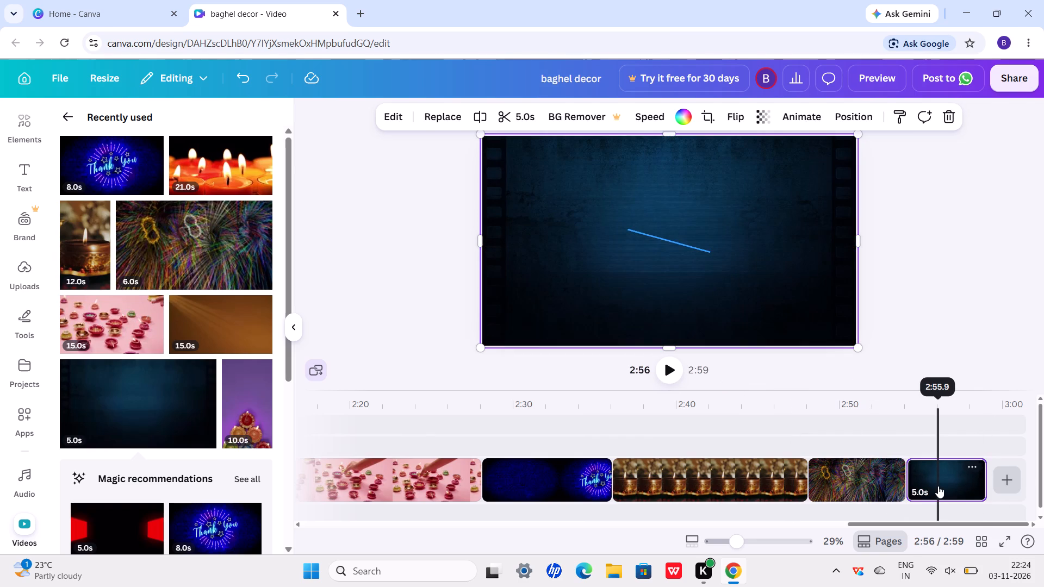
pyautogui.hscroll(-2, 938, 486)
# Open the choices for adding more media after the final thank-you clip.
pyautogui.click(1003, 486)
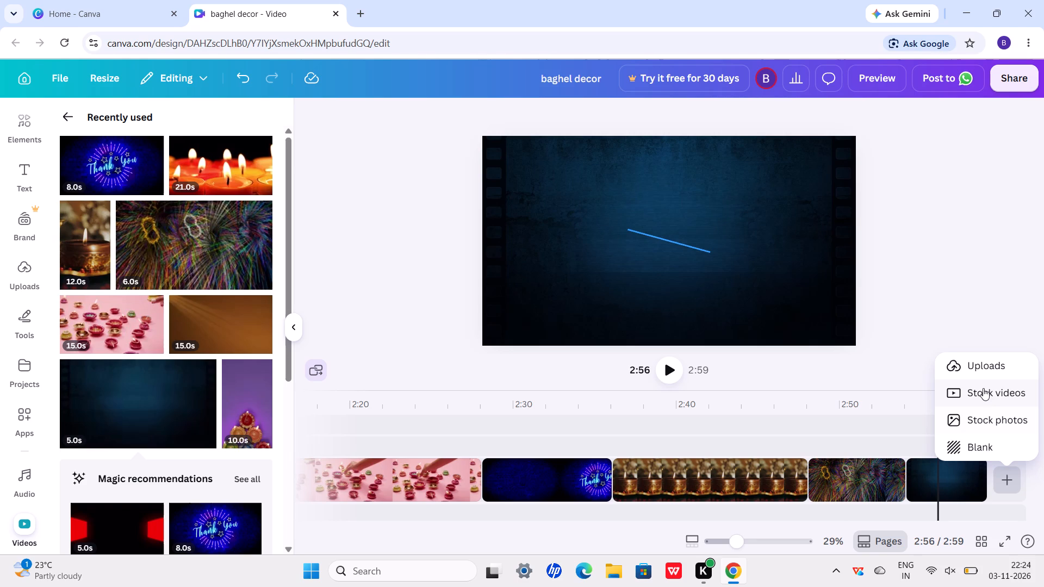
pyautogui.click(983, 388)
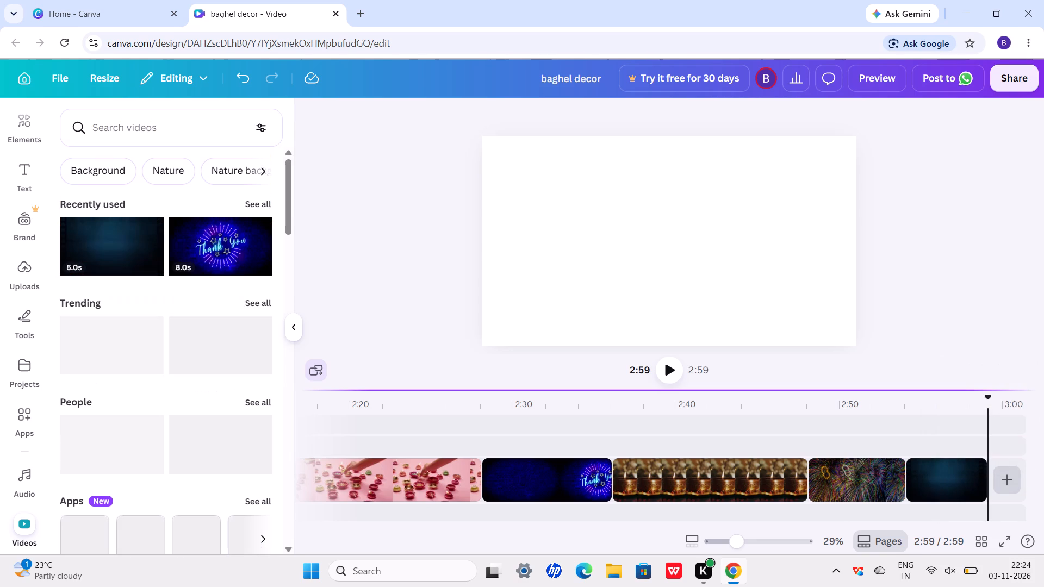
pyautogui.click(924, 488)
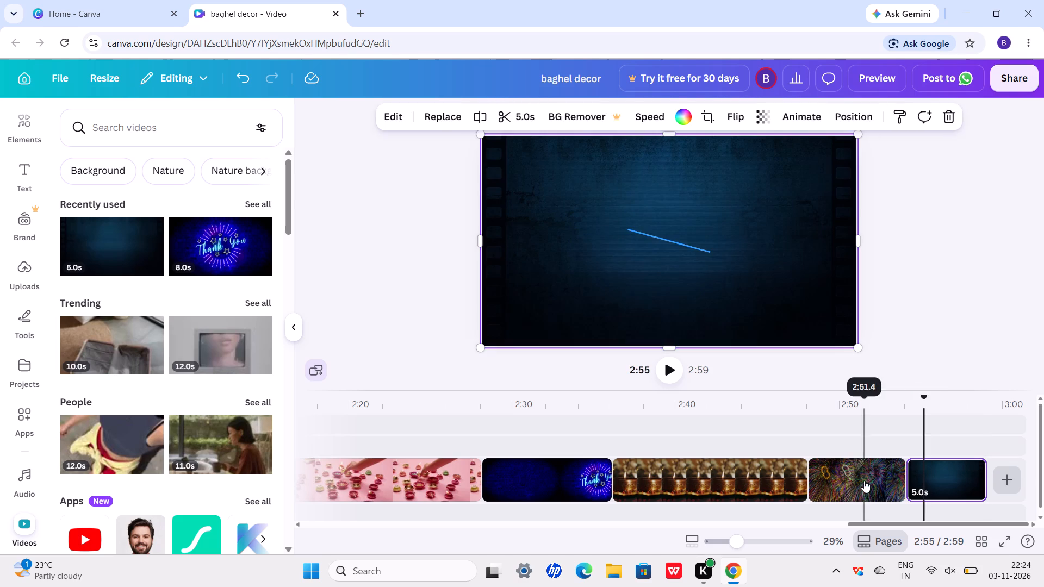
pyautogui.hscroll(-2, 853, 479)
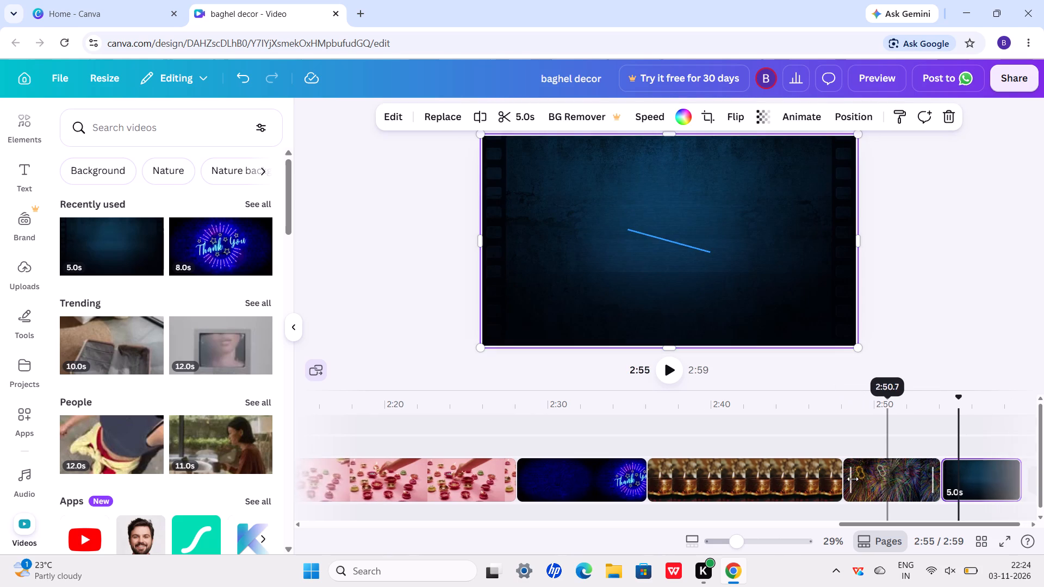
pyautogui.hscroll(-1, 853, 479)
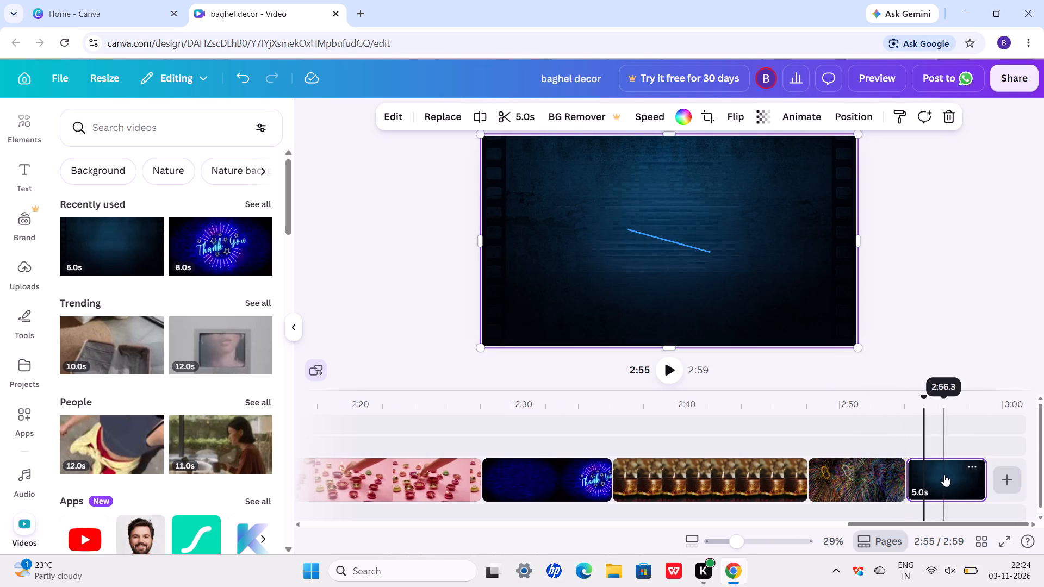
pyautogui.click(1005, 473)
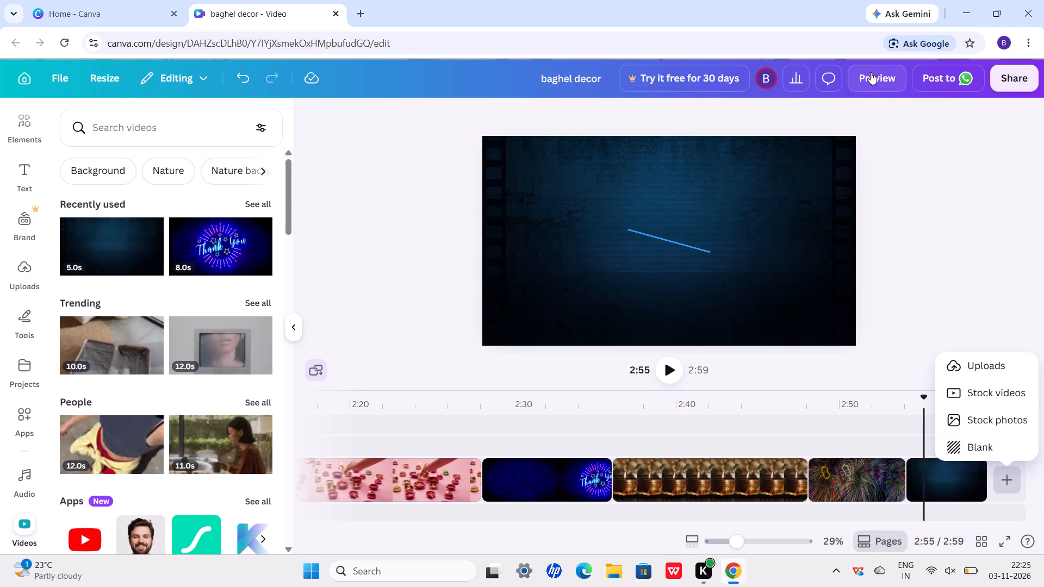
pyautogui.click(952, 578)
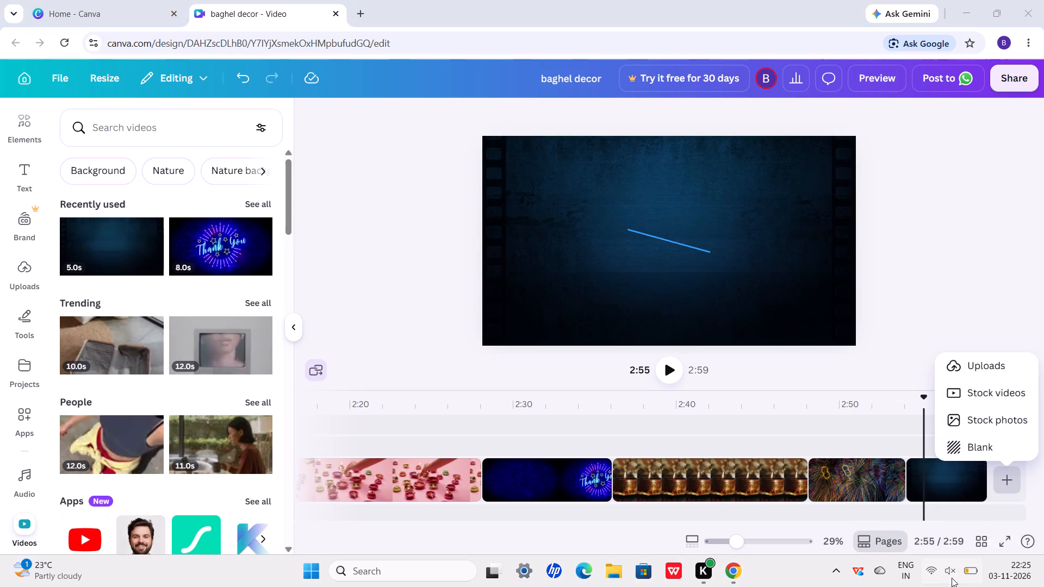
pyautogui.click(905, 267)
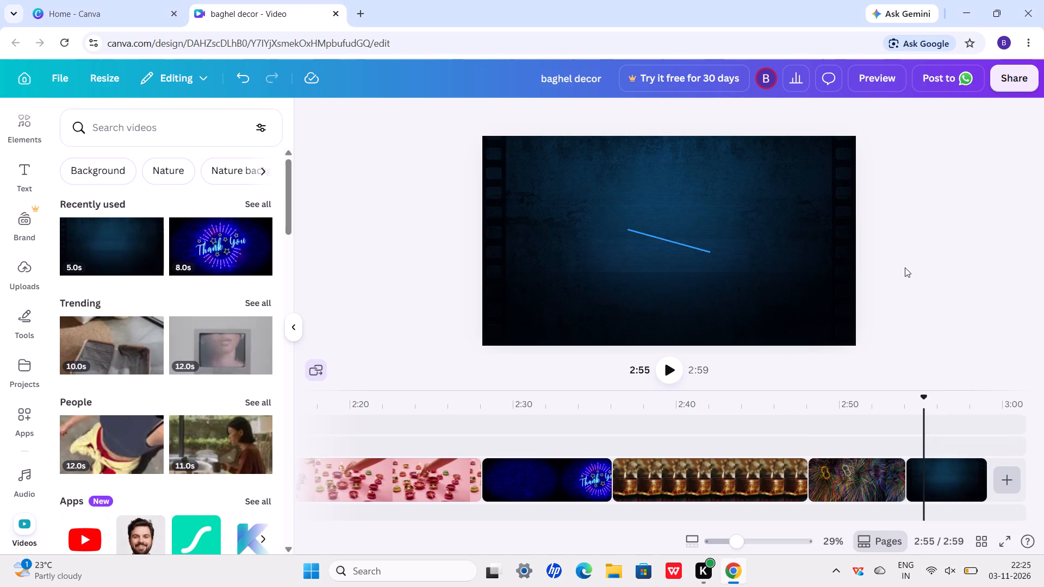
# Browse the stock video categories for another clip to add after the final thank-you clip.
pyautogui.click(1006, 475)
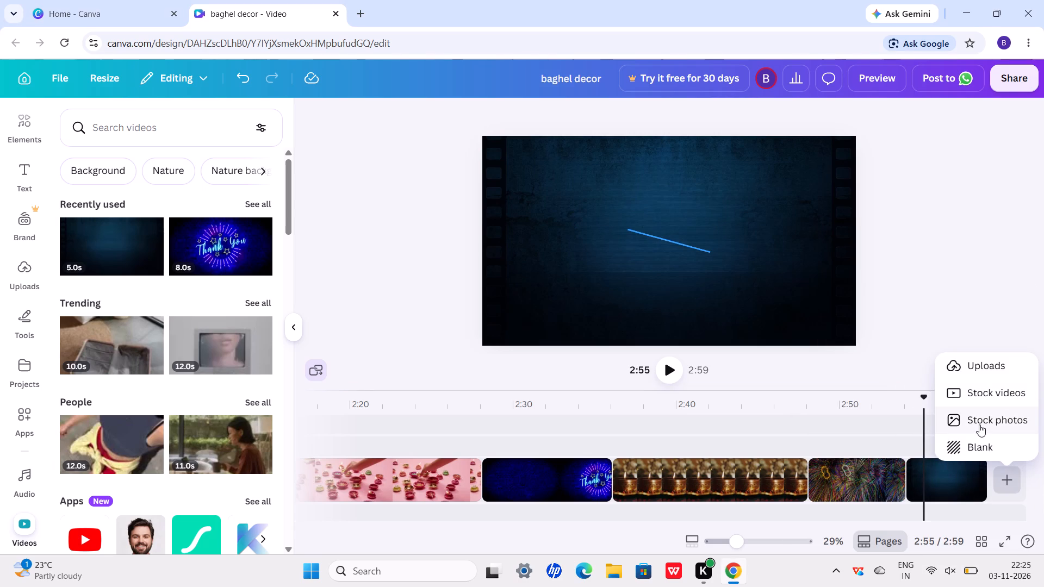
pyautogui.click(980, 383)
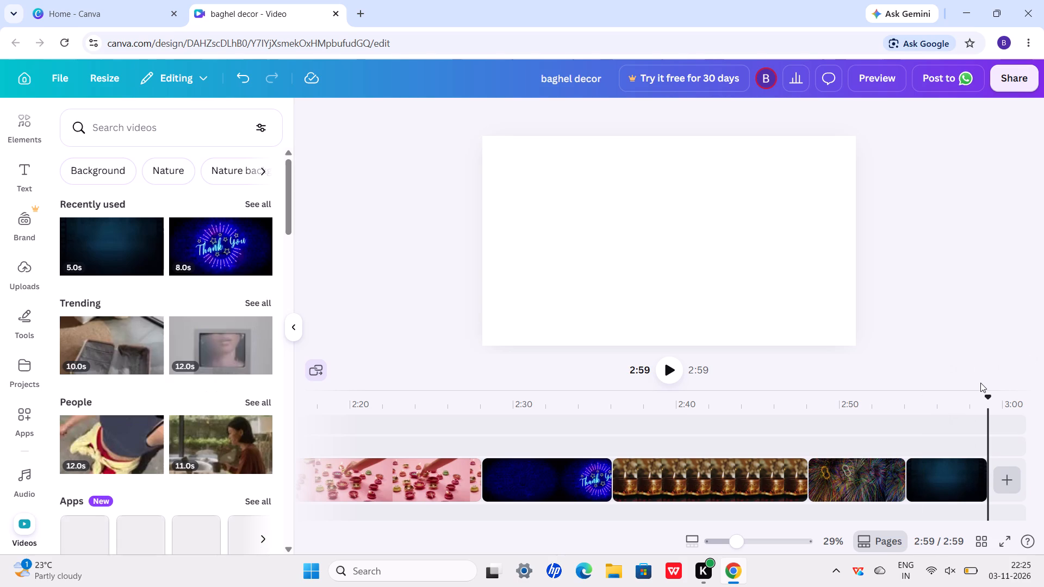
pyautogui.scroll(-4, 177, 471)
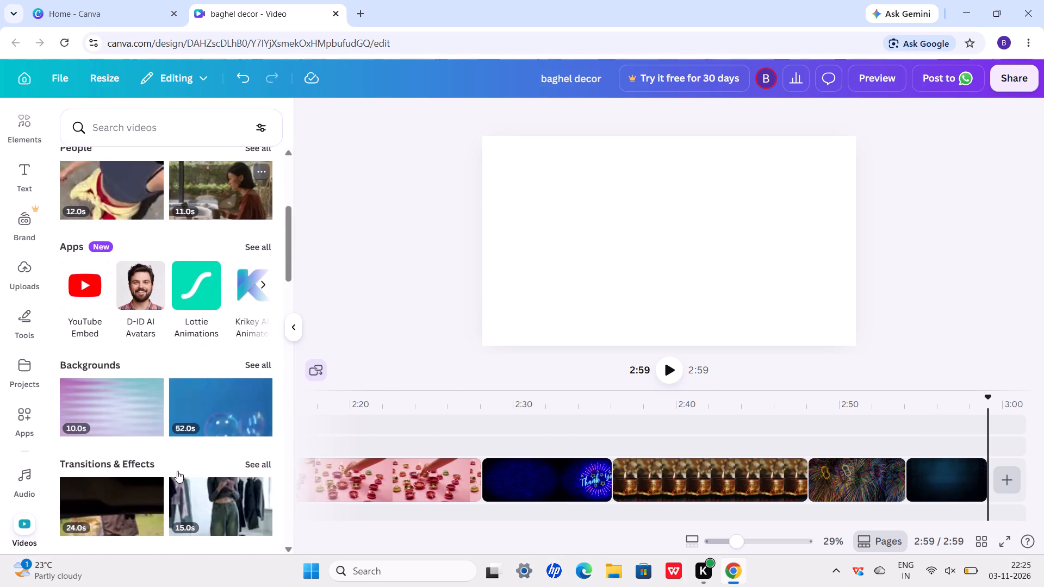
pyautogui.scroll(-6, 177, 471)
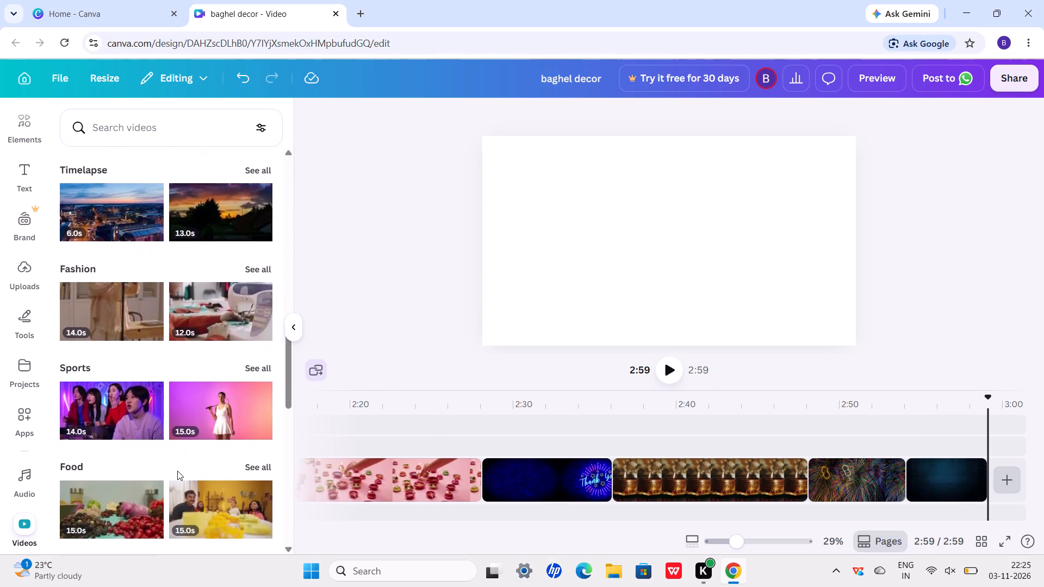
pyautogui.scroll(-8, 177, 471)
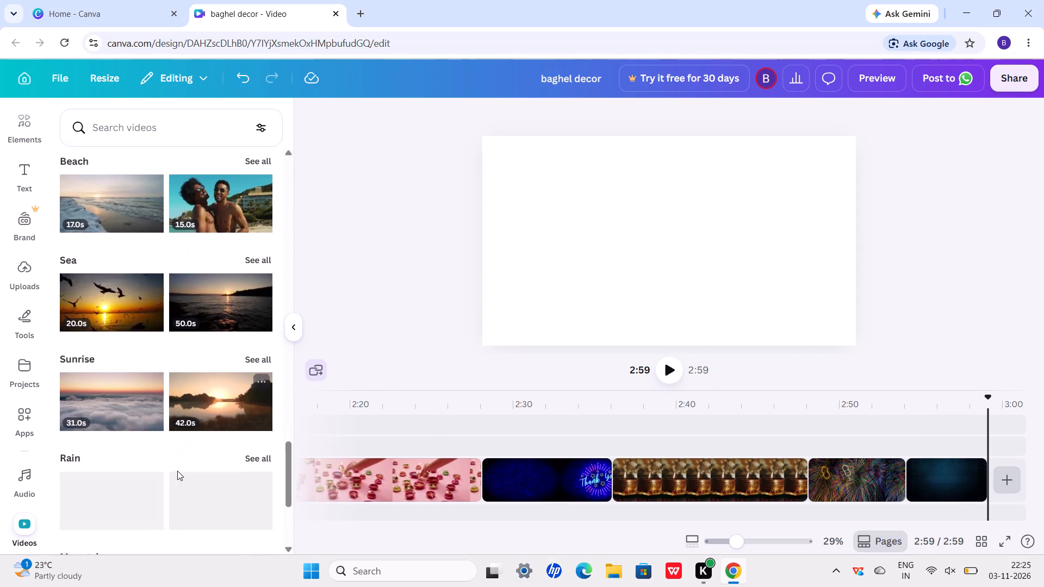
pyautogui.scroll(14, 177, 471)
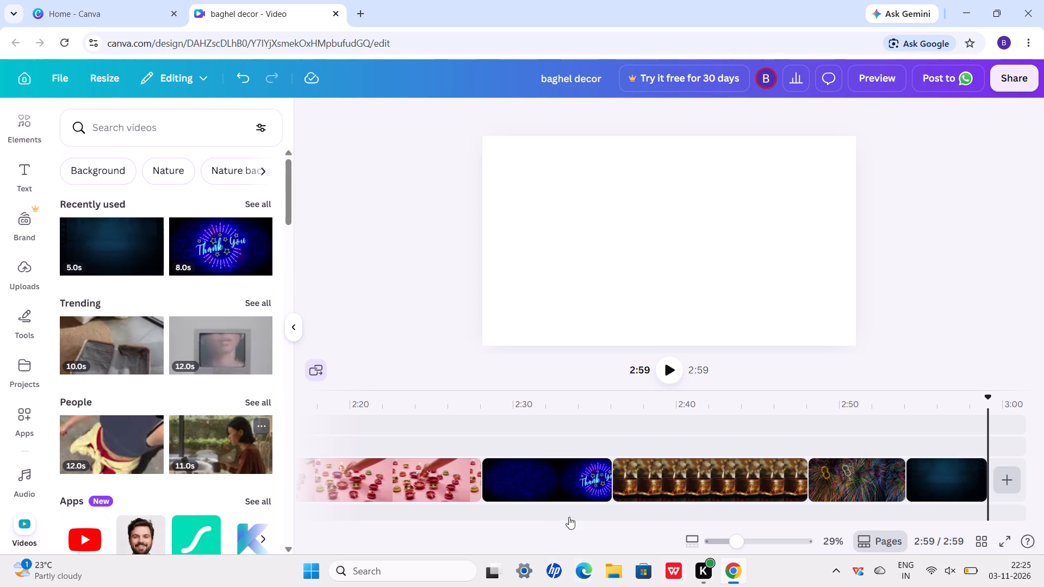
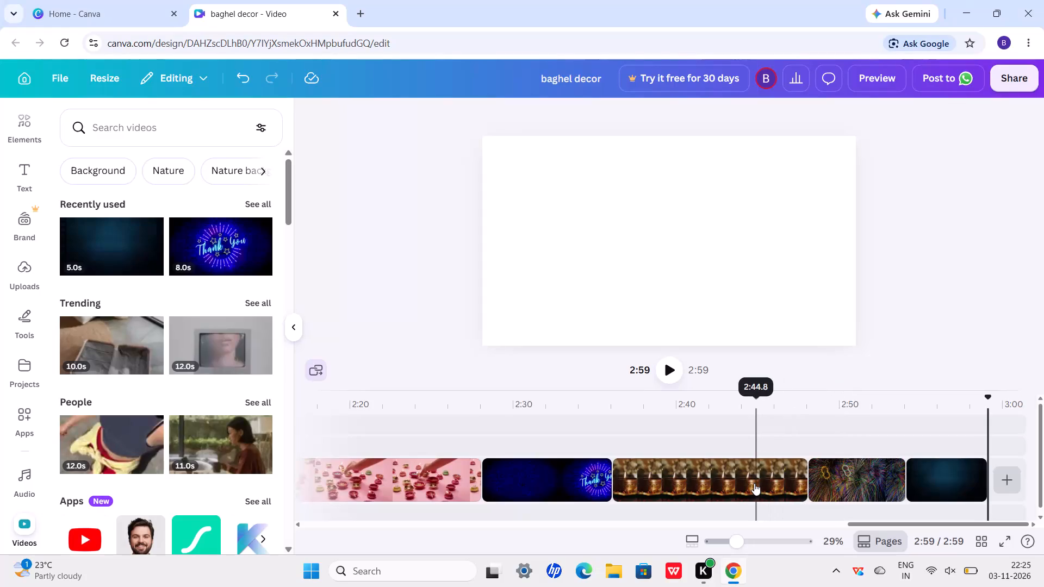
# Check the oil lamp clip, and reopen the choices for adding media after the final thank-you clip.
pyautogui.click(754, 483)
pyautogui.click(1007, 477)
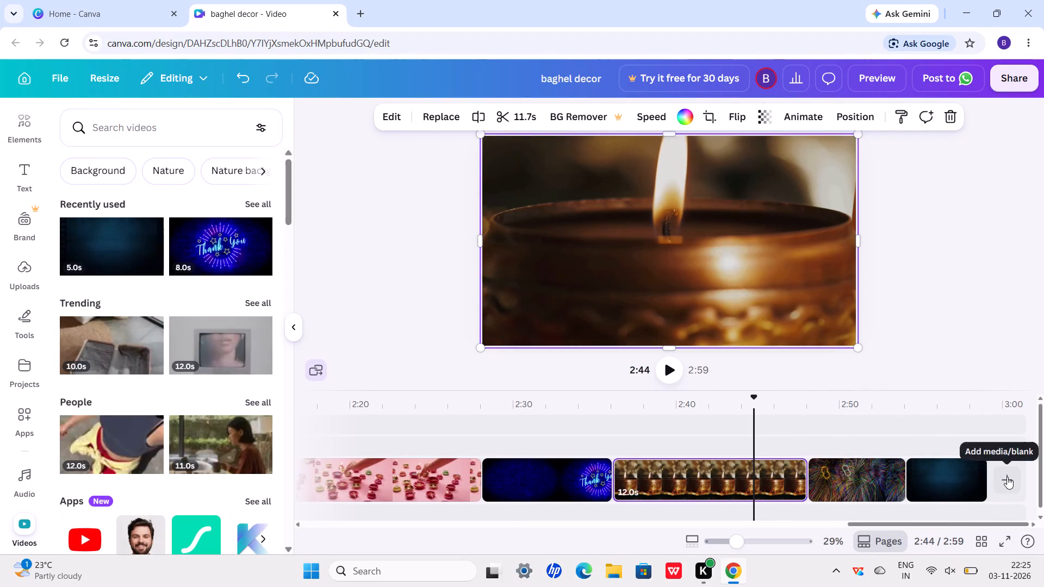
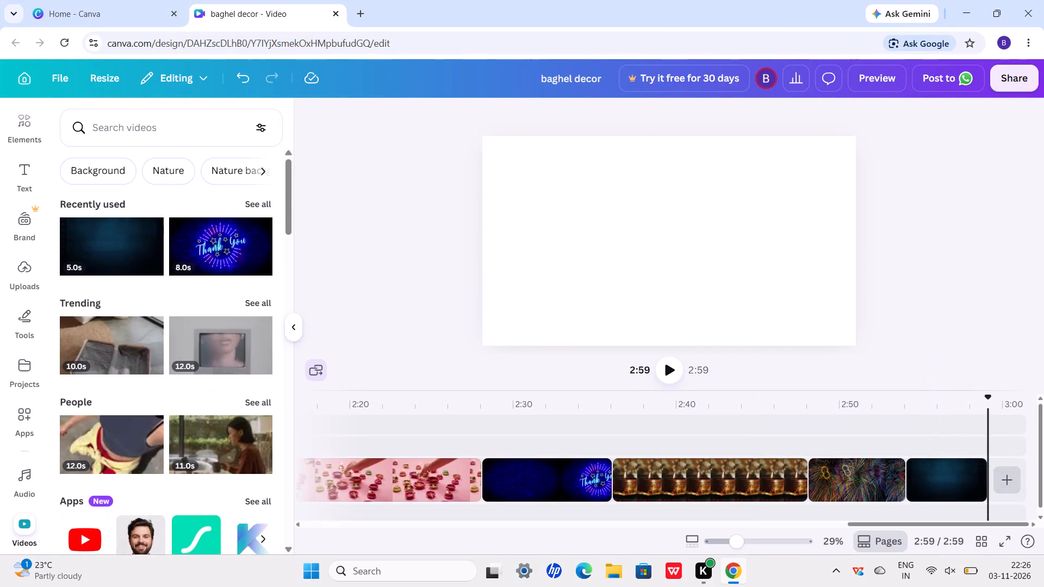
# Add the 12.0s trending stock video of a face on an old television after the final thank-you clip.
pyautogui.click(1003, 489)
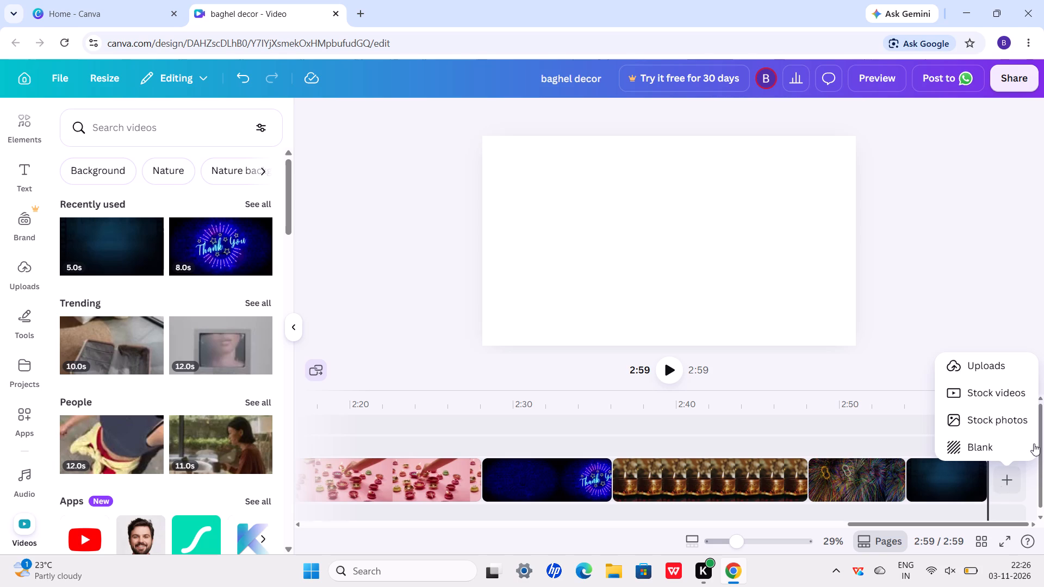
pyautogui.click(1000, 396)
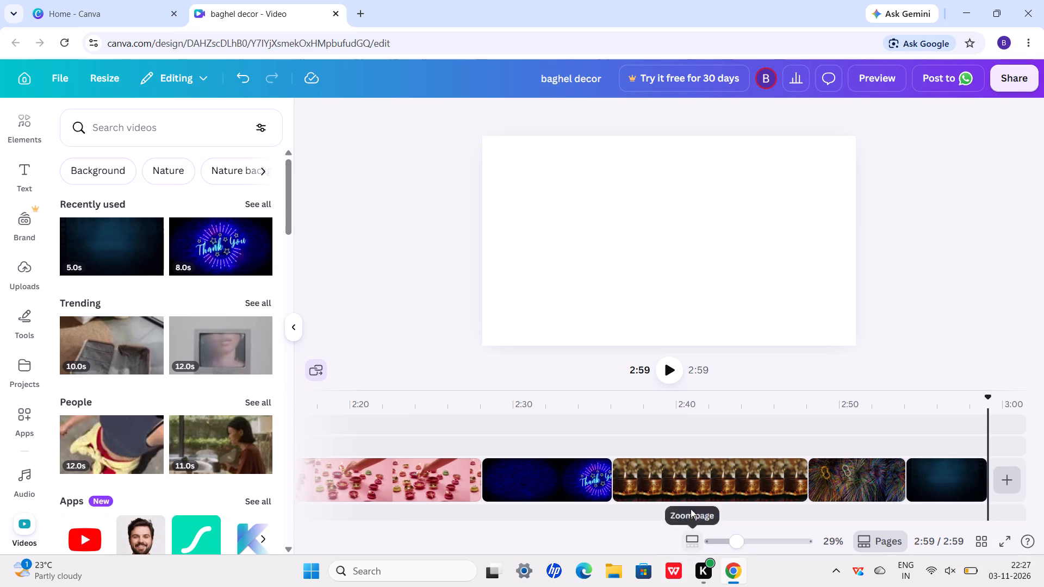
pyautogui.click(208, 356)
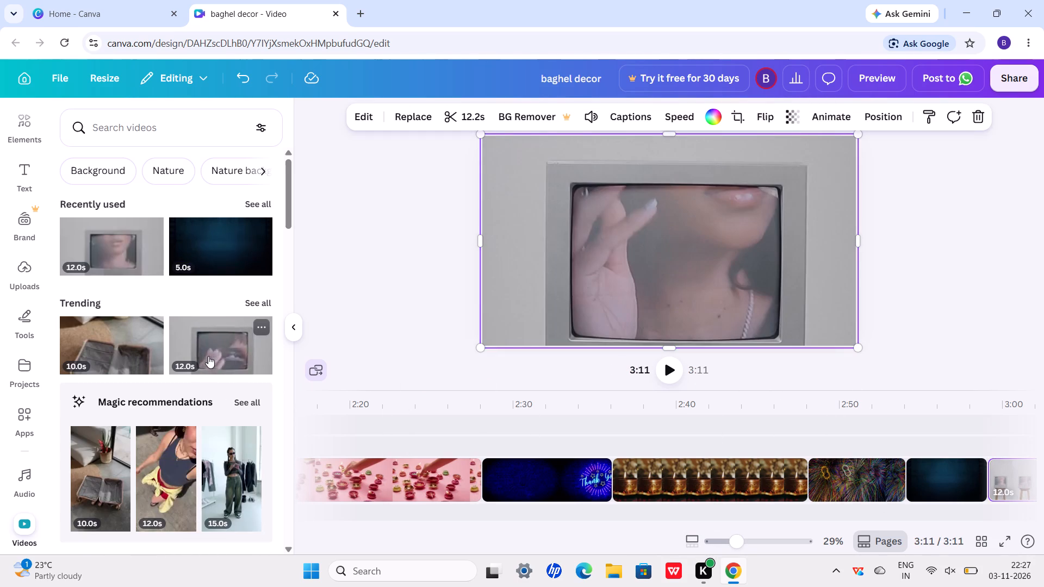
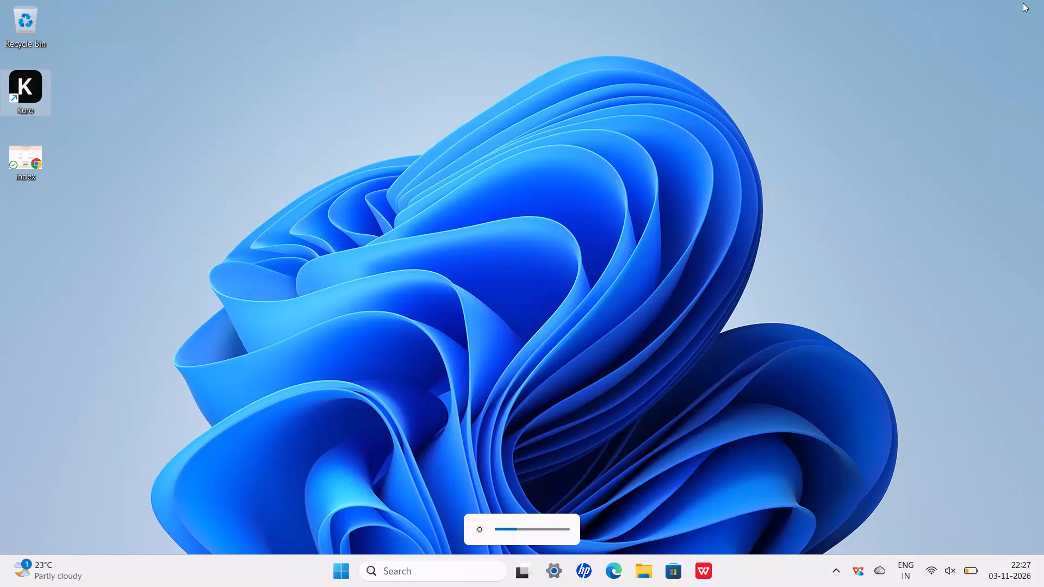
# Turn off the computer's Wi-Fi connection.
pyautogui.press('super+p')
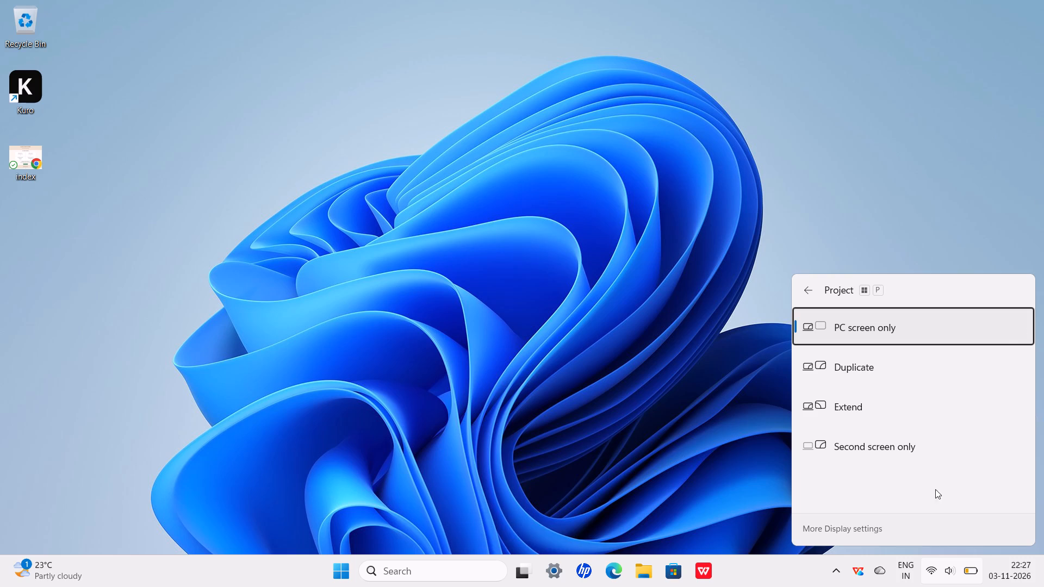
pyautogui.click(931, 579)
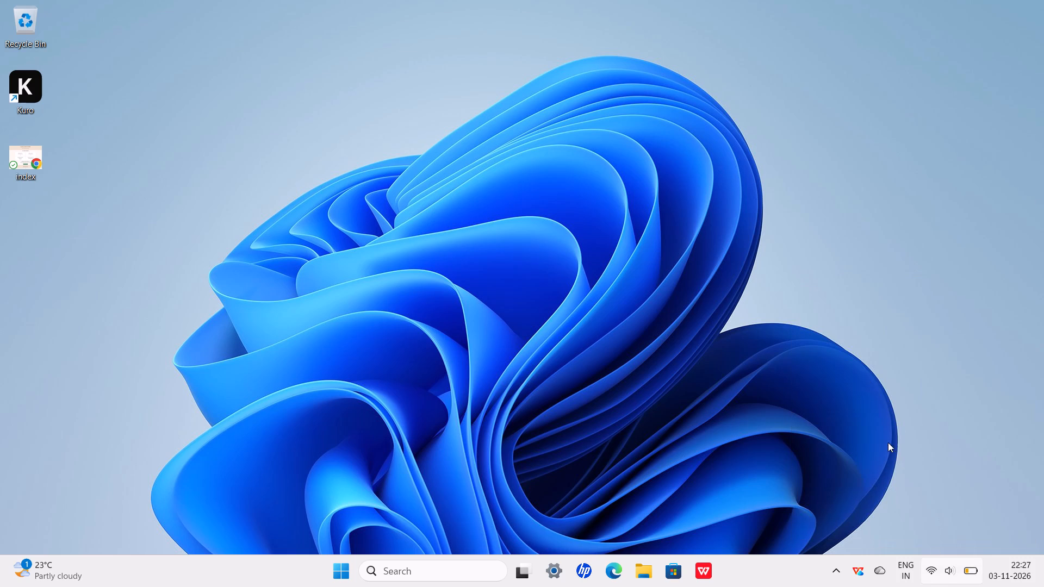
pyautogui.click(937, 570)
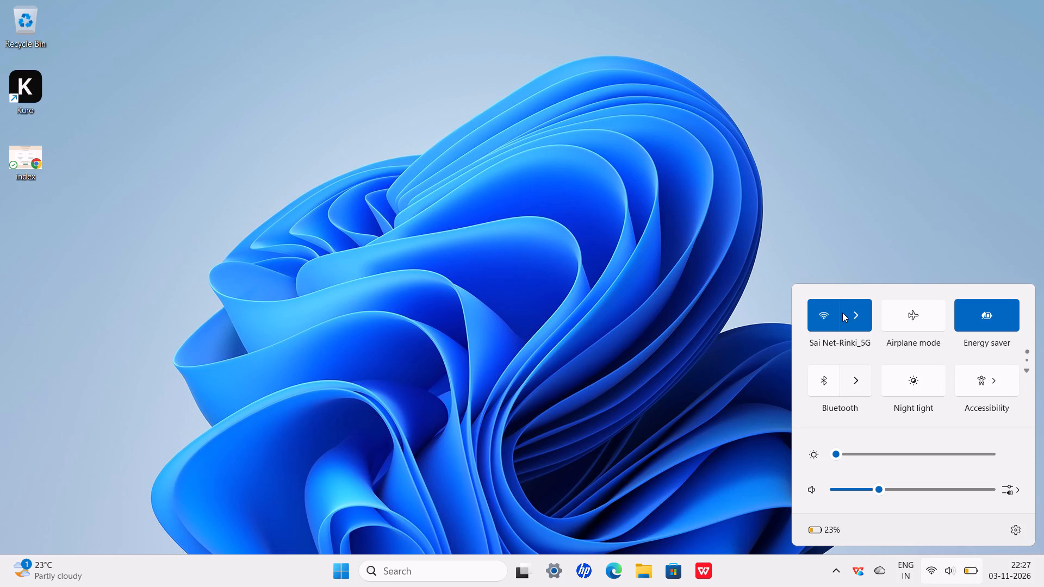
pyautogui.click(827, 316)
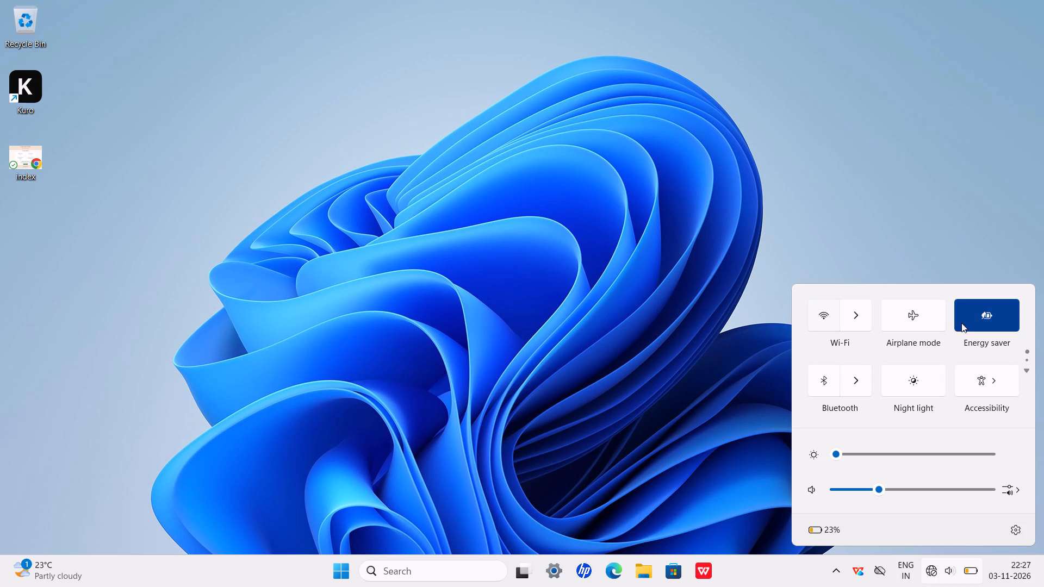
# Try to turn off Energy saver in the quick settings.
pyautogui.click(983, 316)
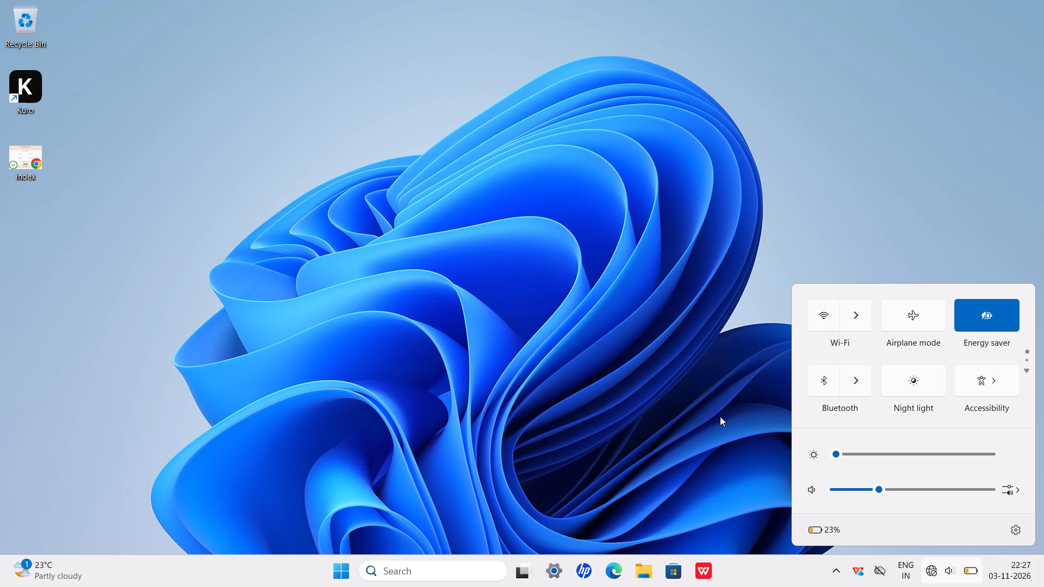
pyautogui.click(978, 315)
# Open the computer's power options for shutting down or restarting.
pyautogui.click(342, 578)
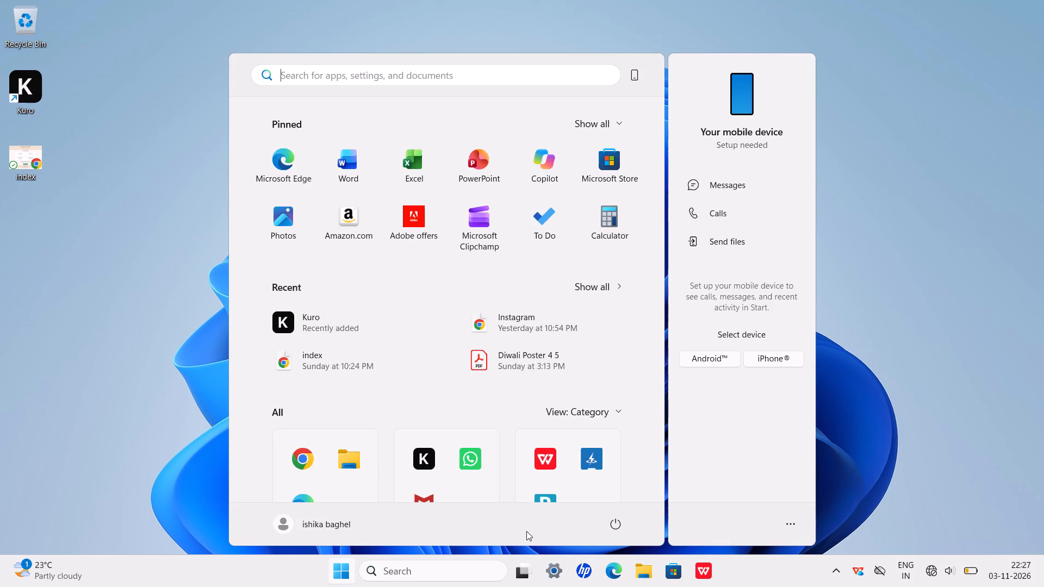
pyautogui.click(622, 520)
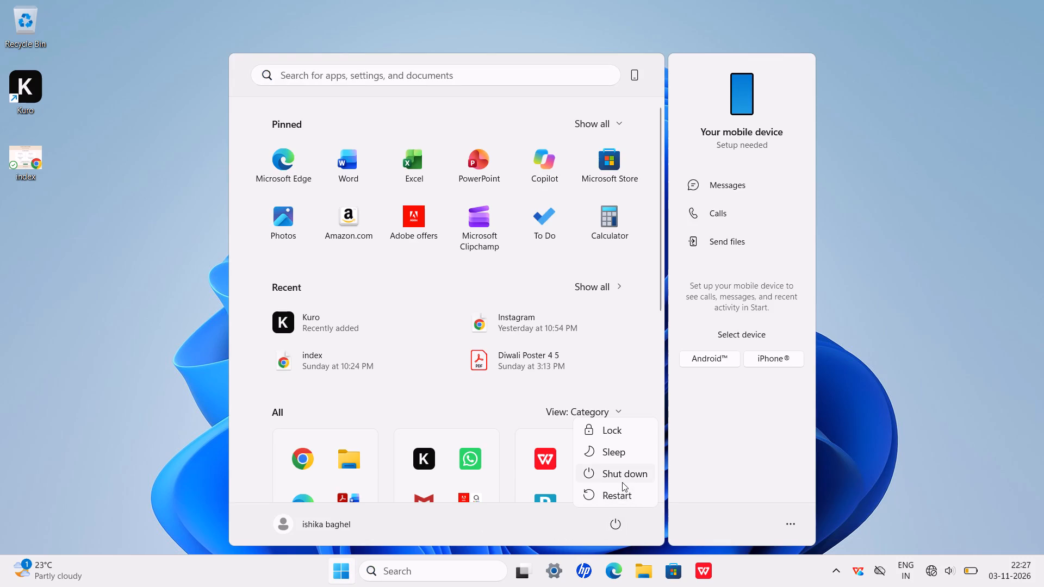